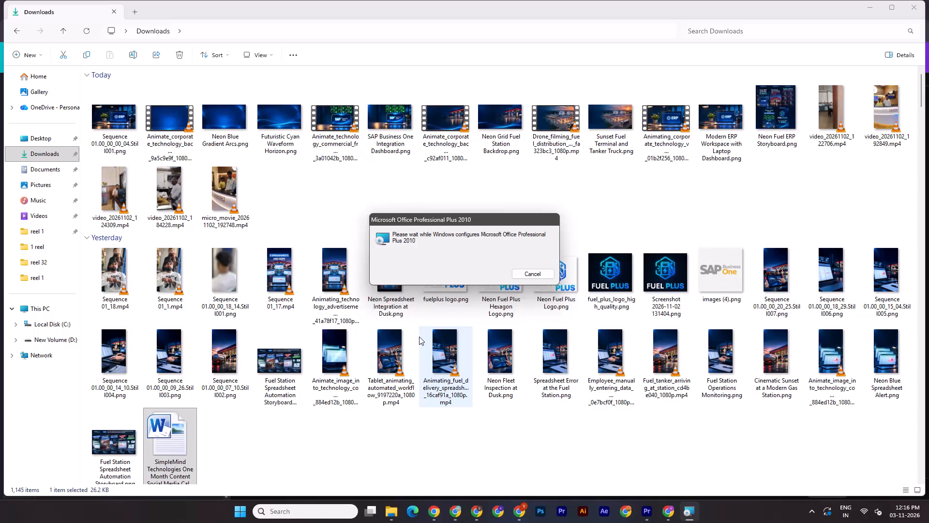
# Cancel the Microsoft Office configuration and dismiss the error so the social media calendar document opens in Word.
pyautogui.click(419, 273)
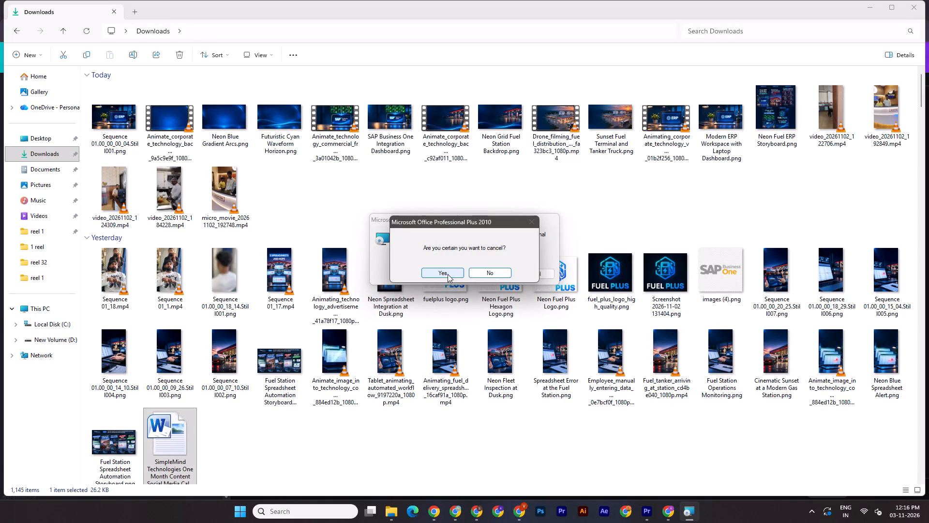
pyautogui.click(448, 274)
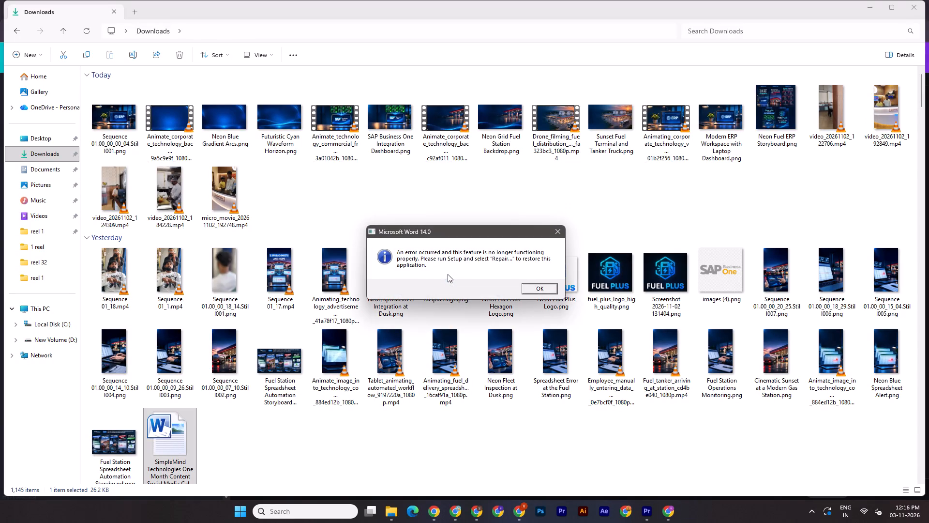
pyautogui.click(539, 292)
# Copy the 0–4 sec on-screen text "Your ERP isn't the problem." from the beat table of Week 1 LinkedIn Video 1.
pyautogui.scroll(-4, 574, 308)
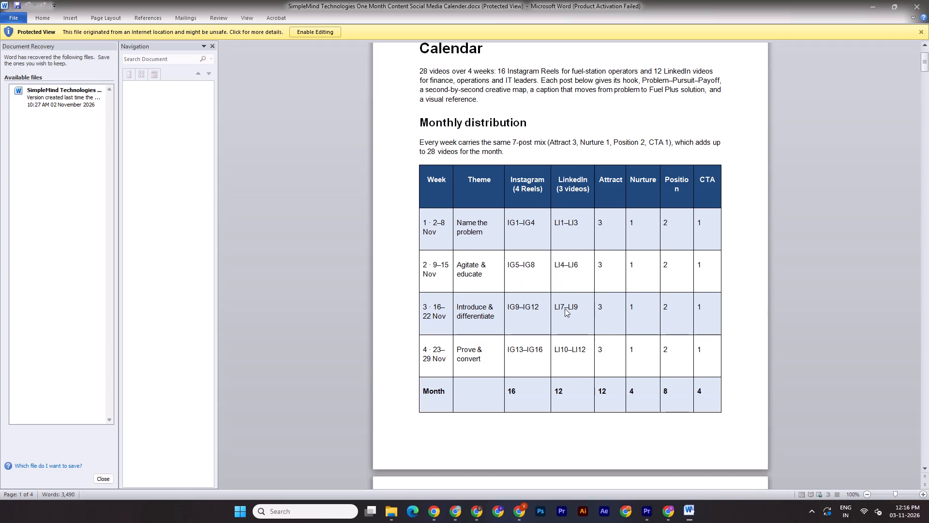
pyautogui.scroll(-12, 565, 308)
pyautogui.click(577, 148)
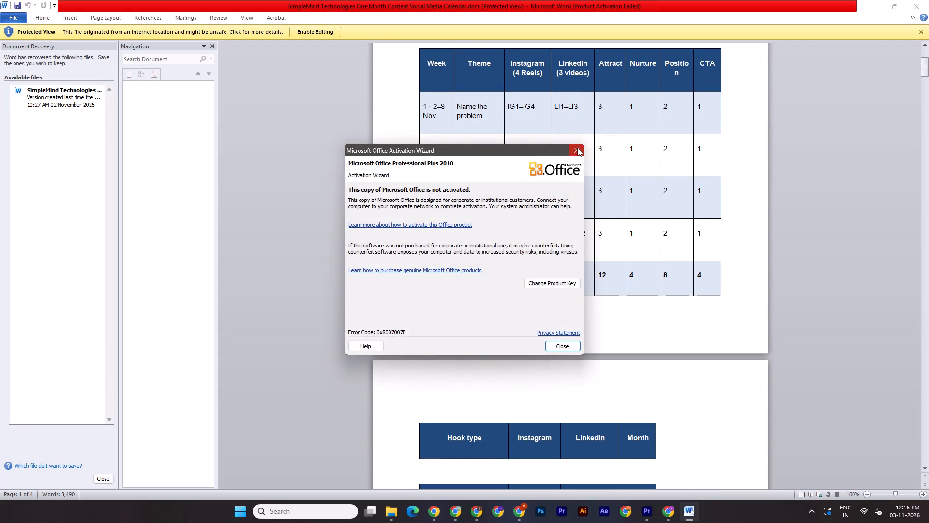
pyautogui.scroll(-20, 555, 428)
pyautogui.scroll(-20, 555, 428)
pyautogui.scroll(-2, 555, 428)
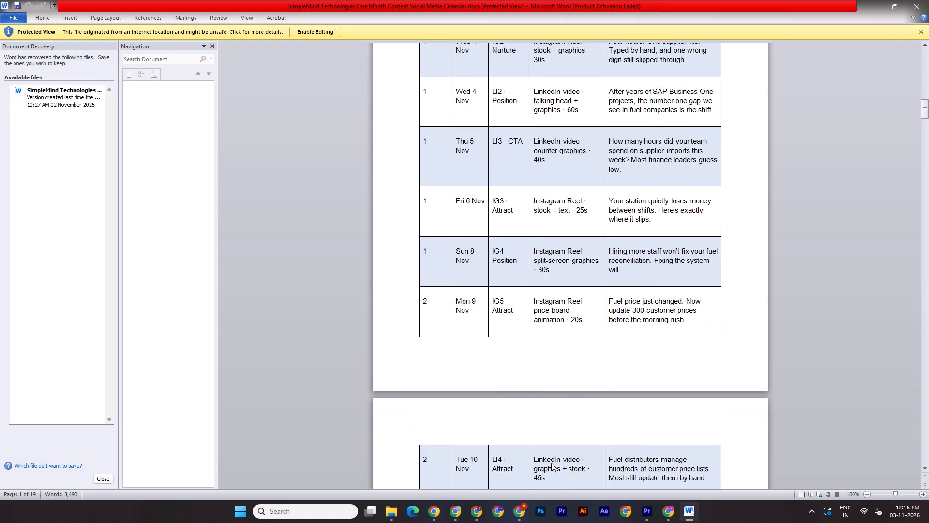
pyautogui.scroll(-20, 551, 463)
pyautogui.scroll(-20, 551, 463)
pyautogui.scroll(-9, 551, 463)
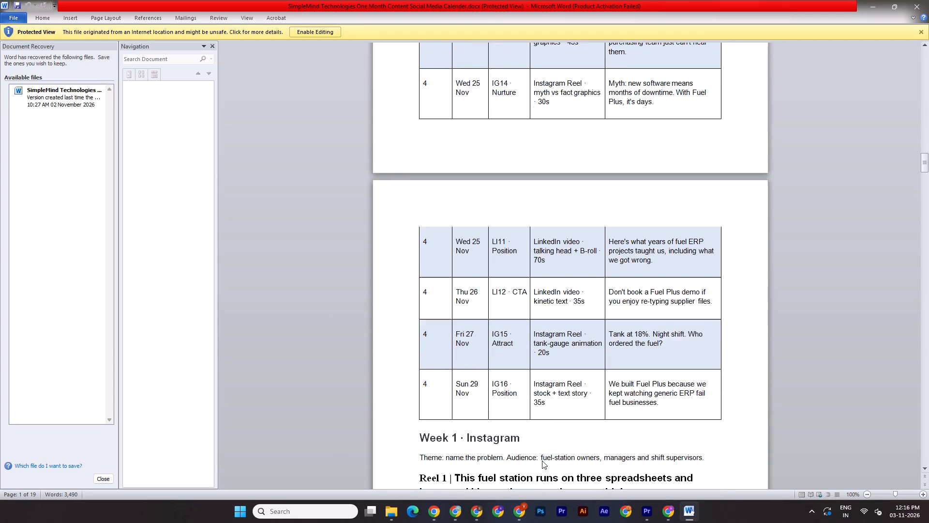
pyautogui.scroll(-20, 542, 461)
pyautogui.scroll(-20, 542, 461)
pyautogui.scroll(-9, 542, 461)
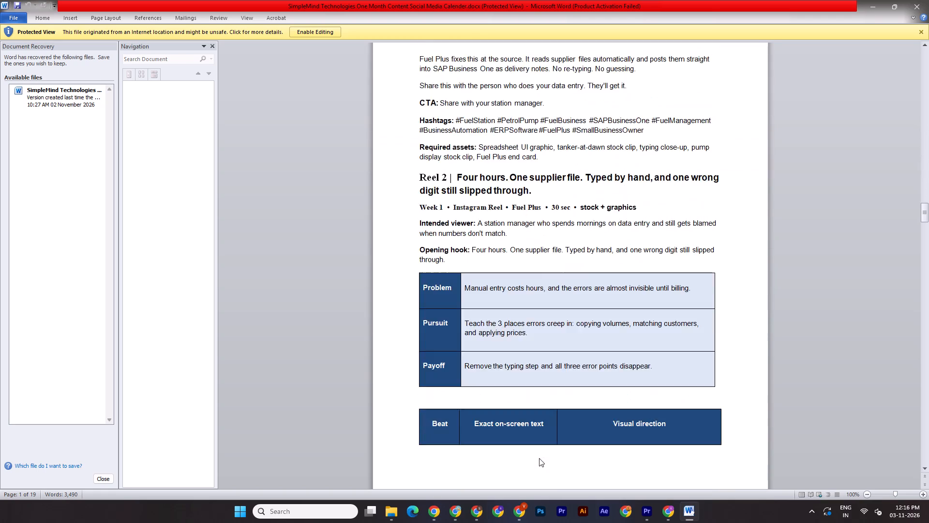
pyautogui.scroll(-20, 539, 458)
pyautogui.scroll(-20, 539, 458)
pyautogui.scroll(-9, 539, 458)
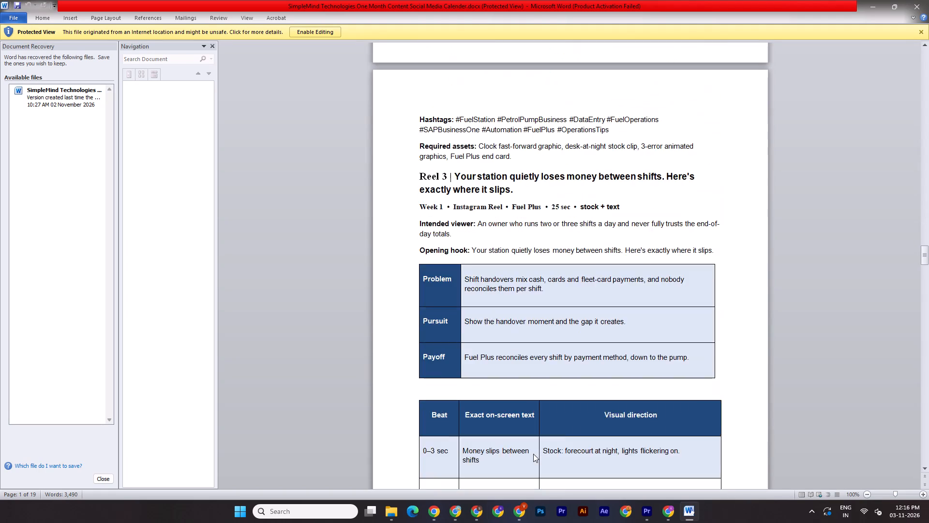
pyautogui.scroll(-20, 533, 454)
pyautogui.scroll(-15, 533, 454)
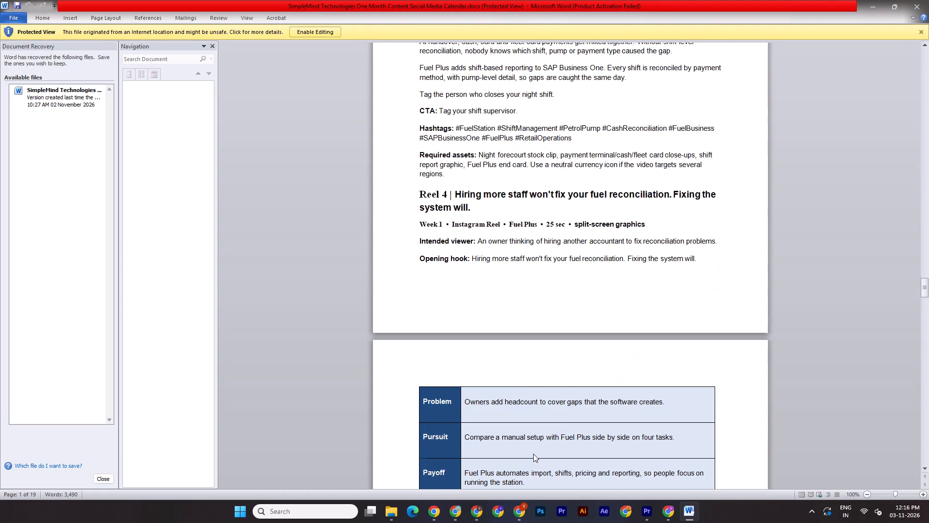
pyautogui.scroll(-20, 533, 454)
pyautogui.scroll(-15, 533, 454)
pyautogui.scroll(-9, 533, 454)
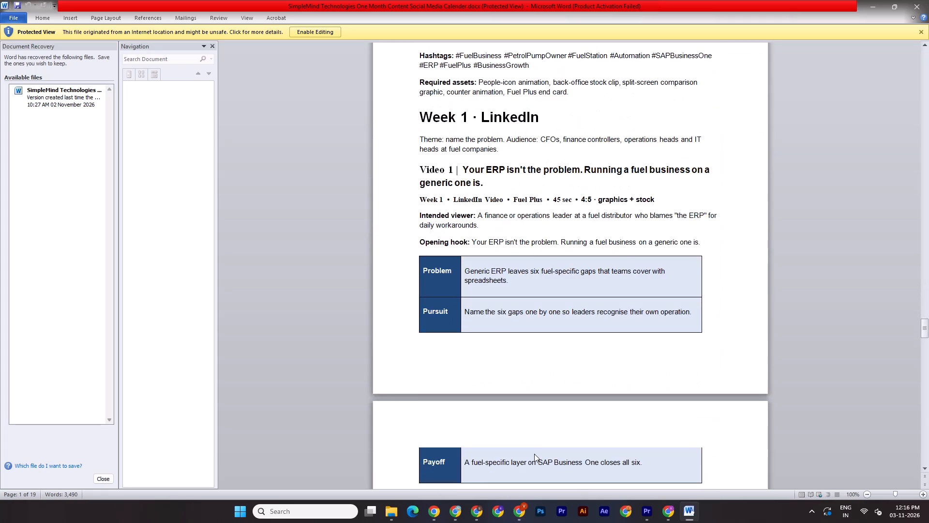
pyautogui.scroll(-12, 534, 454)
pyautogui.moveTo(551, 232); pyautogui.dragTo(499, 233)
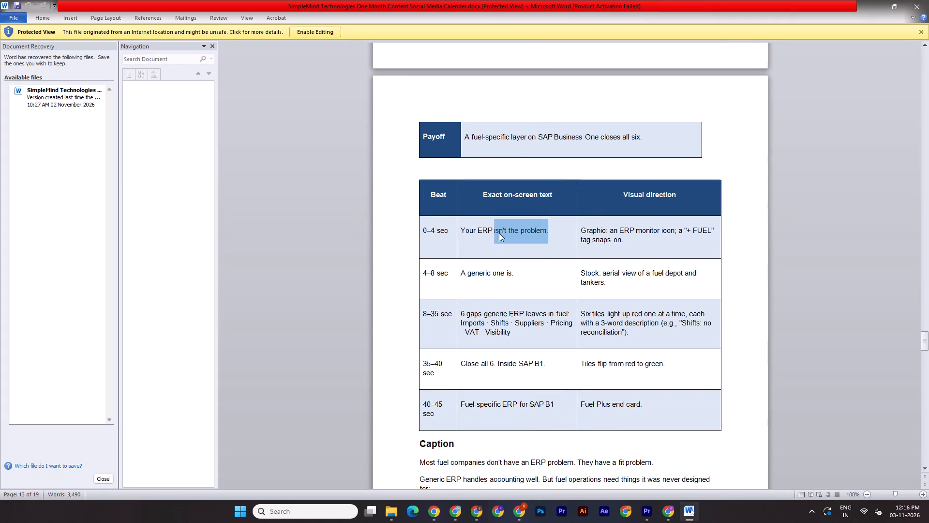
pyautogui.moveTo(499, 233); pyautogui.dragTo(467, 233)
pyautogui.hotkey('ctrl', 'c')
pyautogui.hotkey('ctrl', 'c')
pyautogui.hotkey('ctrl', 'c')
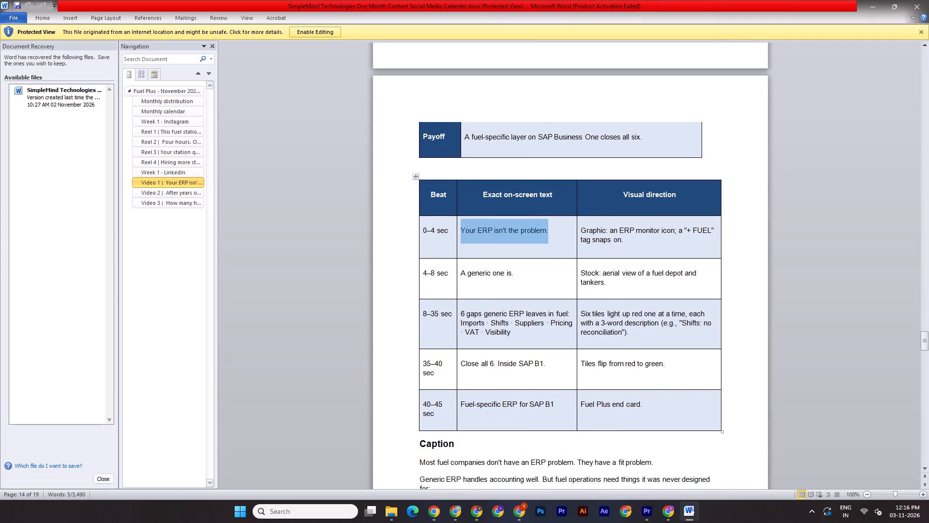
# Switch to Canva and copy the blue "3 SPREADSHEETS" text banner from the 3 spreadsheets design into the ERP laptop design.
pyautogui.click(476, 512)
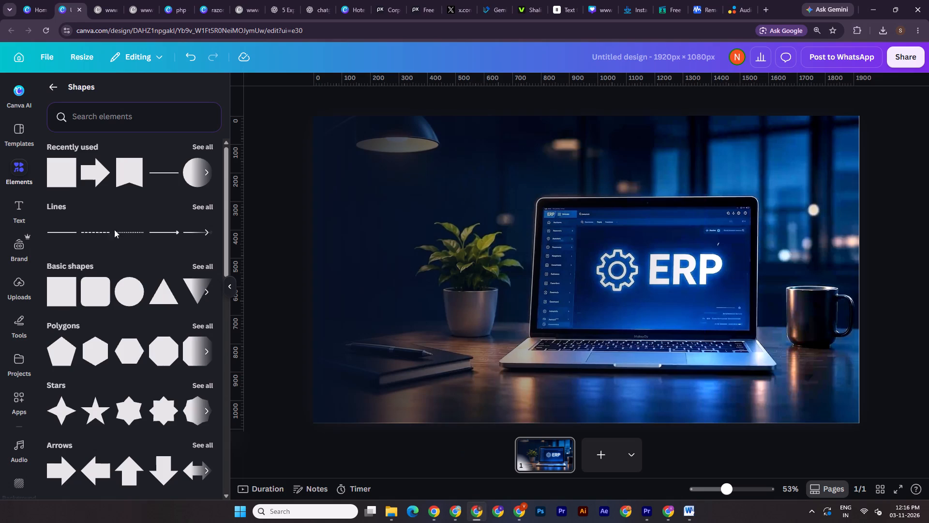
pyautogui.click(115, 0)
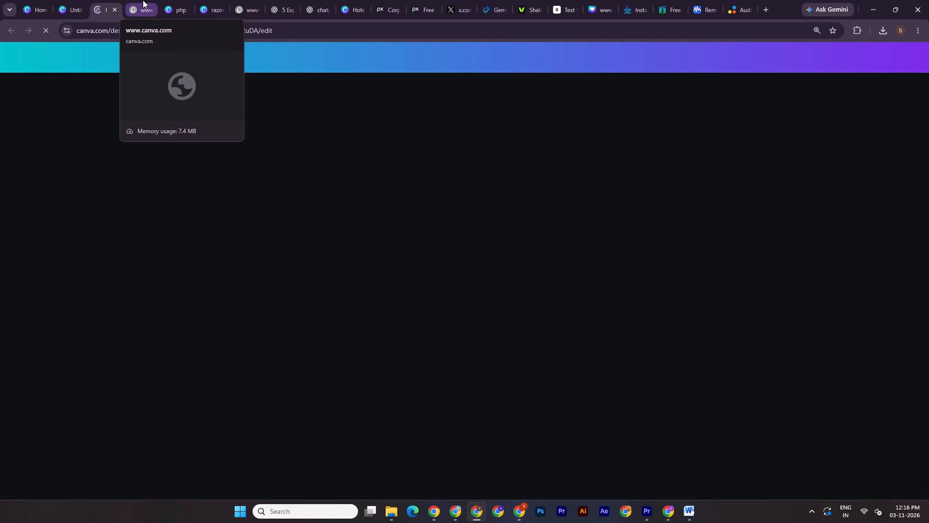
pyautogui.click(143, 0)
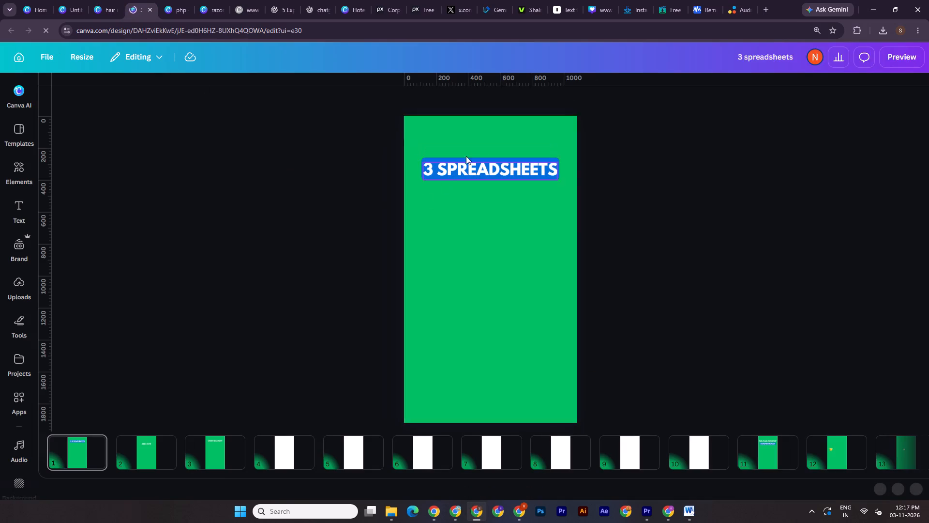
pyautogui.moveTo(598, 162); pyautogui.dragTo(514, 172)
pyautogui.hotkey('ctrl', 'c')
pyautogui.click(66, 0)
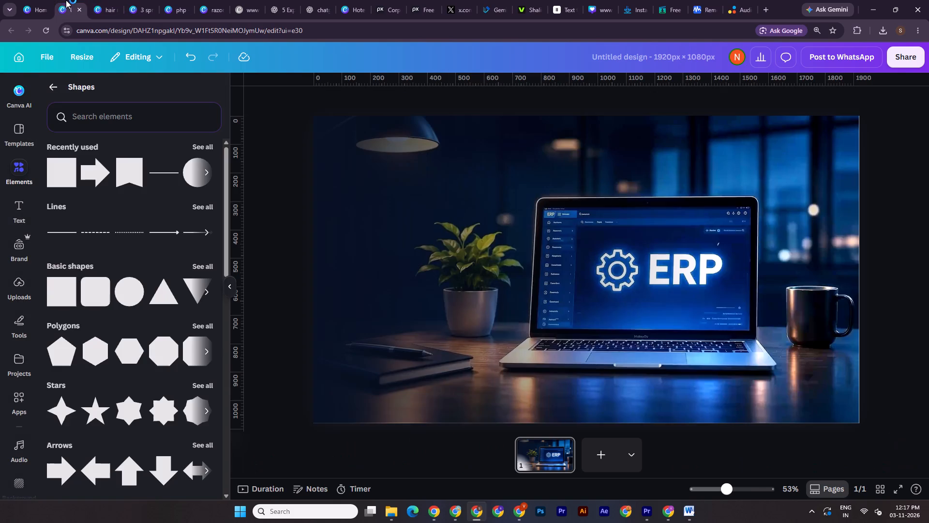
pyautogui.hotkey('ctrl', 'v')
# Remove all animations from the page with the pasted text banner.
pyautogui.click(785, 100)
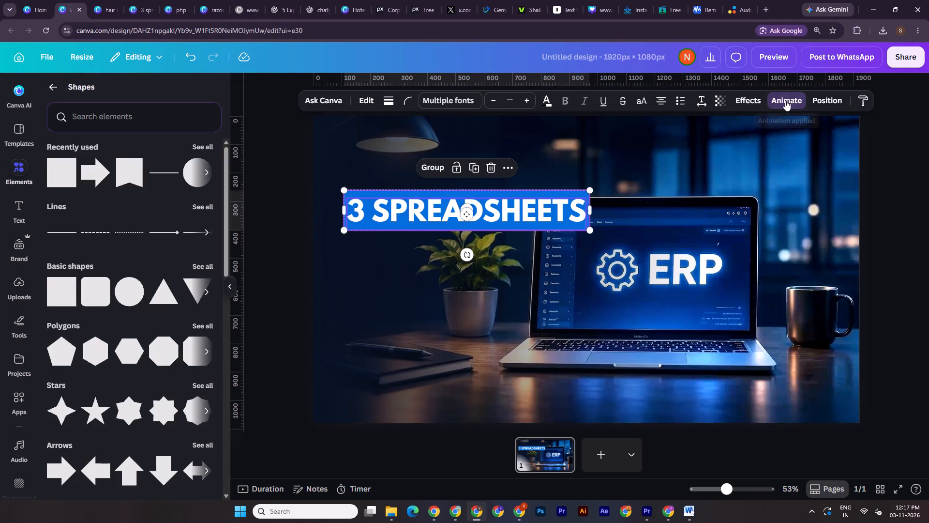
pyautogui.click(97, 105)
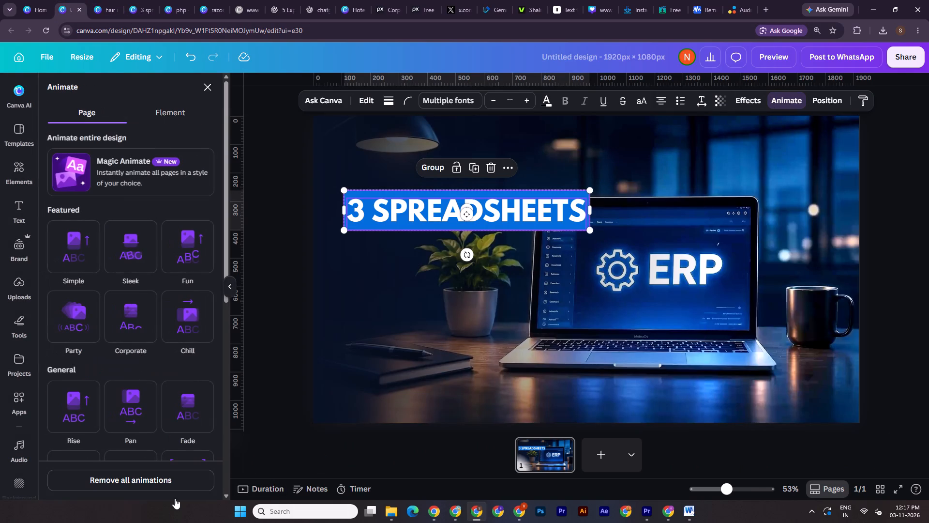
pyautogui.click(170, 480)
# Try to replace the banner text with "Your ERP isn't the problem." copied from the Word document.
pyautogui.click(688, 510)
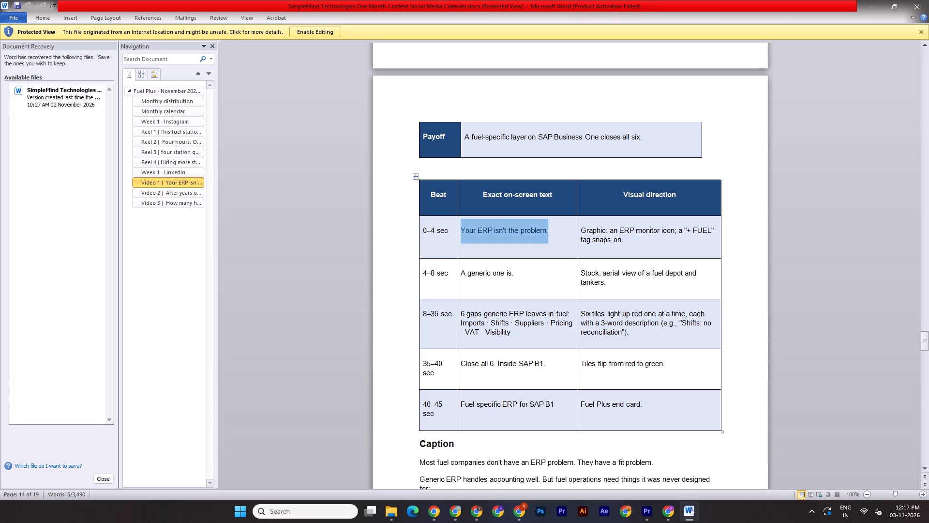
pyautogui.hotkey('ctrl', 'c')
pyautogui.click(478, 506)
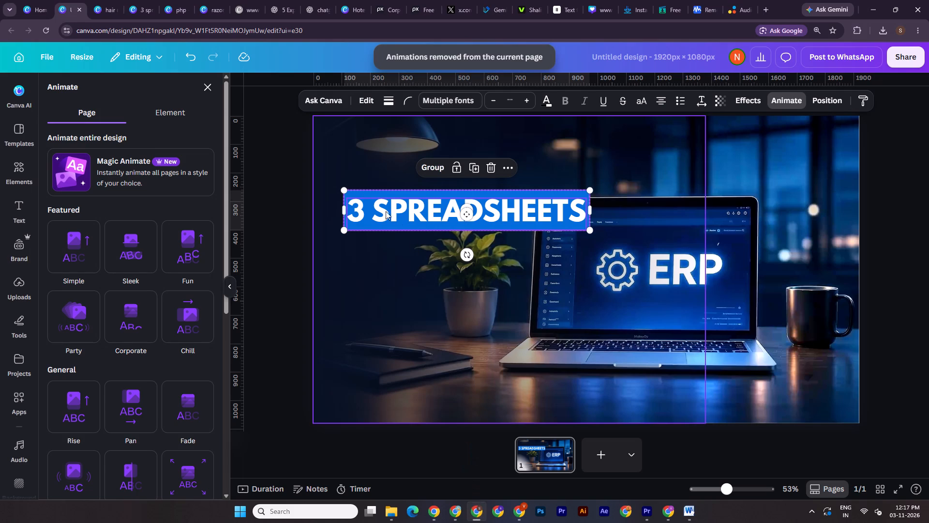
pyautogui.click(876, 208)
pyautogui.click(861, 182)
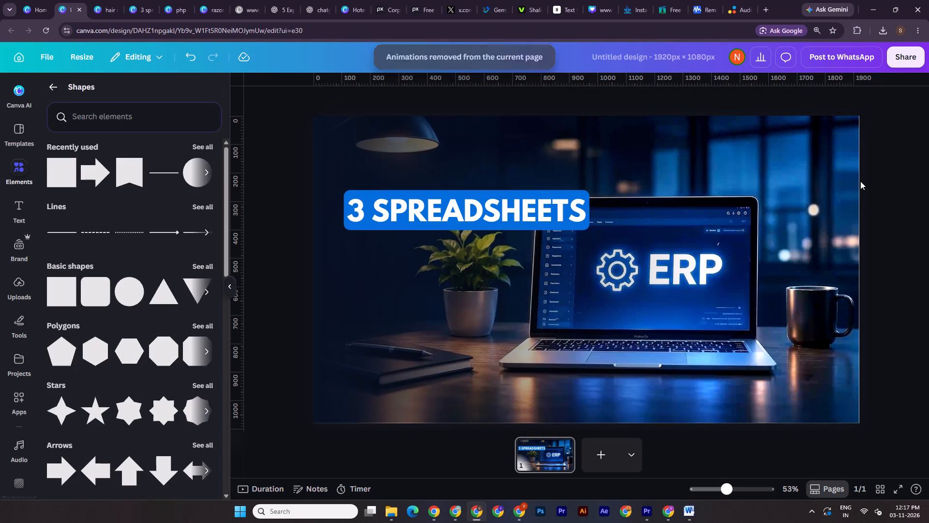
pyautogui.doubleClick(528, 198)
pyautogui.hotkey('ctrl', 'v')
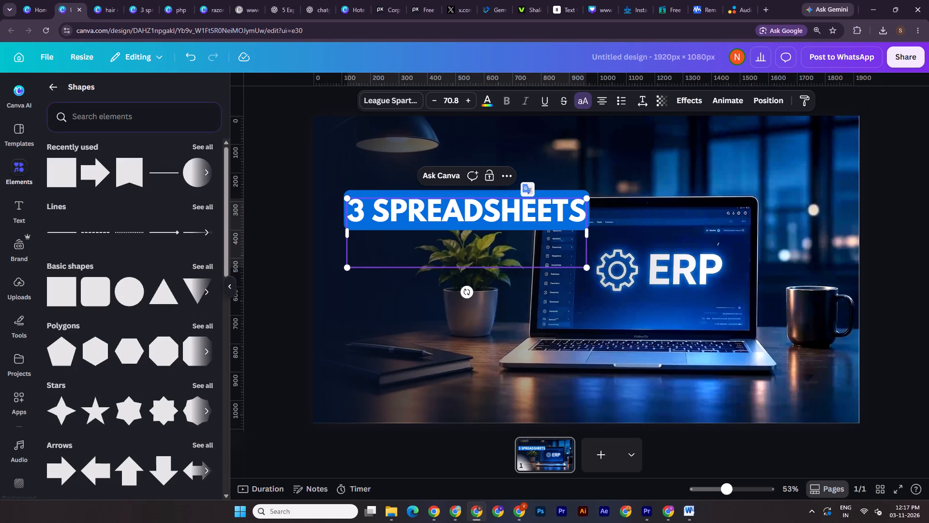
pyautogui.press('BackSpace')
# Recopy "Your ERP isn't the problem." from Word, replace the Canva banner text with it, and narrow the text box.
pyautogui.click(687, 517)
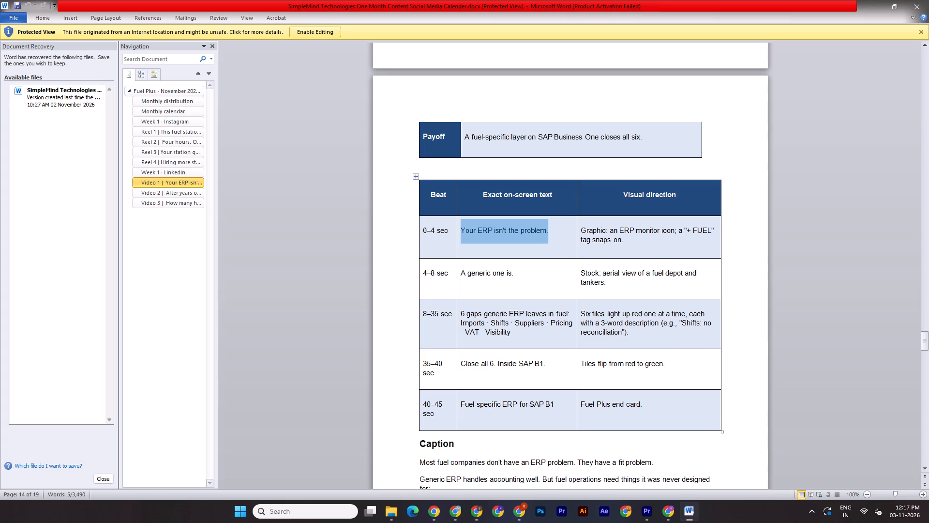
pyautogui.rightClick(540, 234)
pyautogui.click(568, 248)
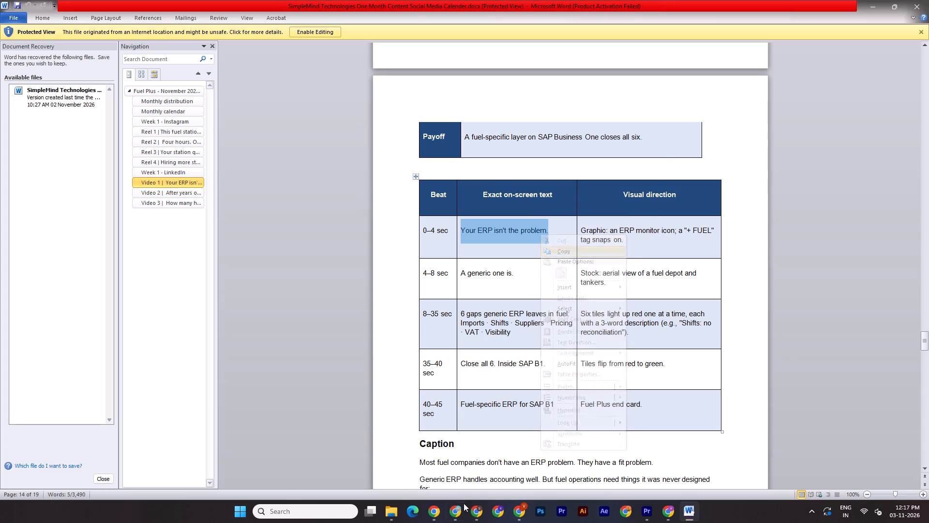
pyautogui.click(465, 505)
pyautogui.click(475, 507)
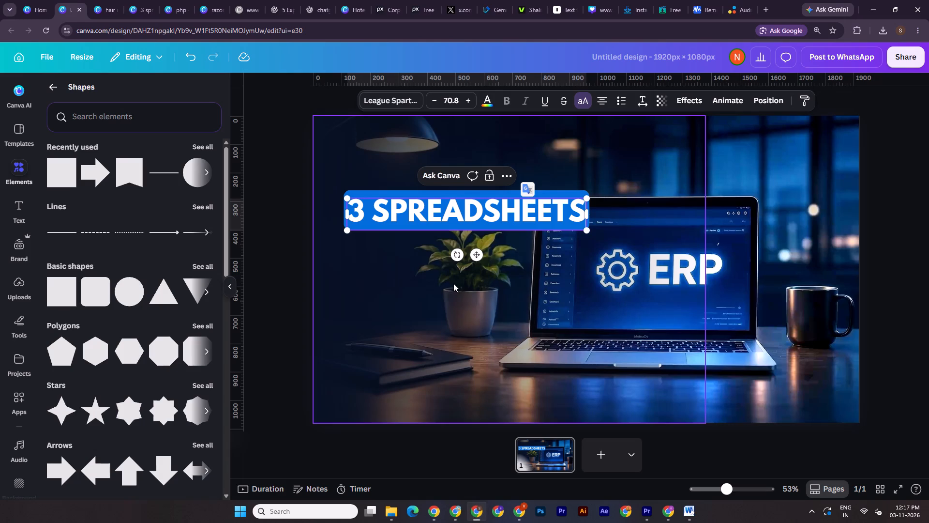
pyautogui.doubleClick(440, 213)
pyautogui.keyDown('ctrl'); pyautogui.click(440, 213); pyautogui.keyUp('ctrl')
pyautogui.click(440, 213)
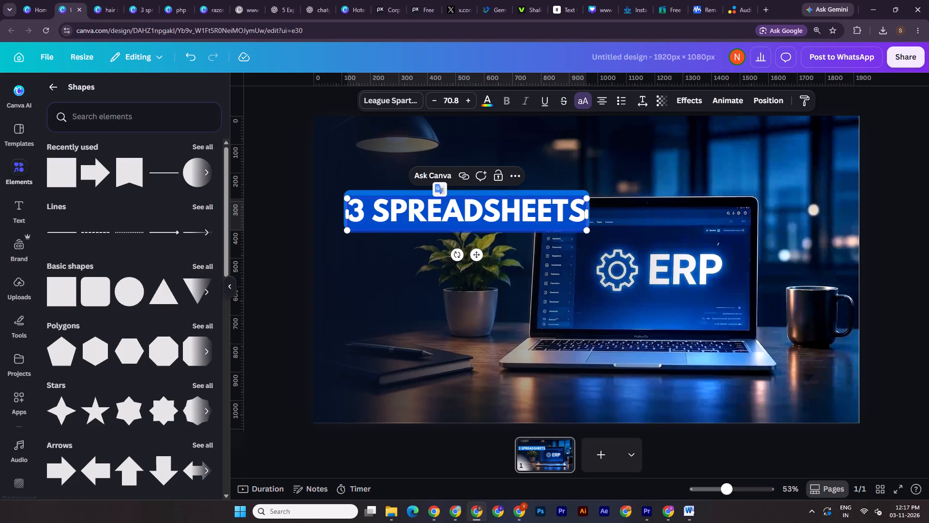
pyautogui.hotkey('ctrl', 'v')
pyautogui.moveTo(591, 237); pyautogui.dragTo(580, 236)
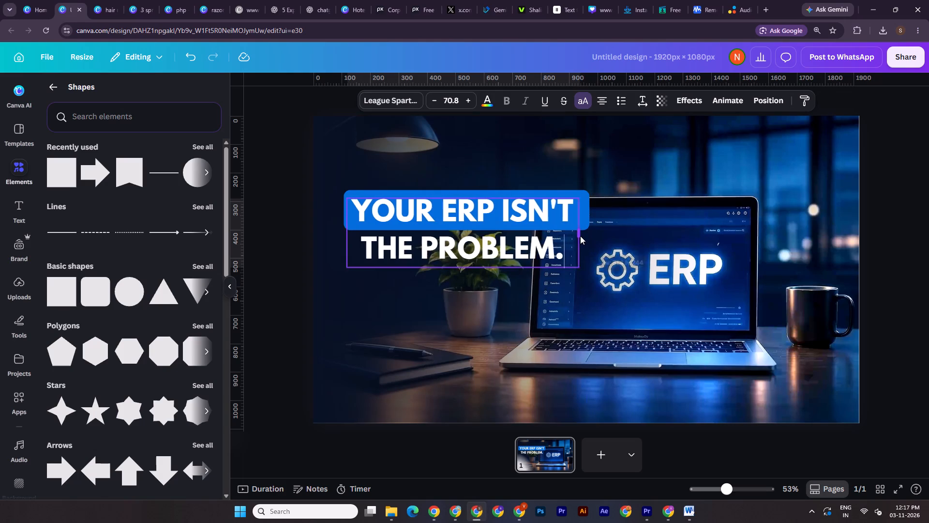
pyautogui.moveTo(580, 236); pyautogui.dragTo(567, 235)
# Switch to Premiere Pro and scrub through the opening ERP laptop clip of Sequence 01.
pyautogui.click(695, 509)
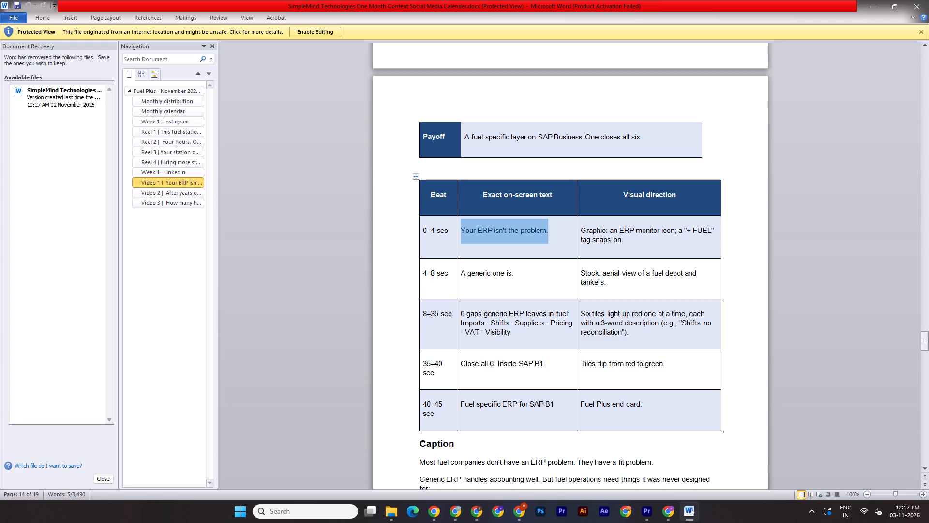
pyautogui.click(640, 511)
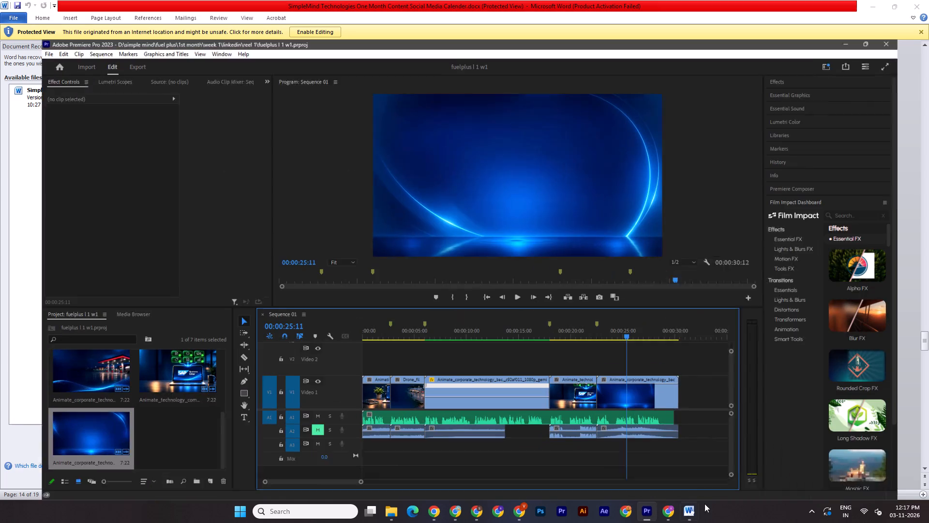
pyautogui.click(353, 320)
pyautogui.moveTo(353, 320); pyautogui.dragTo(342, 321)
pyautogui.moveTo(353, 319); pyautogui.dragTo(343, 319)
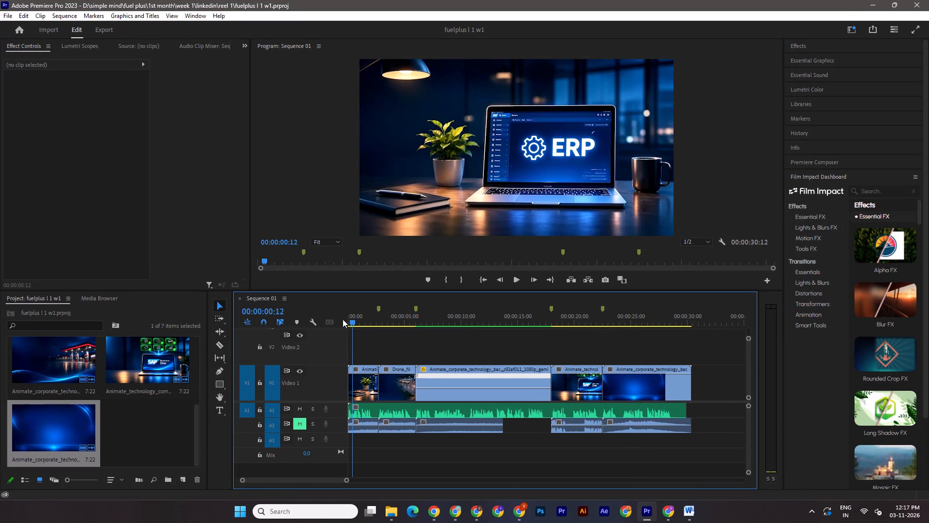
pyautogui.moveTo(343, 319); pyautogui.dragTo(345, 321)
pyautogui.moveTo(350, 321); pyautogui.dragTo(374, 327)
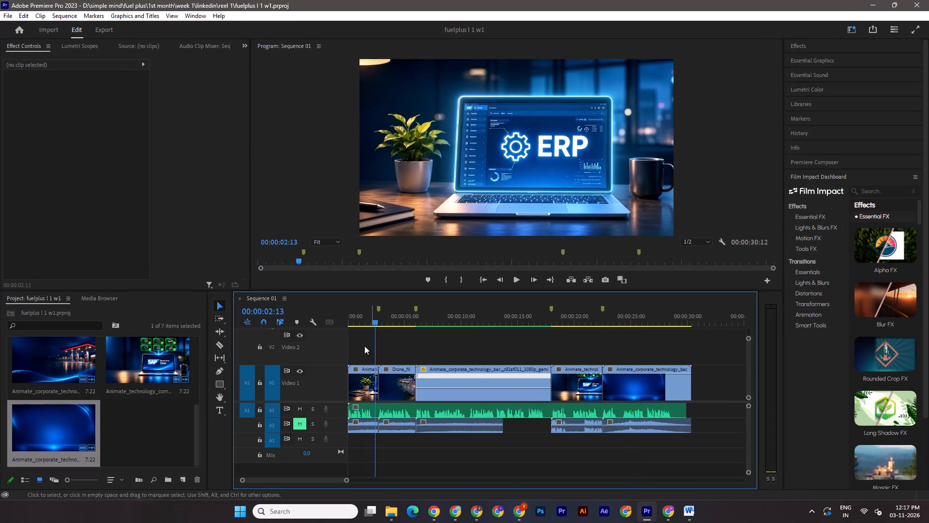
pyautogui.click(392, 507)
pyautogui.click(317, 463)
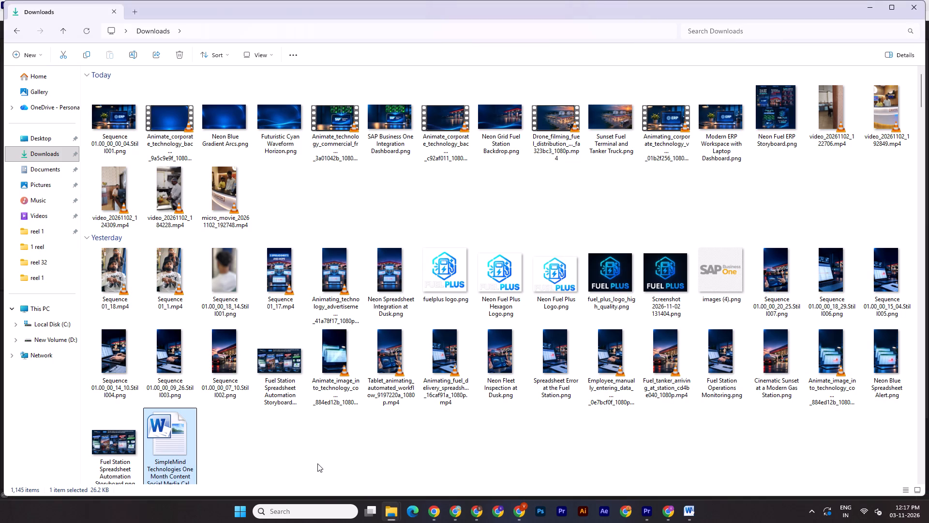
pyautogui.click(670, 513)
pyautogui.click(679, 512)
pyautogui.click(659, 512)
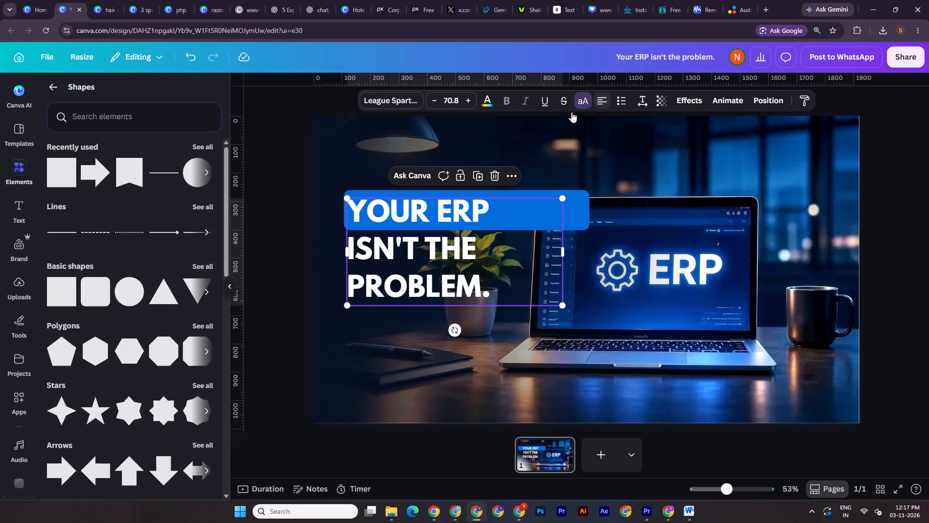
pyautogui.doubleClick(878, 217)
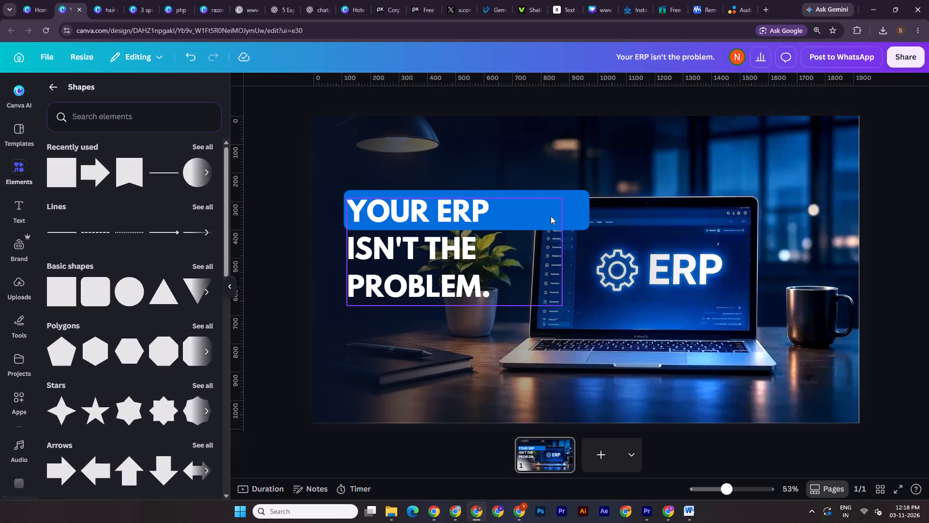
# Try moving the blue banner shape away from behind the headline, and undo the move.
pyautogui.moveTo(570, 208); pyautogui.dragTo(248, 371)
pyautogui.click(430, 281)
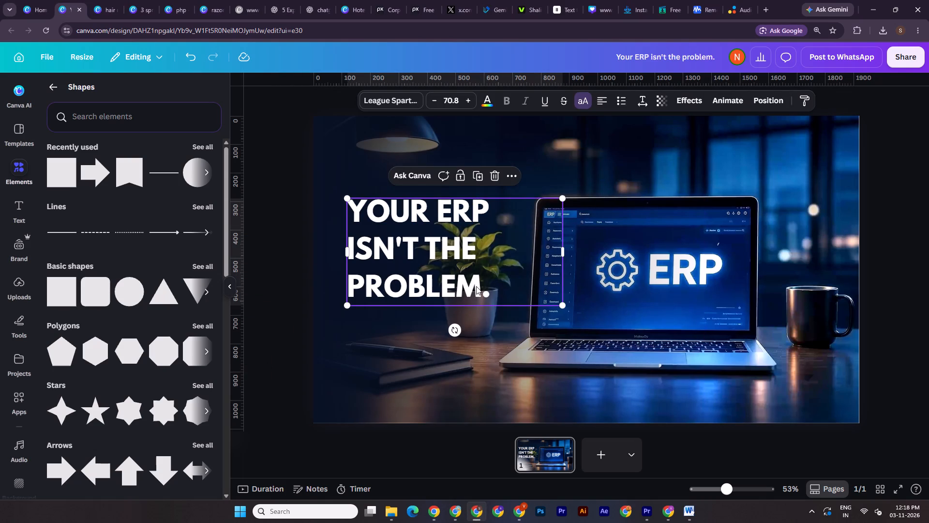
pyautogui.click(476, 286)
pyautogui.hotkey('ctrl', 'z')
# Colour the word "PROBLEM." in the headline with the banner's blue from the design colours.
pyautogui.moveTo(498, 295); pyautogui.dragTo(355, 286)
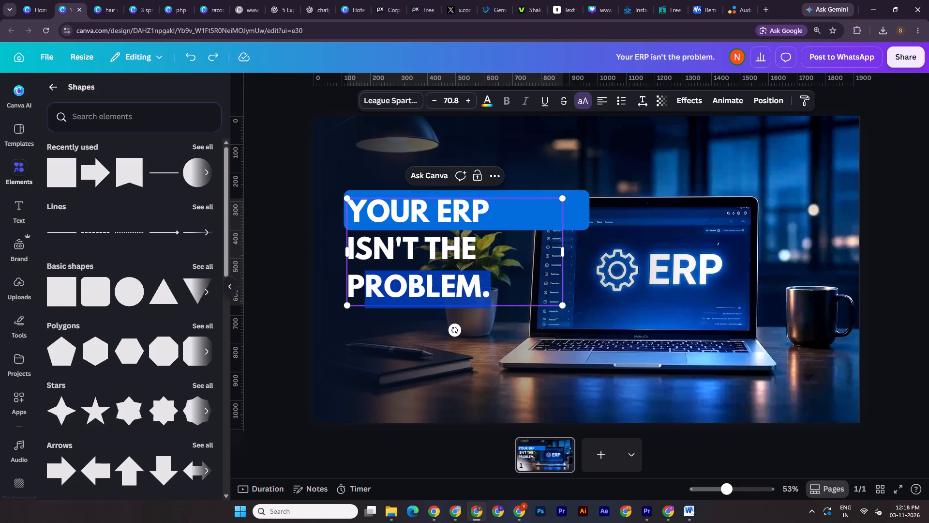
pyautogui.moveTo(355, 286); pyautogui.dragTo(352, 286)
pyautogui.click(491, 95)
pyautogui.moveTo(43, 203); pyautogui.dragTo(52, 203)
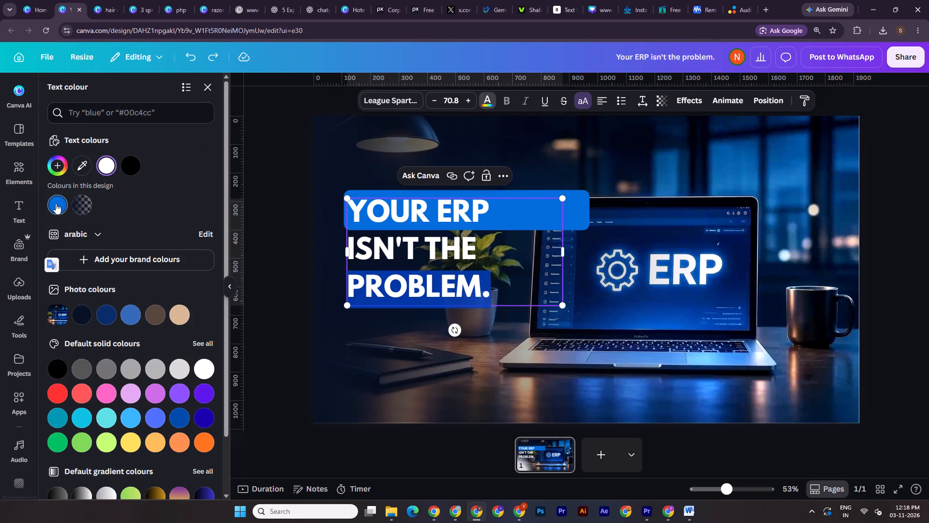
pyautogui.click(56, 203)
# Delete the blue banner shape behind the headline.
pyautogui.click(582, 214)
pyautogui.press('Delete')
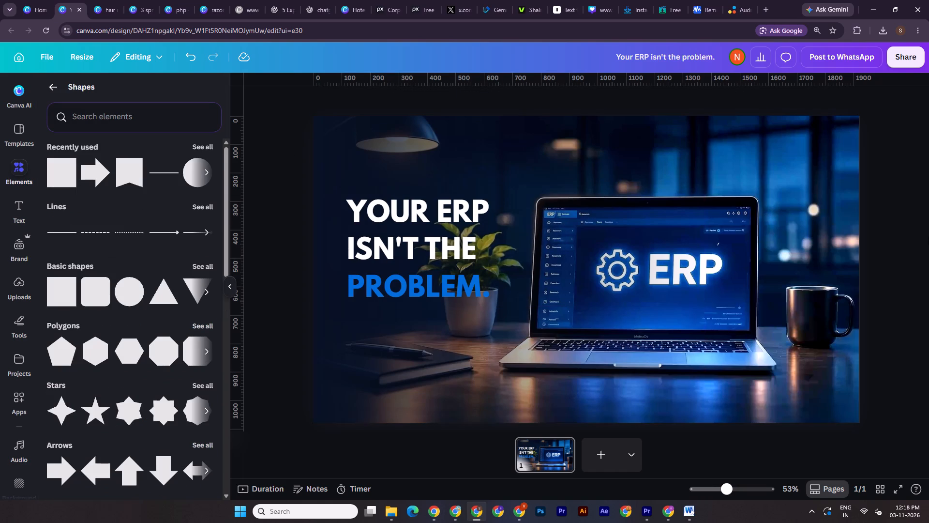
pyautogui.doubleClick(909, 215)
# Shift the headline up towards the page's left edge, narrow its box to the text, and enlarge it to font size 90.5.
pyautogui.moveTo(372, 235); pyautogui.dragTo(354, 221)
pyautogui.moveTo(549, 246); pyautogui.dragTo(479, 245)
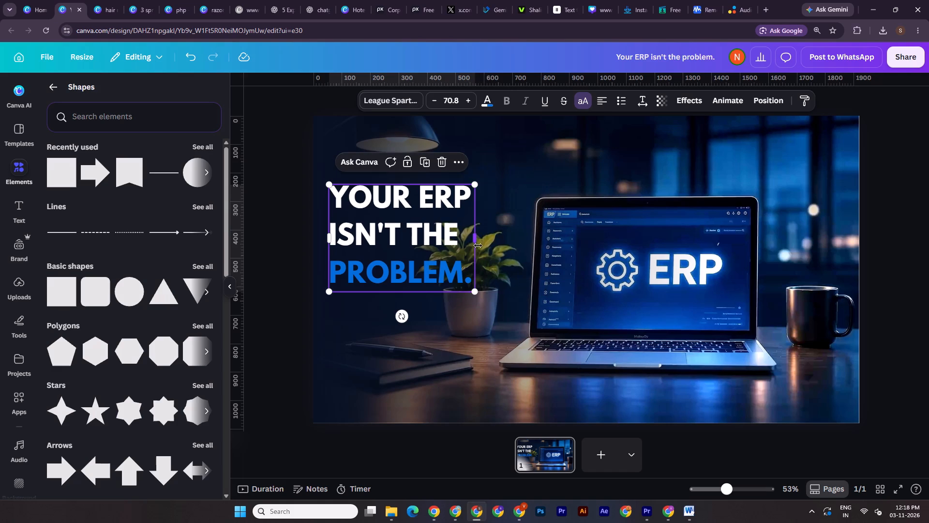
pyautogui.moveTo(471, 291); pyautogui.dragTo(502, 334)
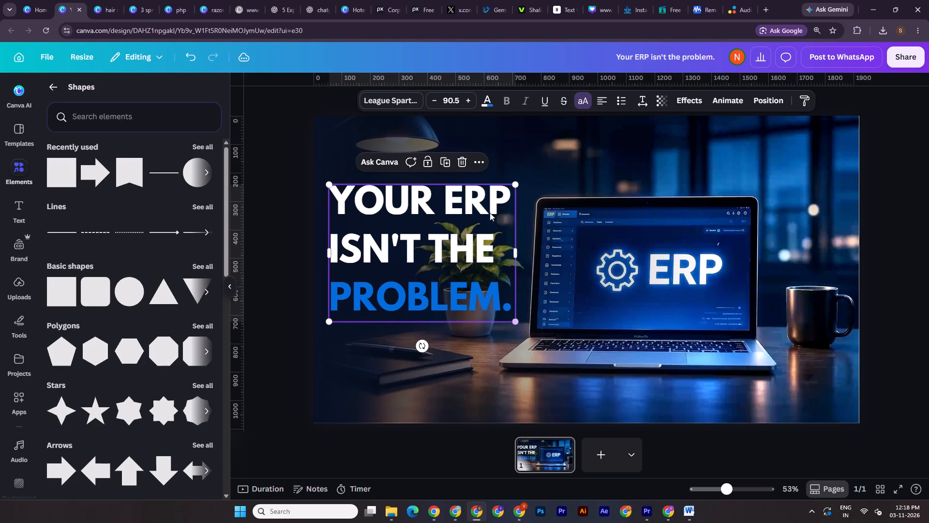
# Apply the Glow text effect to the headline and raise its intensity above 40.
pyautogui.click(694, 98)
pyautogui.click(129, 153)
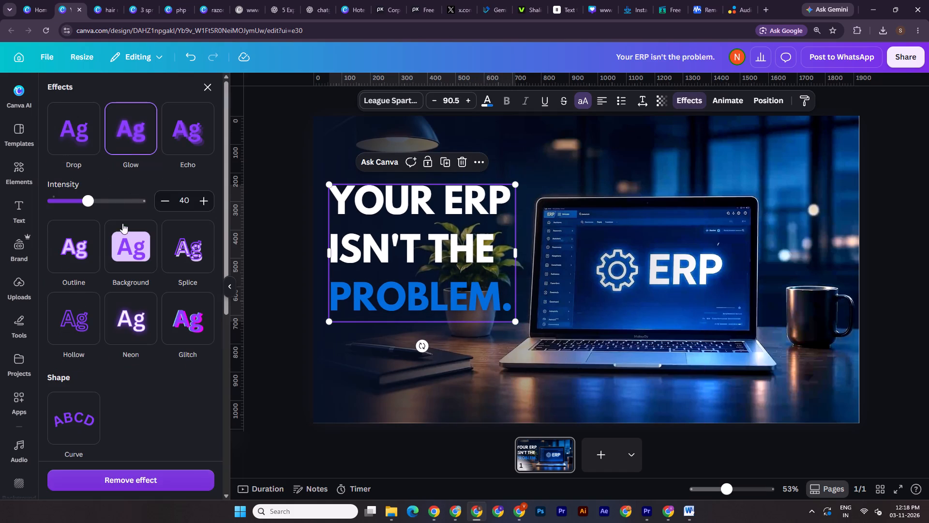
pyautogui.moveTo(99, 201); pyautogui.dragTo(161, 201)
pyautogui.doubleClick(902, 216)
# Animate the headline with Typewriter on enter, using the Word writing style.
pyautogui.click(434, 244)
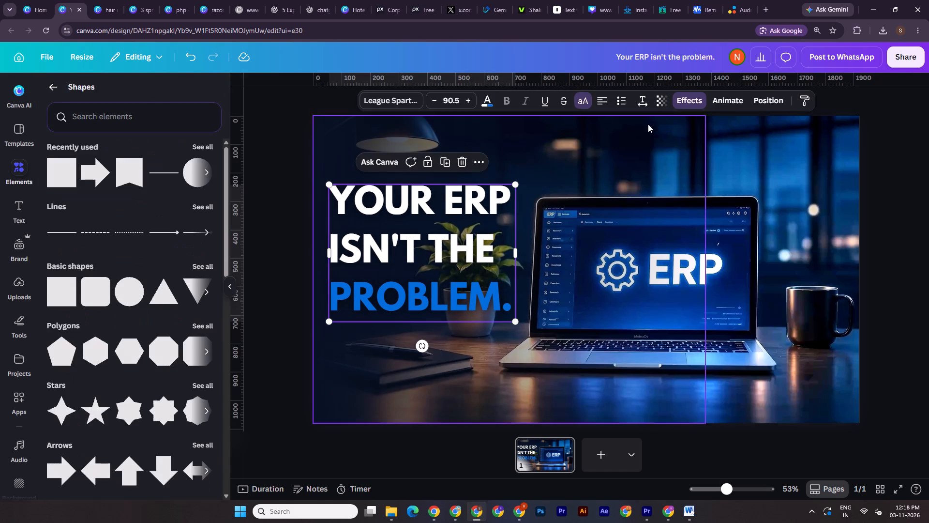
pyautogui.click(730, 102)
pyautogui.click(75, 292)
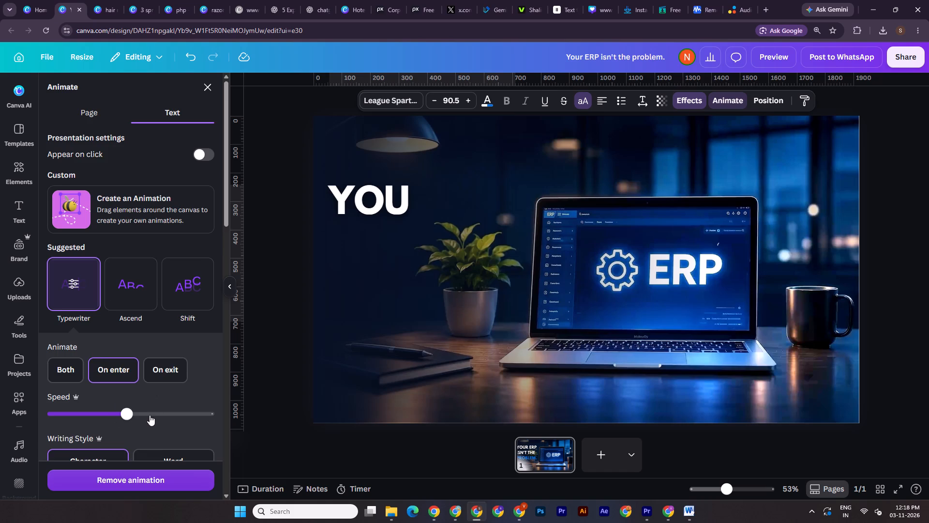
pyautogui.scroll(-2, 152, 409)
pyautogui.click(161, 354)
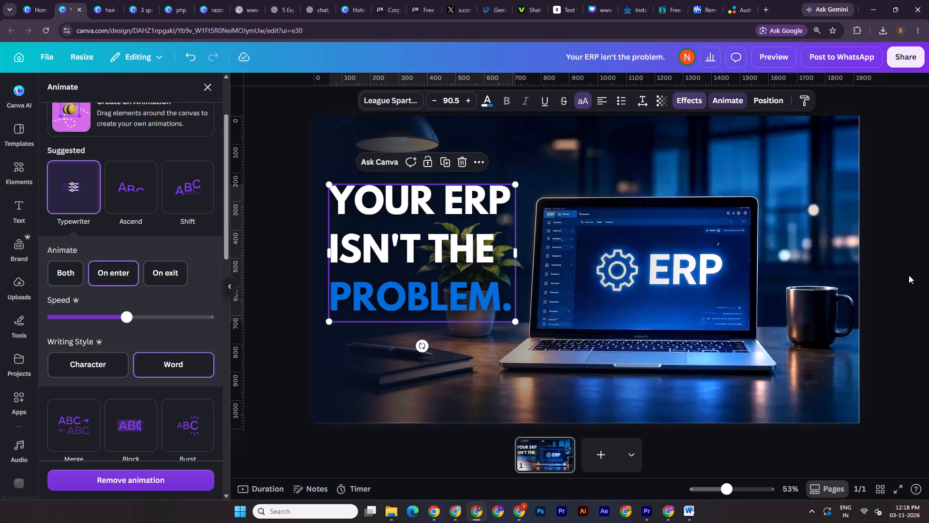
pyautogui.doubleClick(918, 262)
# Set the page duration to 3.0 seconds.
pyautogui.click(537, 464)
pyautogui.click(560, 101)
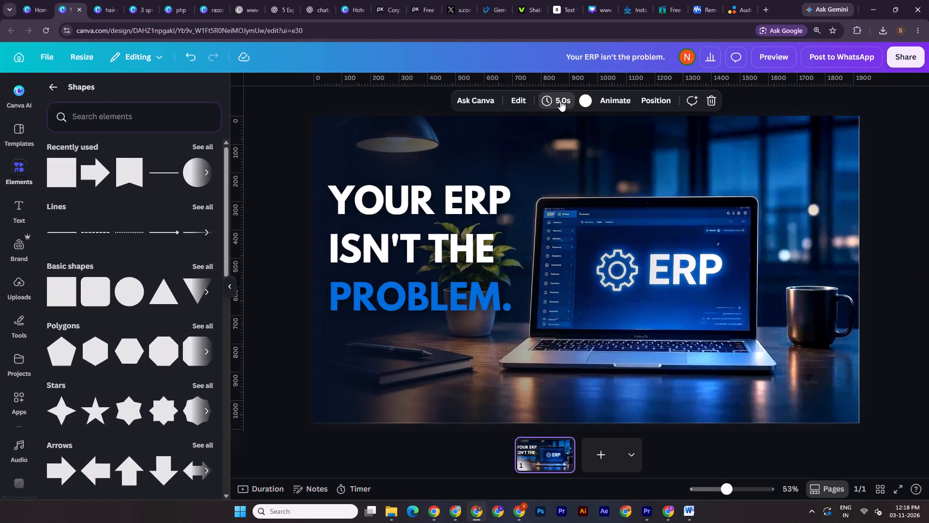
pyautogui.press('3')
pyautogui.press('Return')
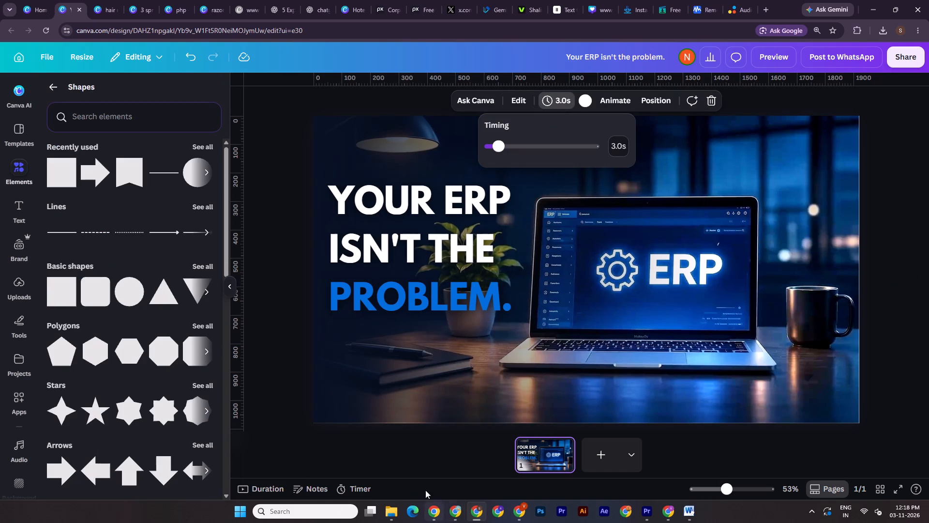
# Show the page timeline, then play and scrub through the headline animation to check its timing.
pyautogui.click(259, 482)
pyautogui.click(581, 367)
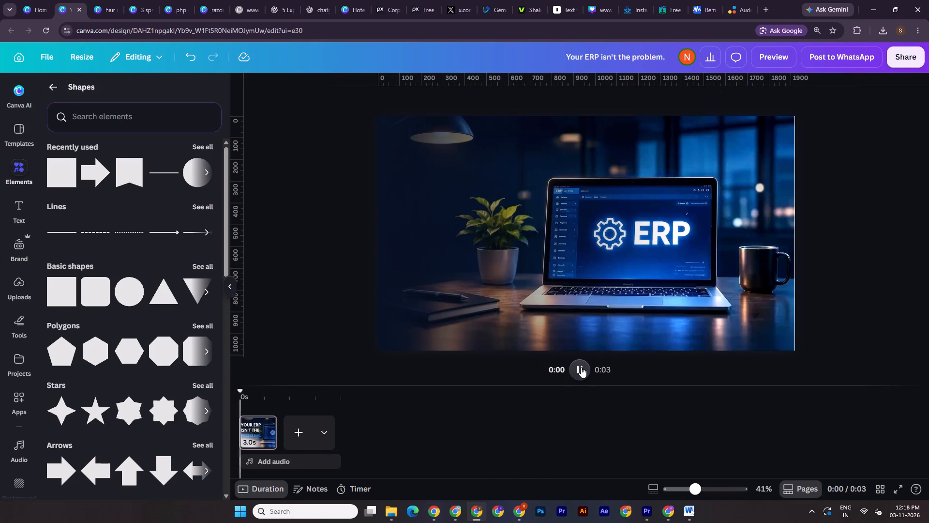
pyautogui.click(581, 367)
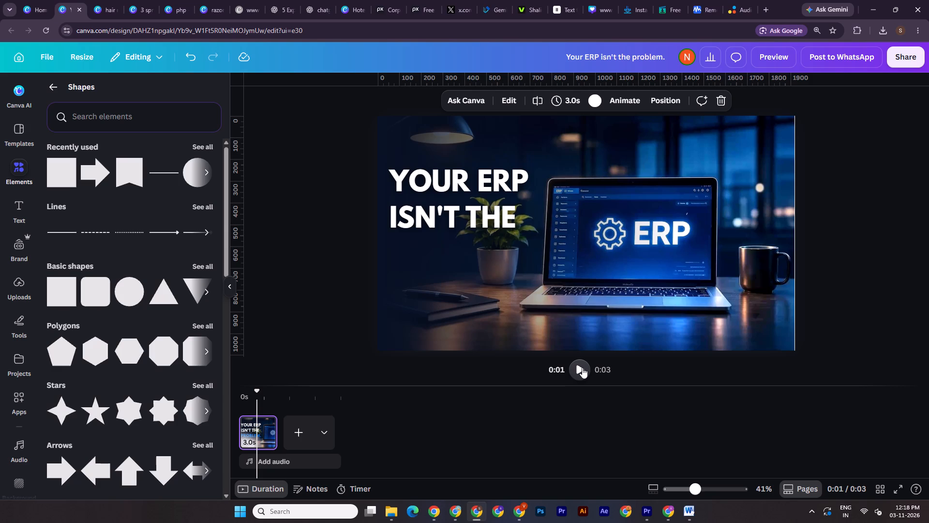
pyautogui.moveTo(261, 393); pyautogui.dragTo(246, 392)
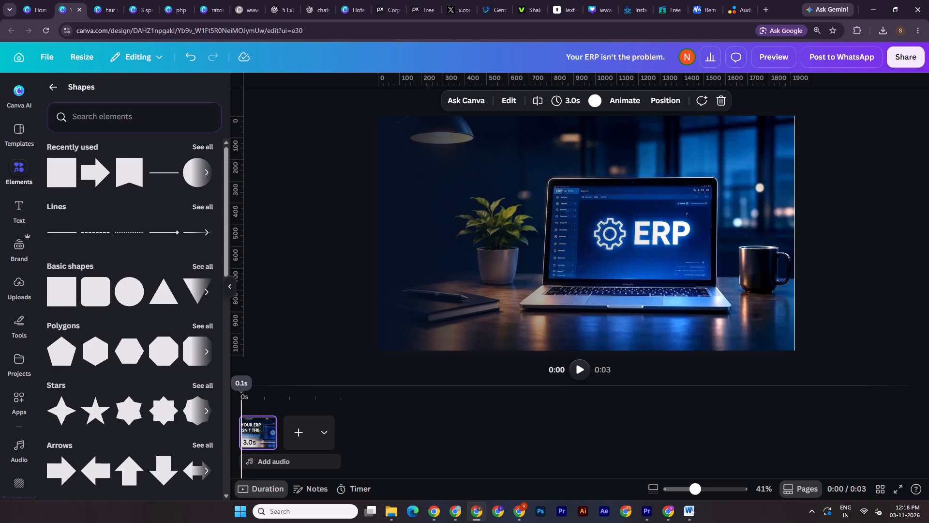
pyautogui.moveTo(246, 392); pyautogui.dragTo(277, 394)
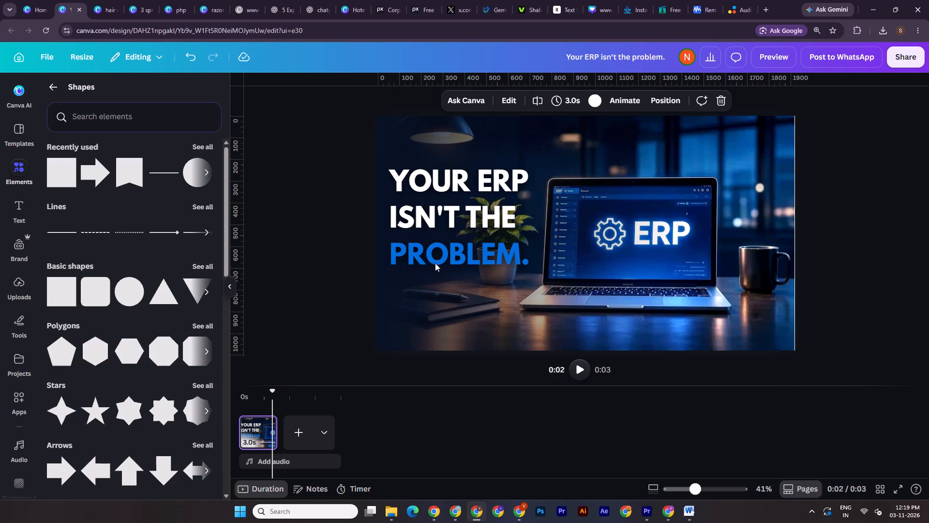
# Move the headline slightly lower on the page.
pyautogui.click(448, 227)
pyautogui.keyDown('shift'); pyautogui.moveTo(452, 228); pyautogui.dragTo(453, 238); pyautogui.keyUp('shift')
pyautogui.doubleClick(867, 212)
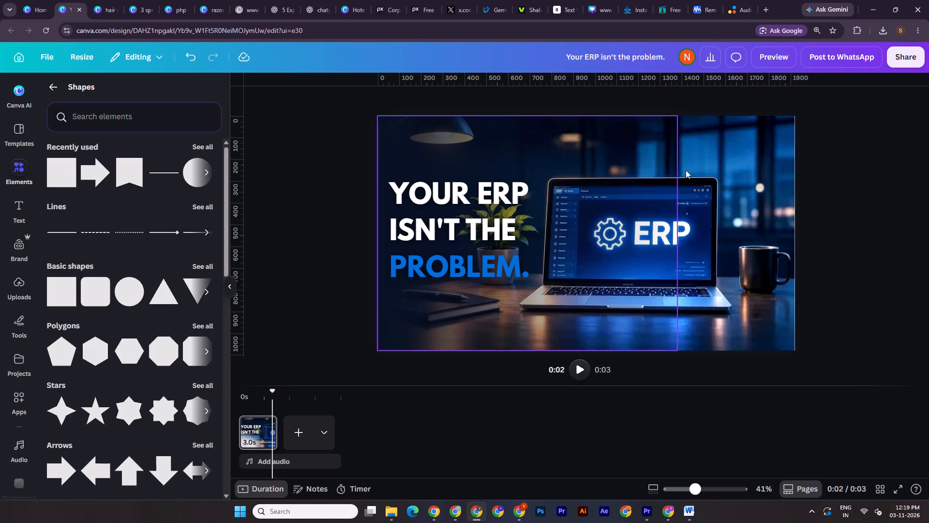
# Replay the page from the start to check the repositioned headline's word-by-word animation.
pyautogui.click(691, 488)
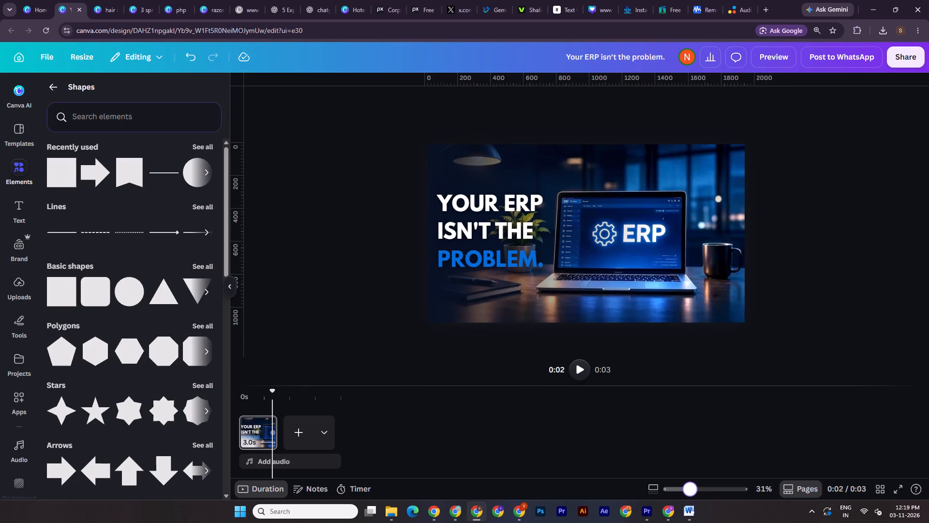
pyautogui.moveTo(270, 392); pyautogui.dragTo(236, 393)
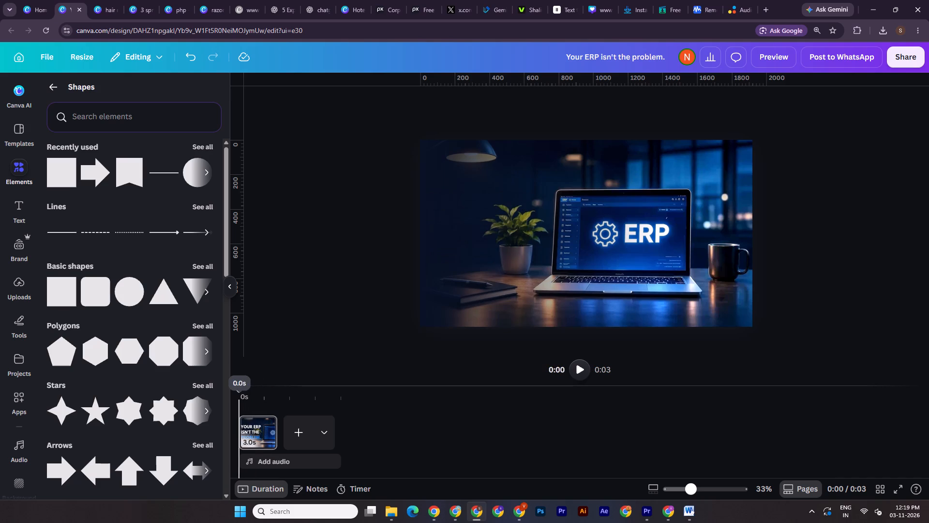
pyautogui.moveTo(236, 393); pyautogui.dragTo(216, 396)
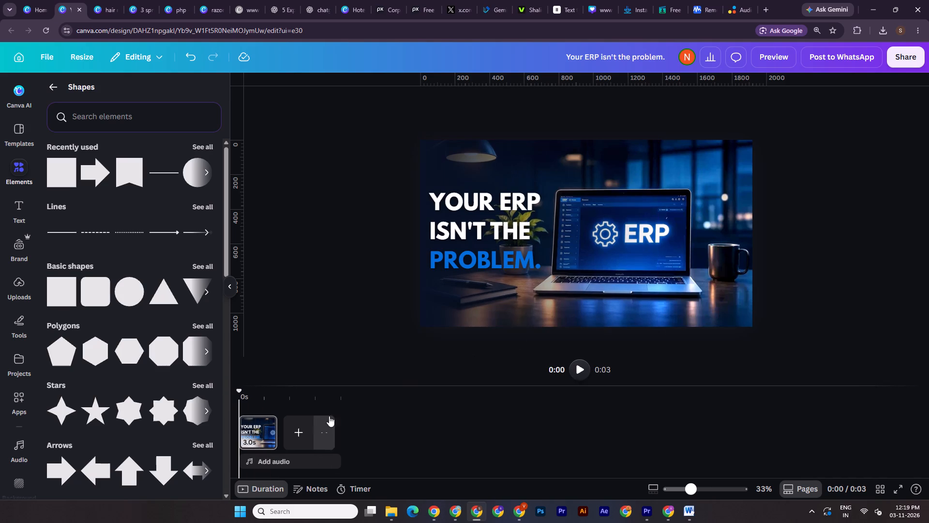
pyautogui.click(583, 369)
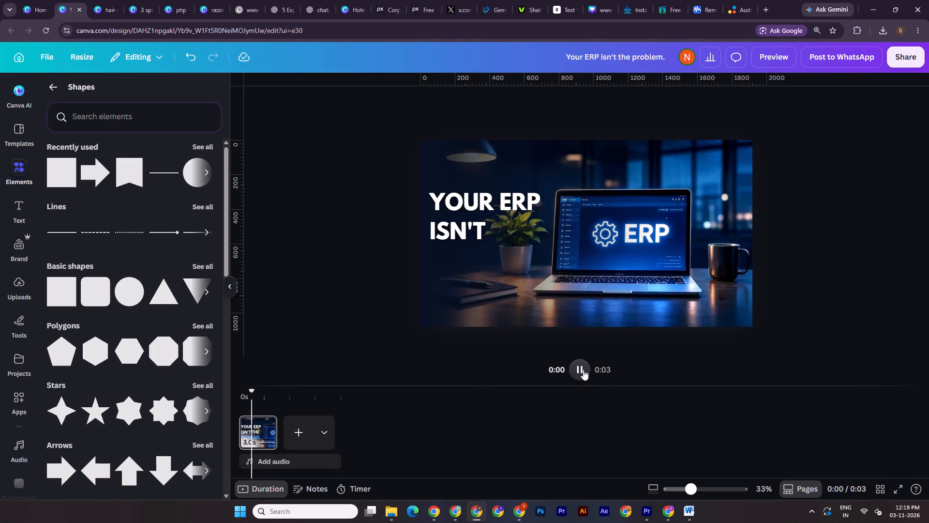
pyautogui.click(583, 369)
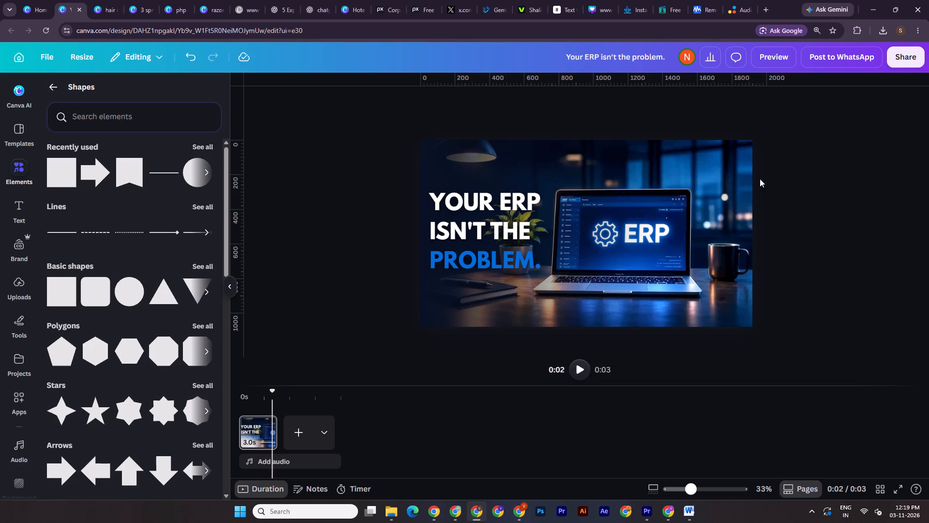
# Replace the ERP laptop background image with a solid green page background behind the headline.
pyautogui.click(730, 171)
pyautogui.press('Delete')
pyautogui.click(726, 169)
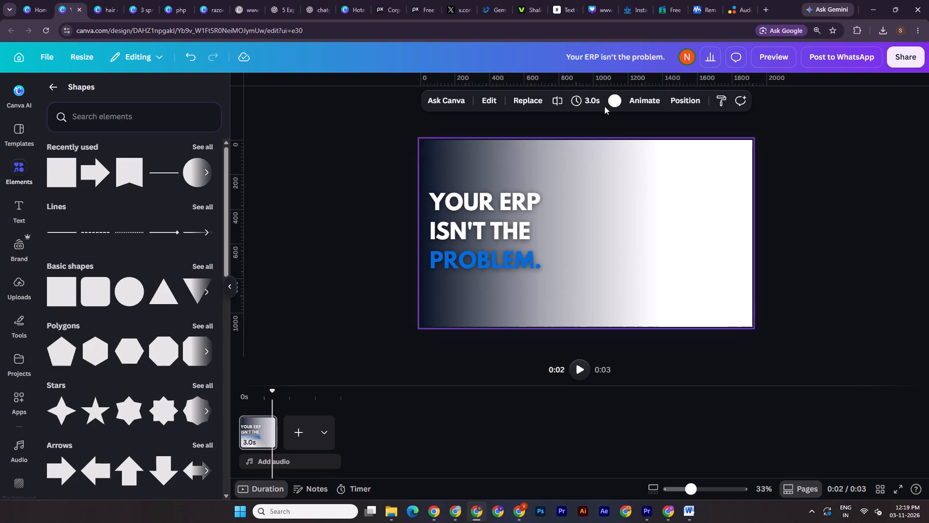
pyautogui.click(613, 100)
pyautogui.click(63, 392)
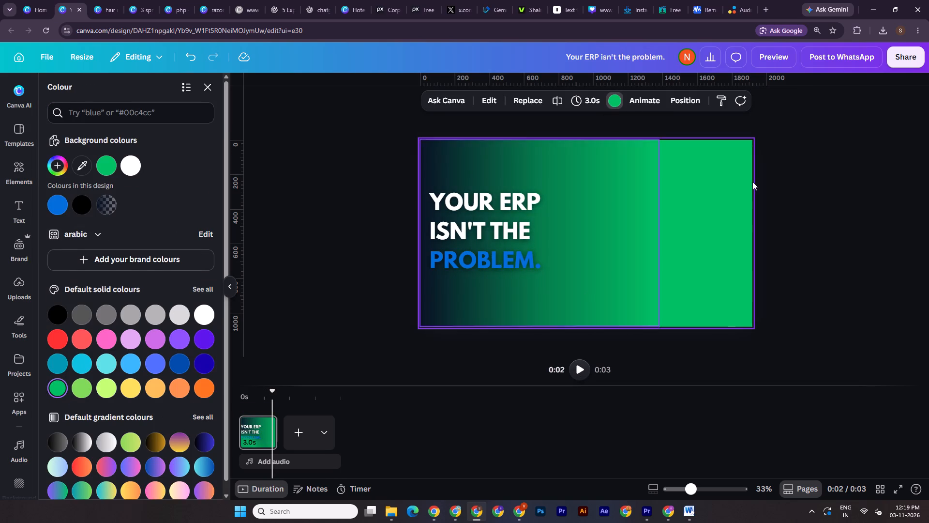
# Download the green headline page with its gradient overlay as a 1080p MP4 video.
pyautogui.click(871, 170)
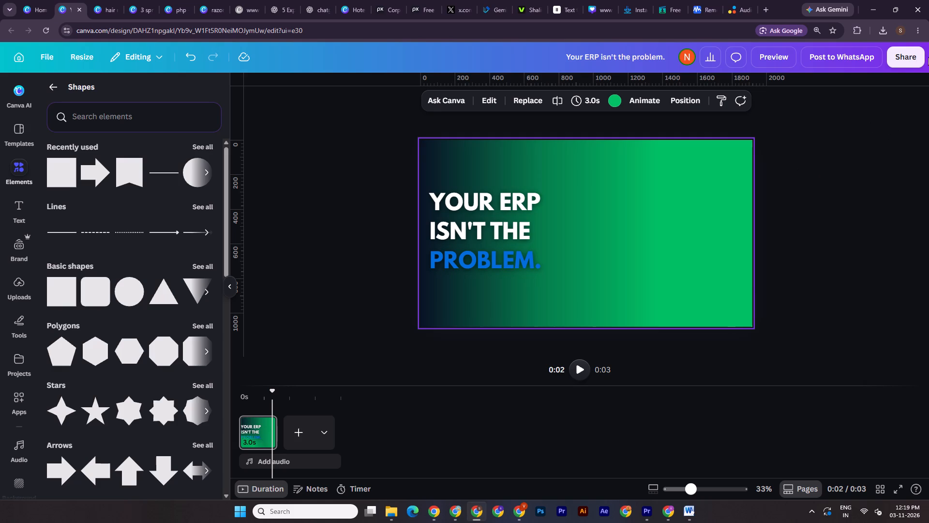
pyautogui.click(906, 54)
pyautogui.click(745, 318)
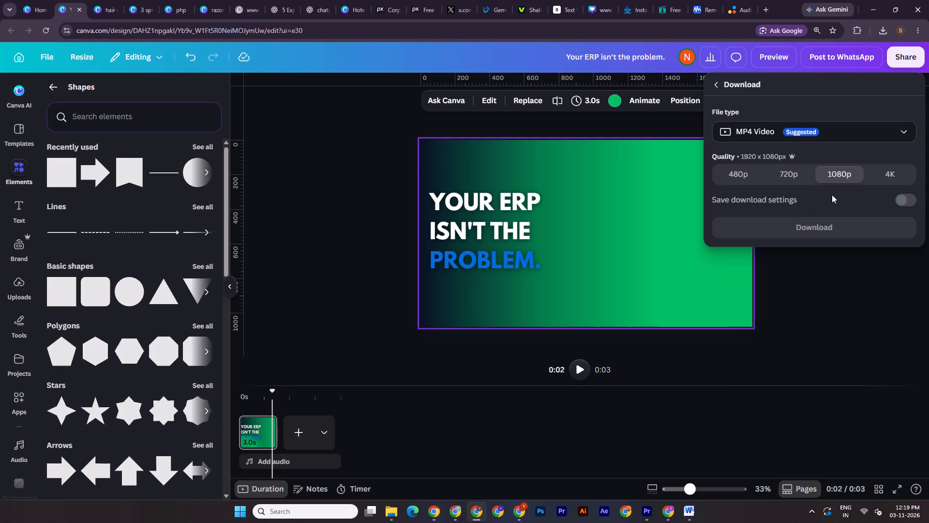
pyautogui.click(818, 227)
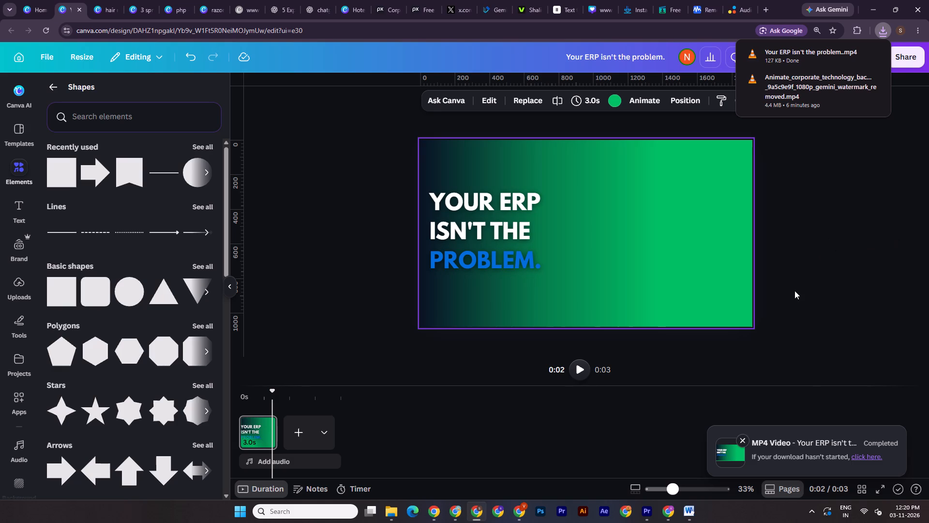
# Switch to the Downloads folder and add the suffix "_1" to the downloaded "Your ERP isn't the problem" video's name.
pyautogui.click(387, 511)
pyautogui.click(308, 471)
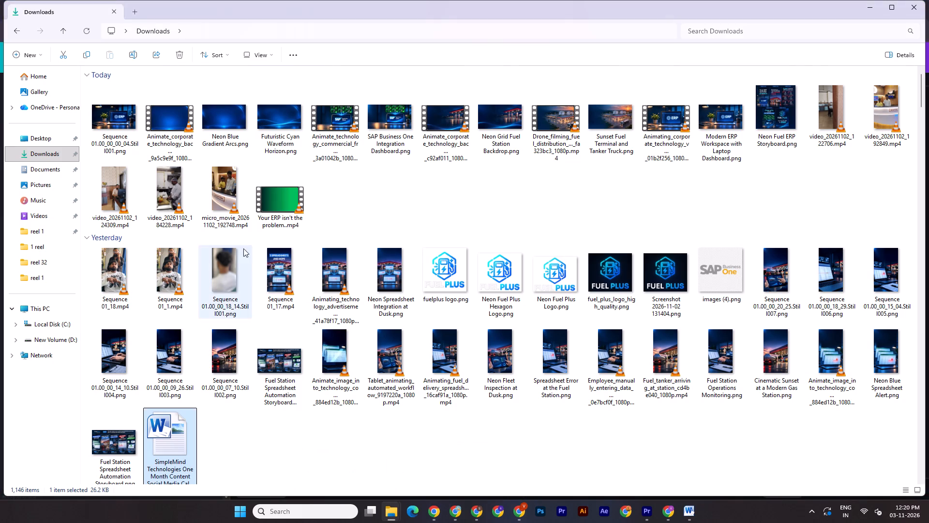
pyautogui.click(276, 219)
pyautogui.click(281, 226)
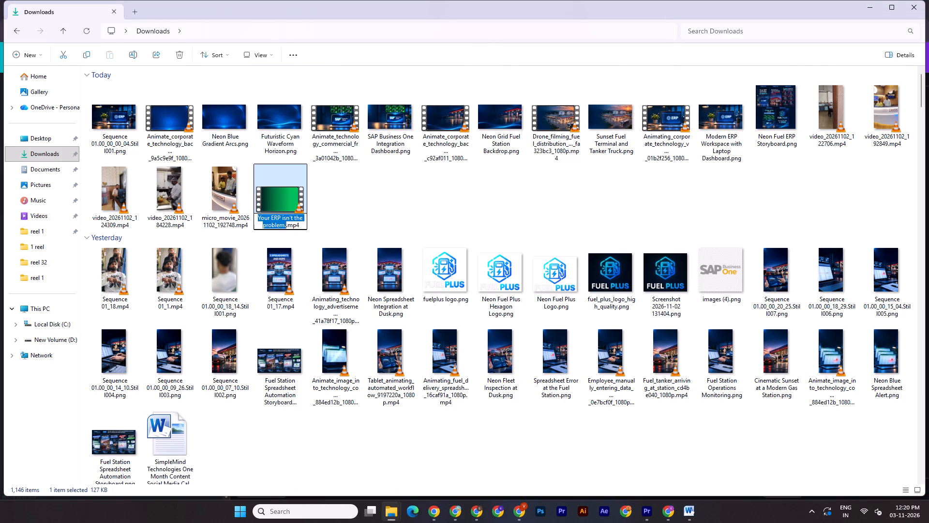
pyautogui.click(283, 225)
pyautogui.write('_1')
pyautogui.press('Return')
# Move the renamed "_1" headline video from Downloads into the linkedin "reel 1" project folder.
pyautogui.hotkey('ctrl', 'x')
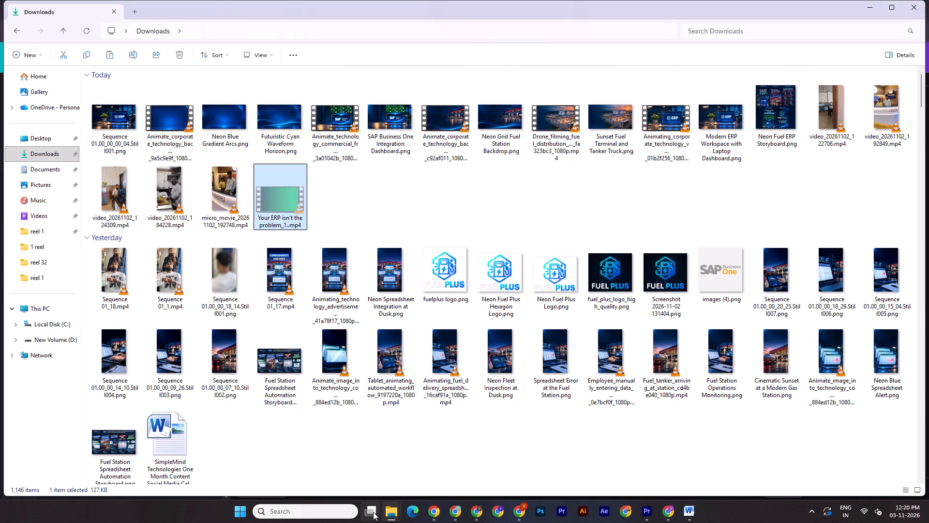
pyautogui.click(392, 507)
pyautogui.click(437, 470)
pyautogui.click(530, 421)
pyautogui.hotkey('ctrl', 'v')
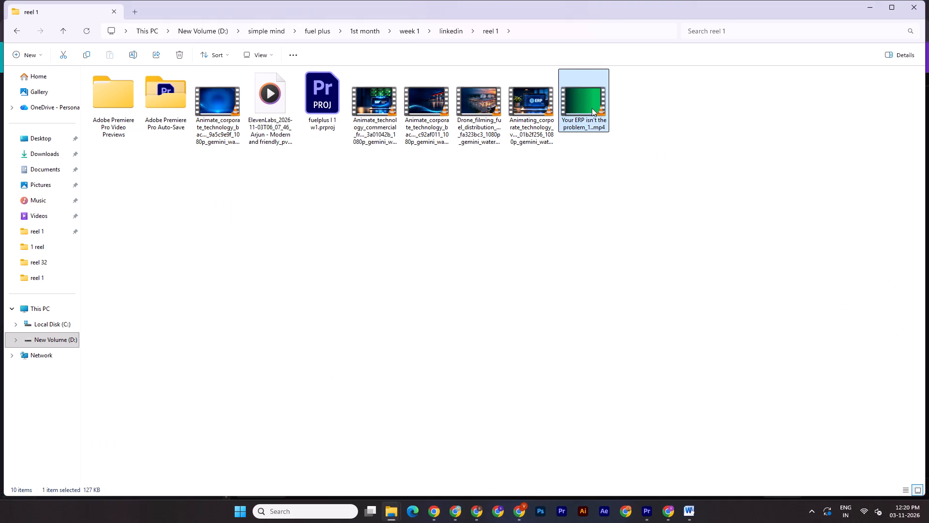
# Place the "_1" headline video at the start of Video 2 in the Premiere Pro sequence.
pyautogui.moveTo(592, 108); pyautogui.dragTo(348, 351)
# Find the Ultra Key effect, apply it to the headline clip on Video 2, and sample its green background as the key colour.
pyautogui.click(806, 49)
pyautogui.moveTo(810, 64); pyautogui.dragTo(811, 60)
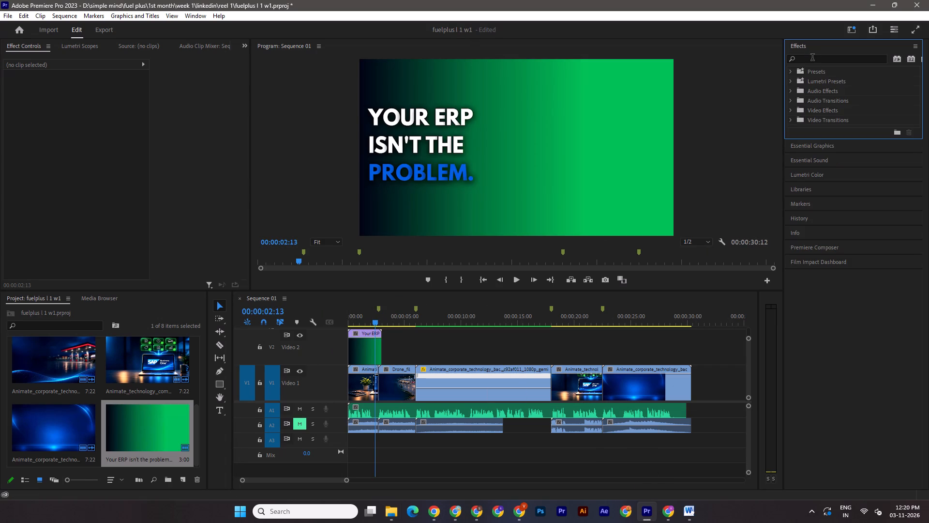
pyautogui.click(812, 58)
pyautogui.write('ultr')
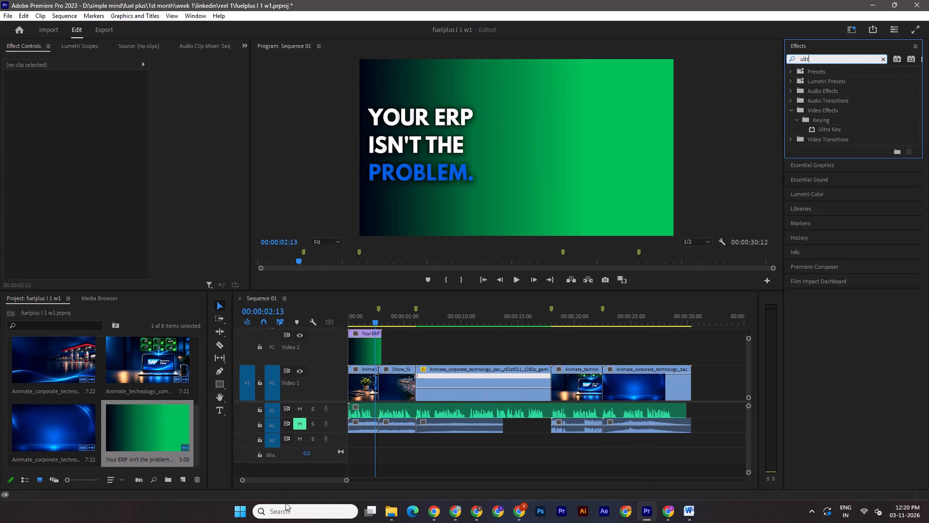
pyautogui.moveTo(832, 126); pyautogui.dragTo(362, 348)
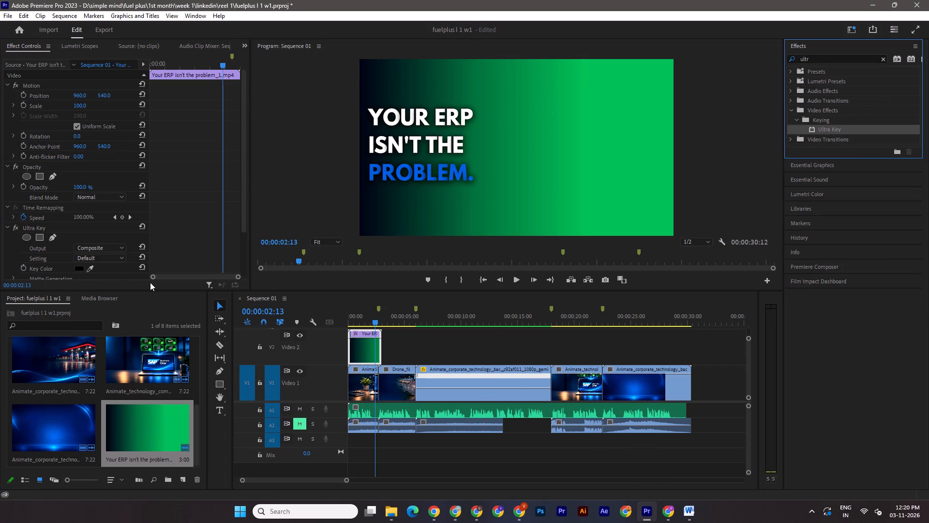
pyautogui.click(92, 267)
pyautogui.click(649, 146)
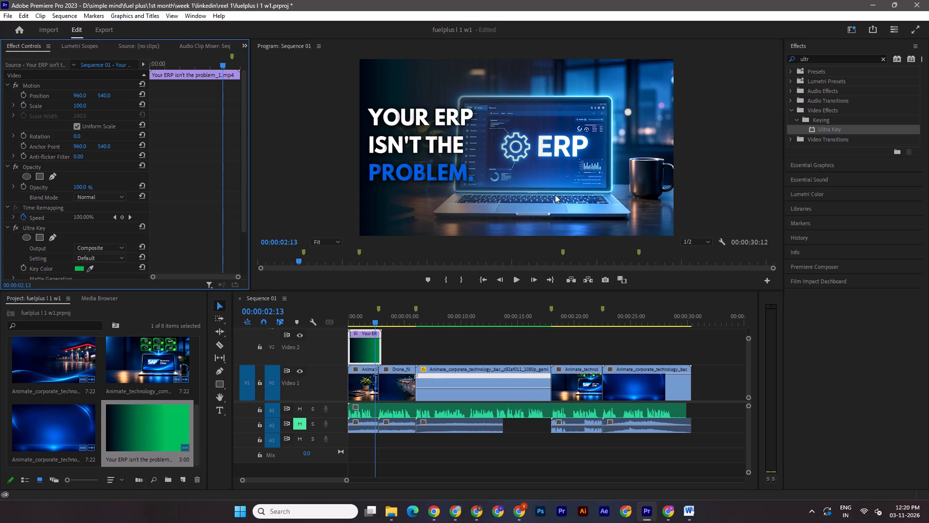
# Play the sequence from the start to check the keyed headline over the ERP laptop footage.
pyautogui.moveTo(379, 317); pyautogui.dragTo(321, 323)
pyautogui.press('space')
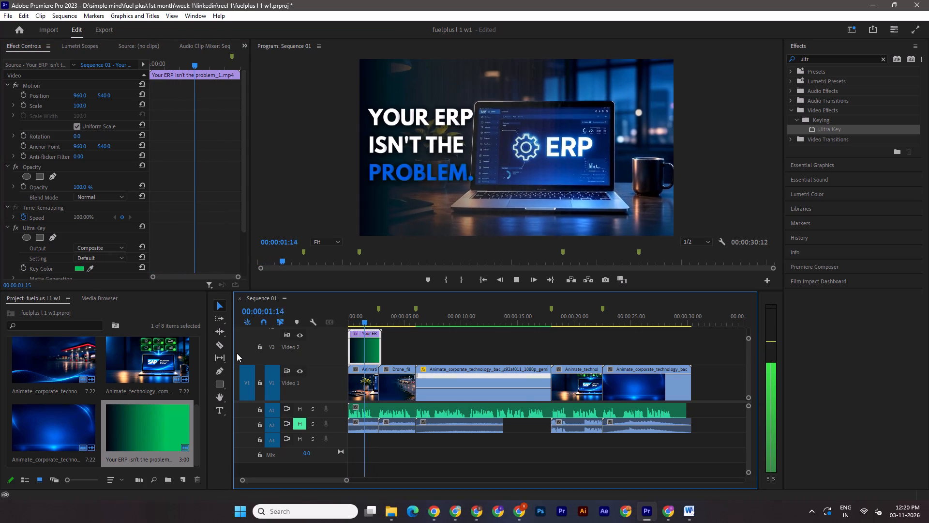
pyautogui.press('space')
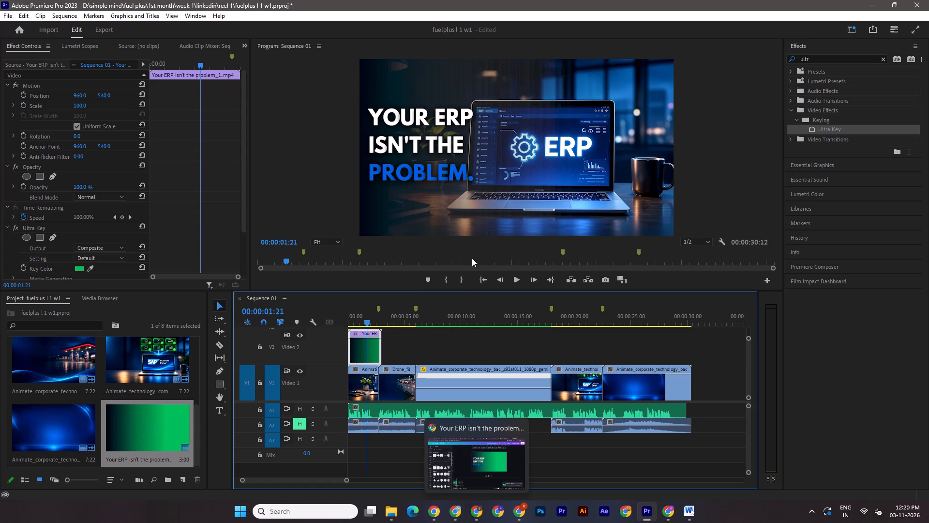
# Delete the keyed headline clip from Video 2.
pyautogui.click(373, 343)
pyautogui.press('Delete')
# Switch to Canva and move the dark gradient overlay from the headline page onto a new second page.
pyautogui.click(476, 510)
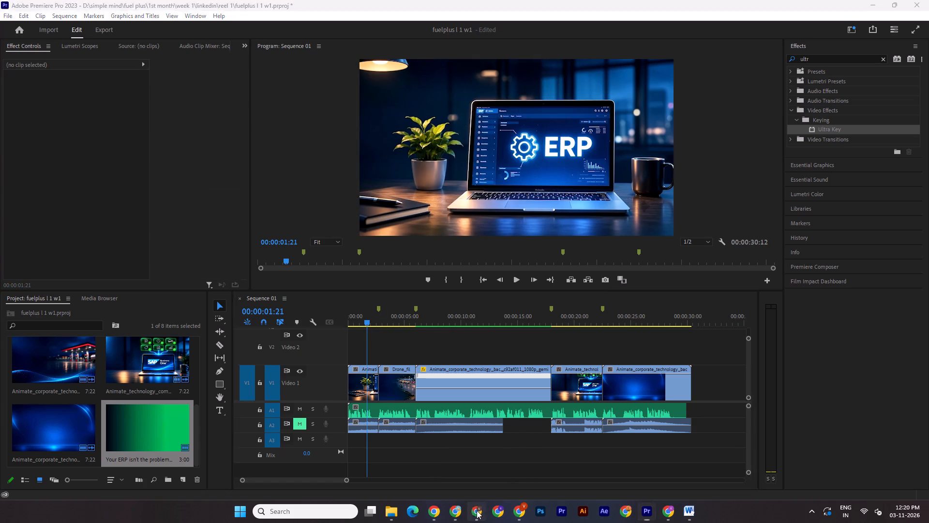
pyautogui.click(811, 266)
pyautogui.click(514, 157)
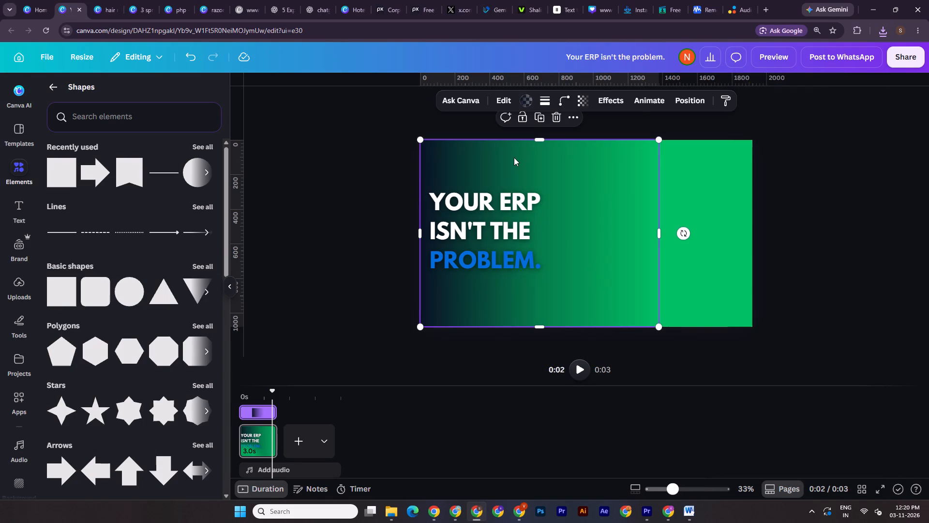
pyautogui.hotkey('ctrl', 'x')
pyautogui.click(303, 422)
pyautogui.hotkey('ctrl', 'v')
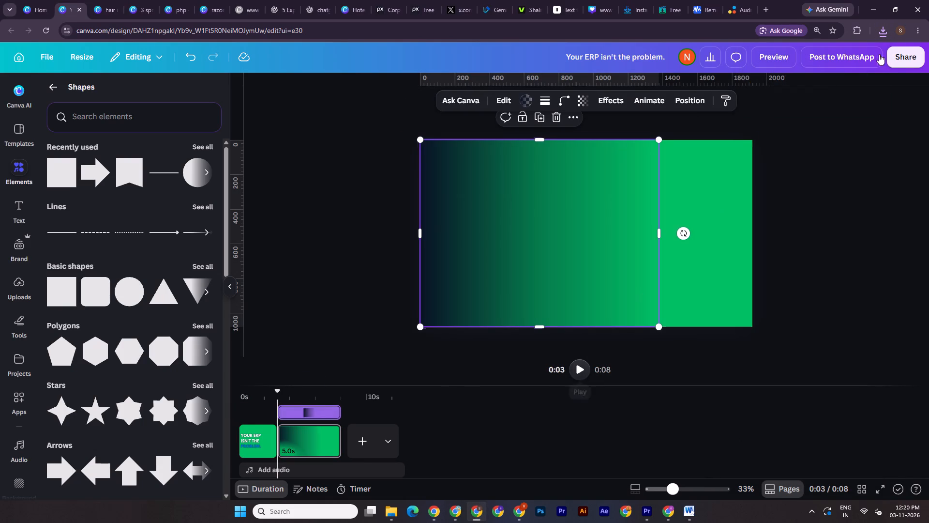
# Download only page 2, the gradient, as a high-quality PNG with a transparent background.
pyautogui.click(912, 55)
pyautogui.click(728, 316)
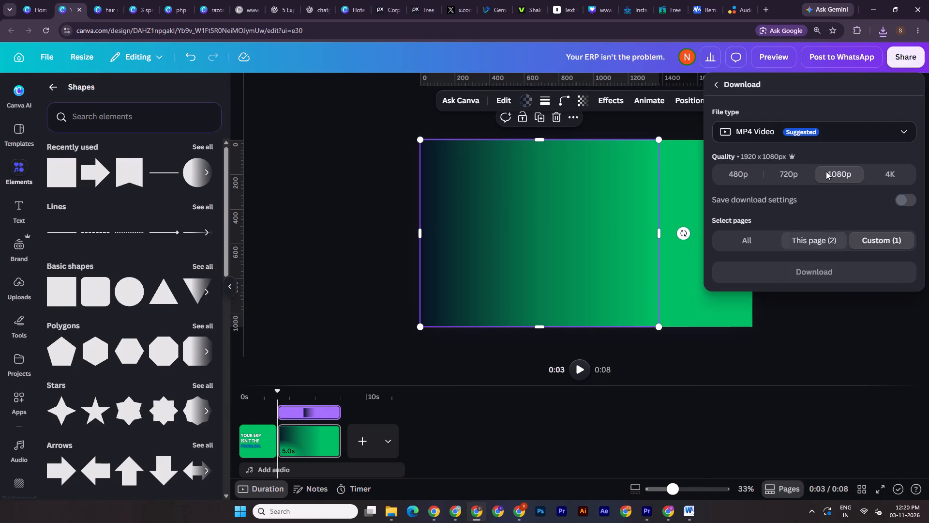
pyautogui.click(822, 136)
pyautogui.click(771, 196)
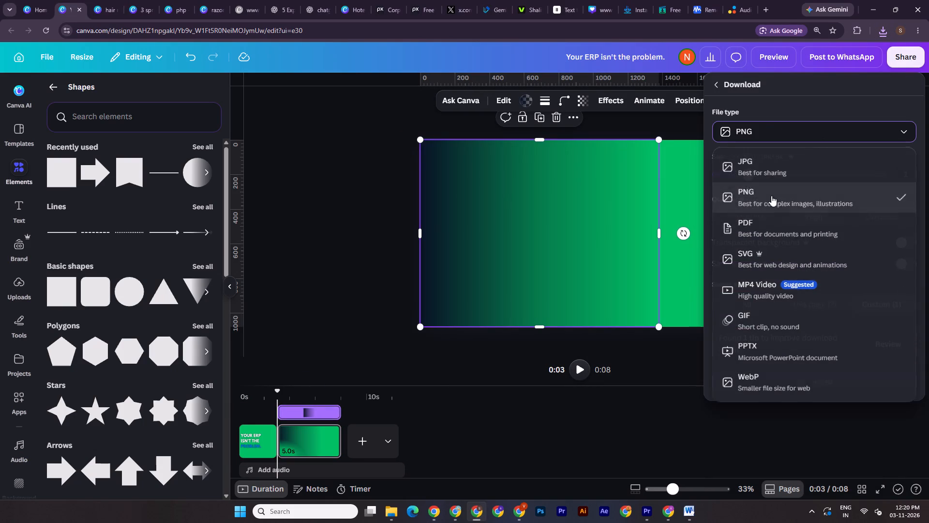
pyautogui.click(796, 304)
pyautogui.click(895, 244)
pyautogui.click(899, 240)
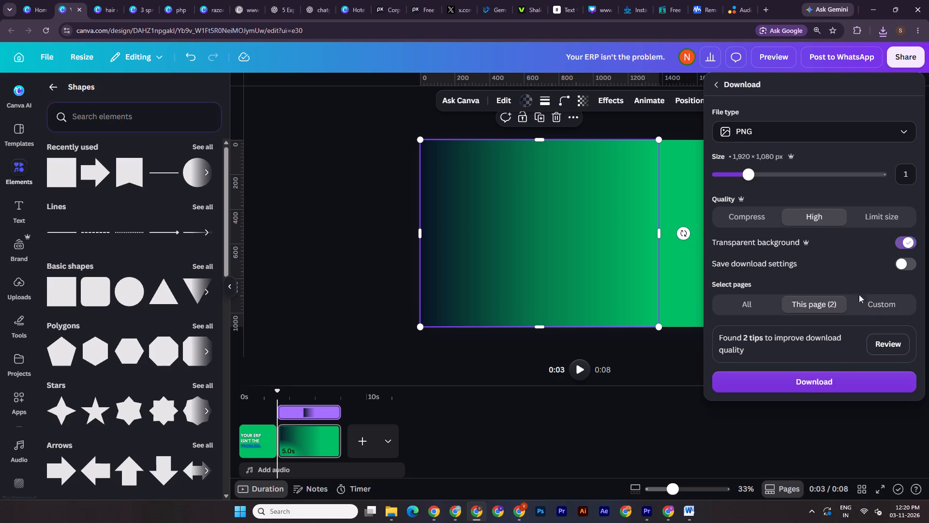
pyautogui.click(822, 379)
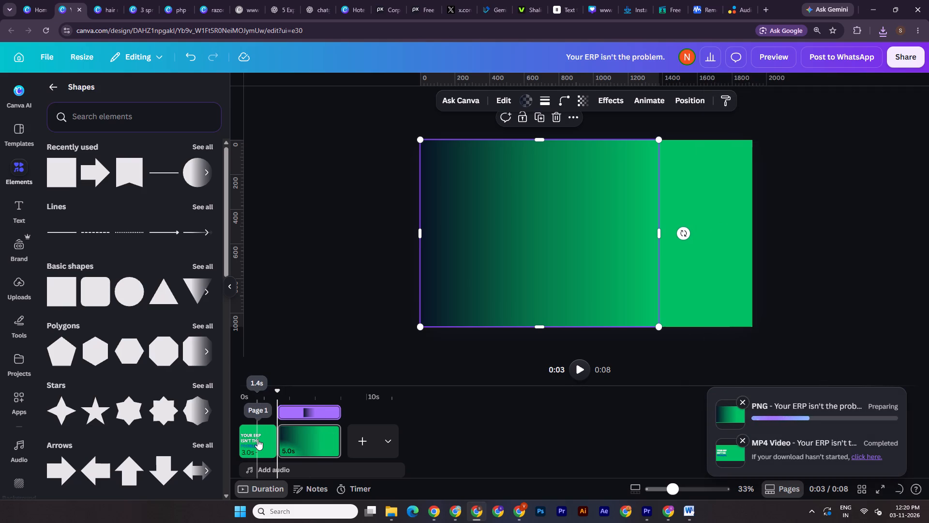
# Download only page 1, the headline on plain green, as a 1080p MP4 video.
pyautogui.click(257, 439)
pyautogui.click(914, 48)
pyautogui.click(743, 311)
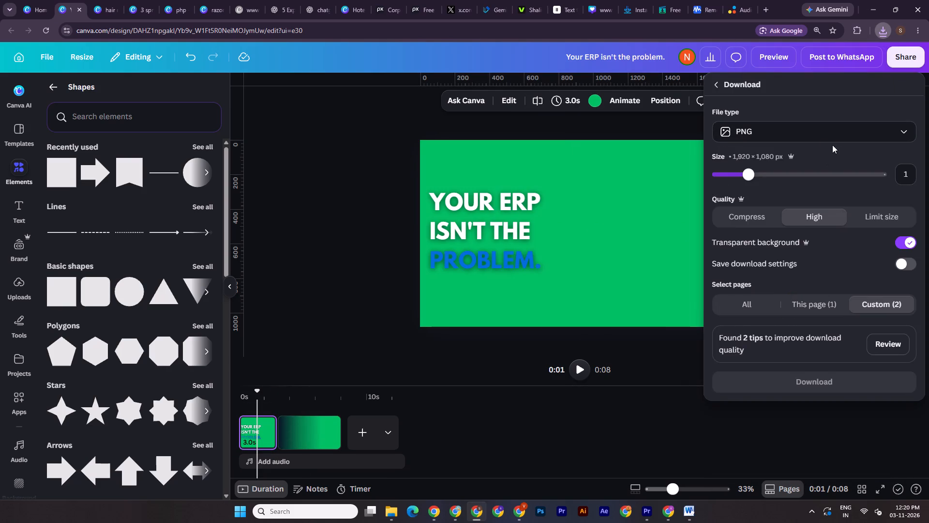
pyautogui.click(818, 136)
pyautogui.click(767, 290)
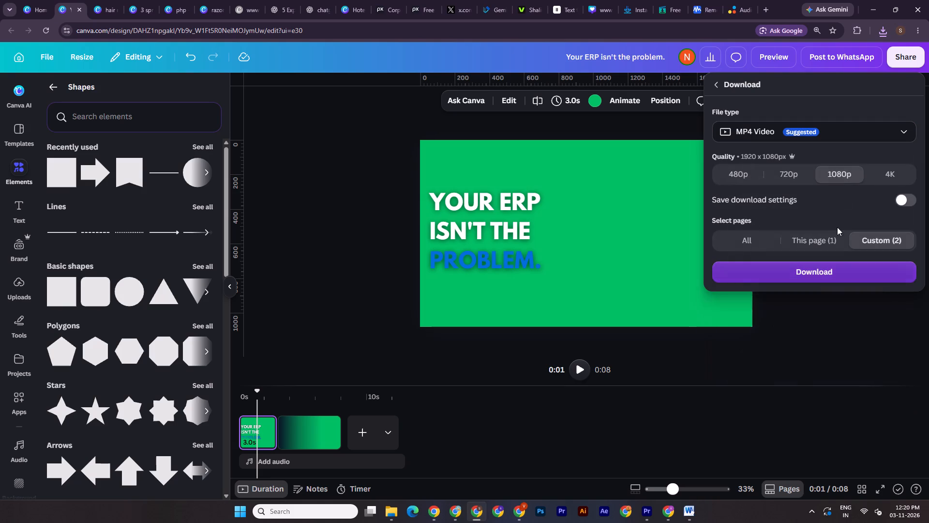
pyautogui.click(817, 241)
pyautogui.click(836, 274)
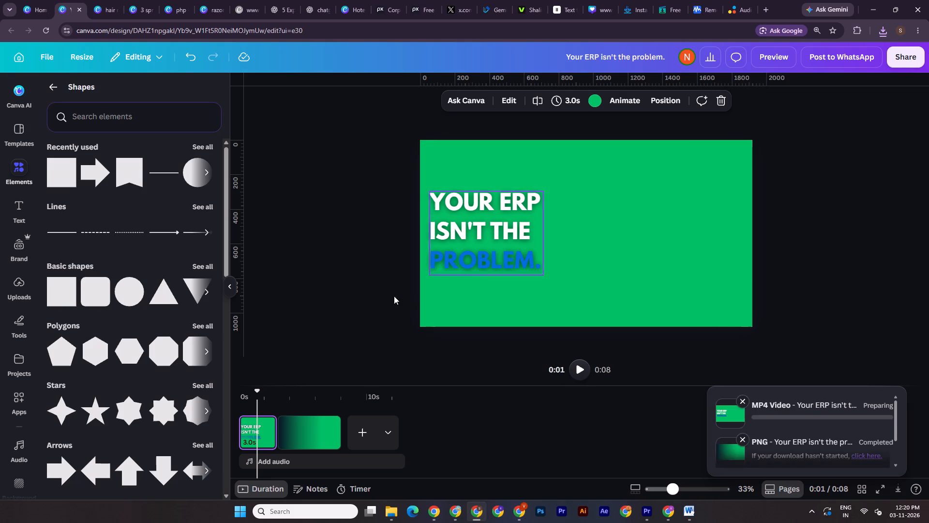
# In the Downloads folder, rename the new headline PNG and MP4 together with the suffix "_2".
pyautogui.click(388, 506)
pyautogui.click(293, 460)
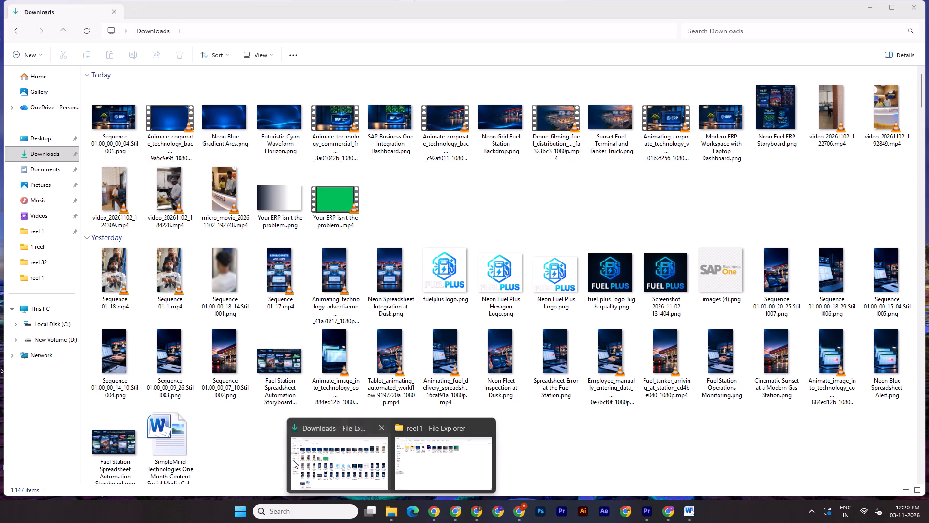
pyautogui.moveTo(407, 221); pyautogui.dragTo(286, 210)
pyautogui.rightClick(284, 209)
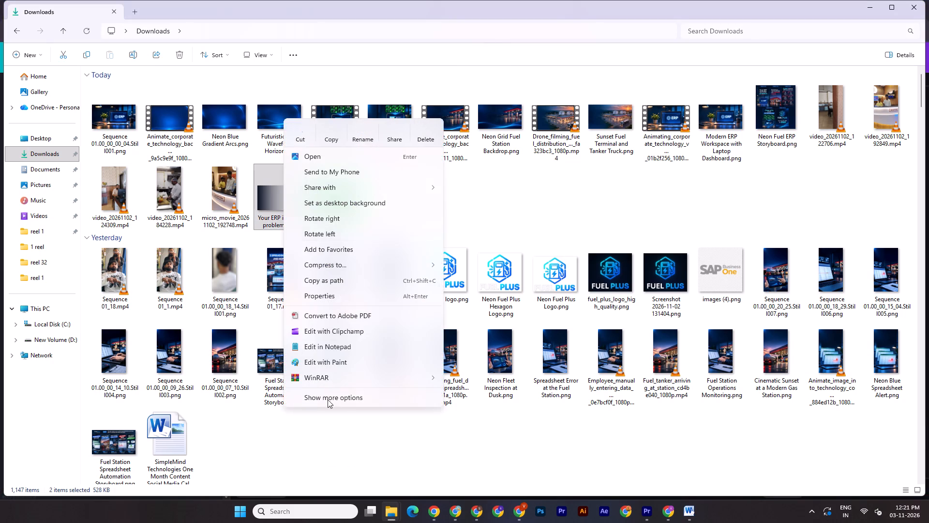
pyautogui.click(330, 395)
pyautogui.click(322, 479)
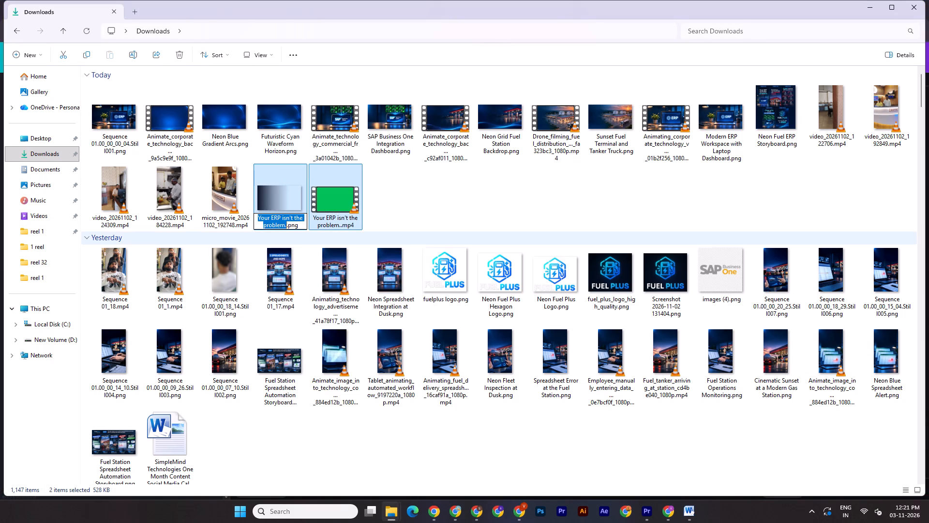
pyautogui.click(285, 226)
pyautogui.write('_2')
pyautogui.press('Return')
# Move the two "_2" files from Downloads into the linkedin "reel 1" project folder.
pyautogui.hotkey('ctrl', 'x')
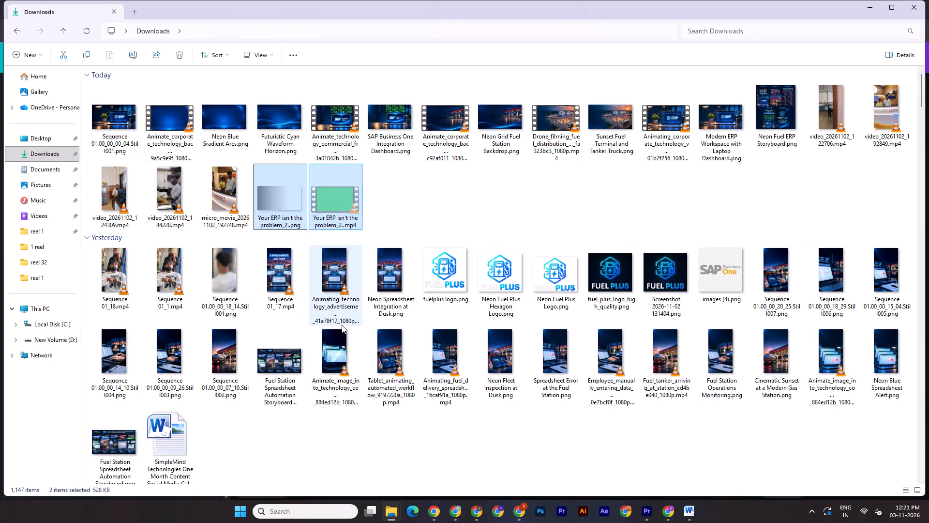
pyautogui.click(390, 505)
pyautogui.click(437, 464)
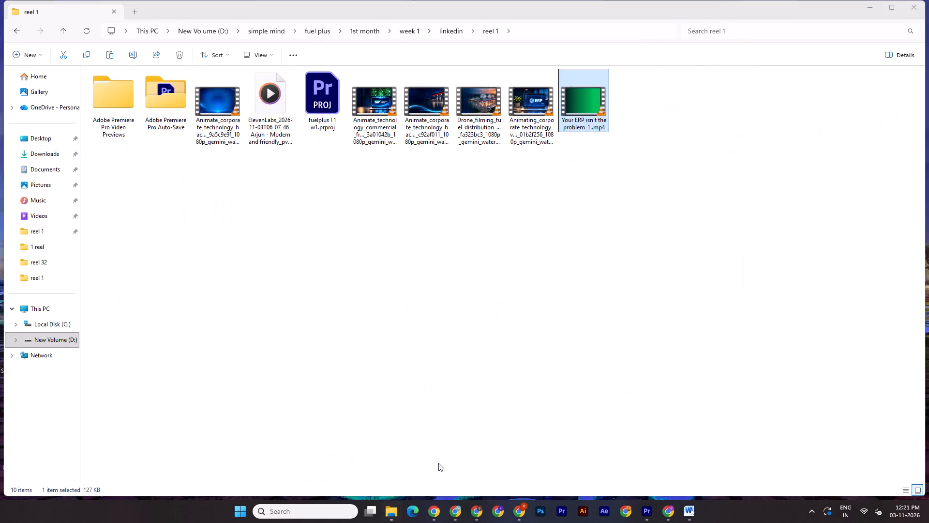
pyautogui.click(494, 398)
pyautogui.hotkey('ctrl', 'v')
pyautogui.click(539, 302)
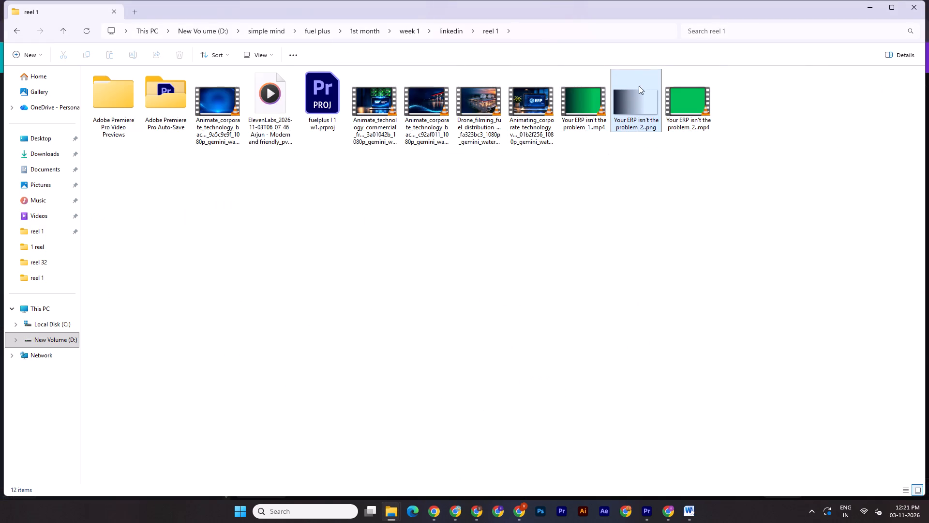
# Place the gradient PNG at the start of Video 2 in the Premiere Pro sequence and trim it to the first clip's end.
pyautogui.moveTo(635, 102); pyautogui.dragTo(358, 353)
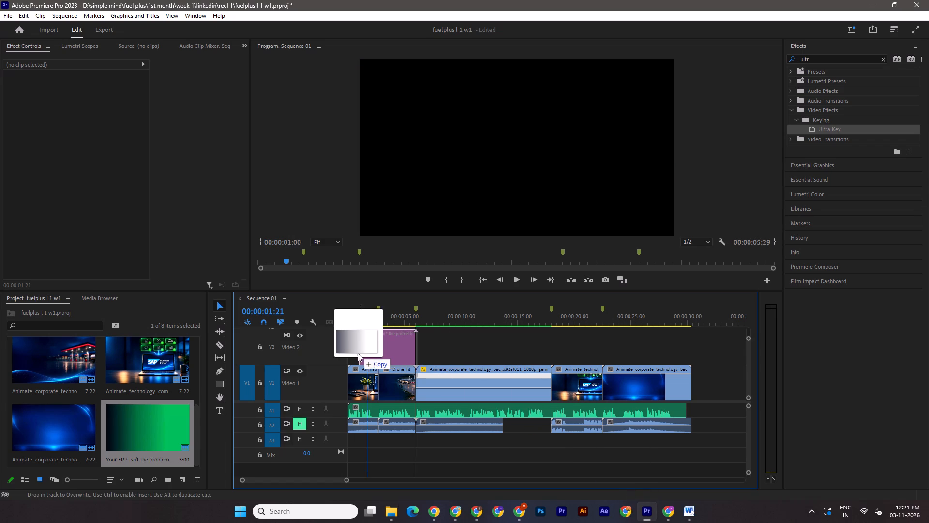
pyautogui.moveTo(358, 353); pyautogui.dragTo(350, 351)
pyautogui.moveTo(406, 351); pyautogui.dragTo(383, 346)
# Place the "_2" headline MP4 at the start of Video 3, above the gradient, and trim it to the first clip's end.
pyautogui.moveTo(308, 401); pyautogui.dragTo(306, 433)
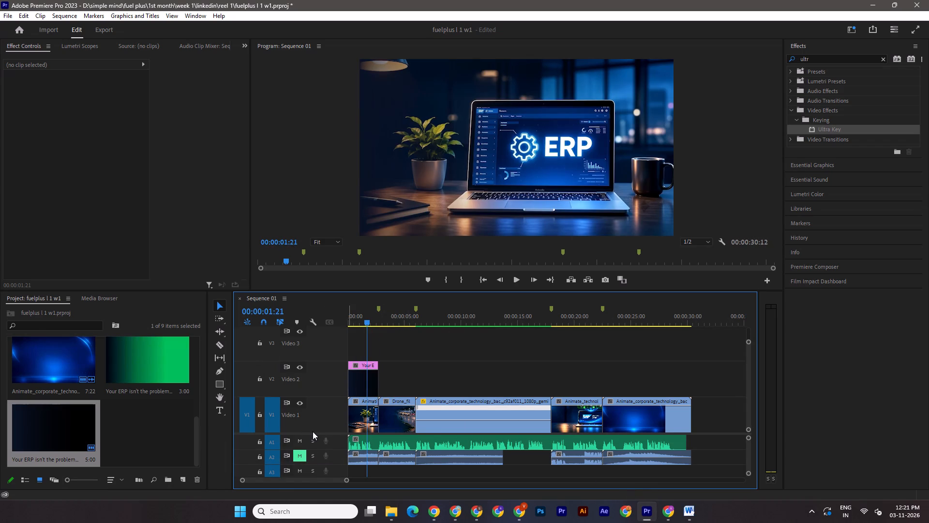
pyautogui.click(396, 509)
pyautogui.click(444, 473)
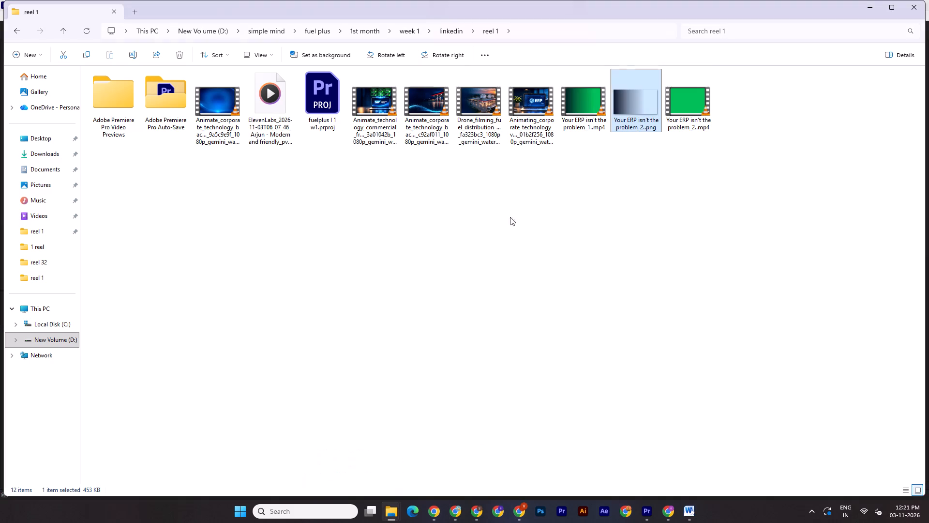
pyautogui.moveTo(683, 104); pyautogui.dragTo(458, 373)
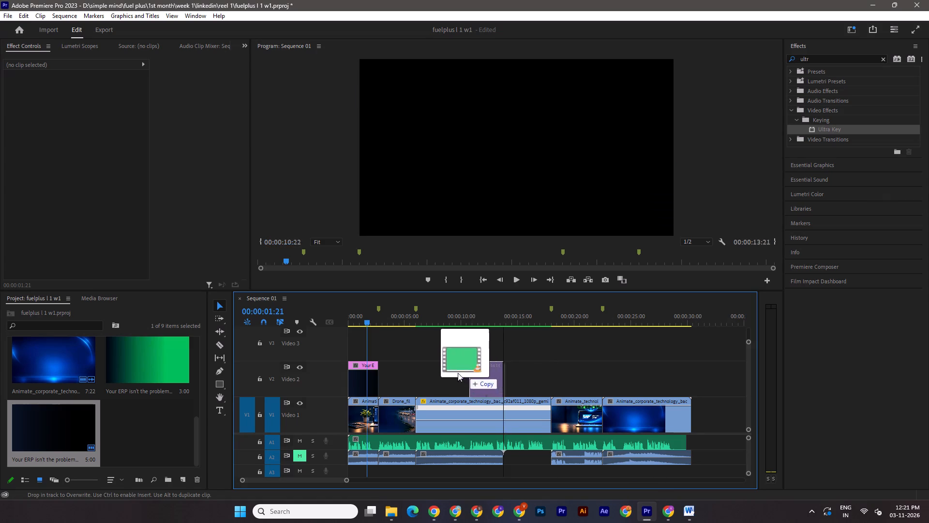
pyautogui.moveTo(458, 373); pyautogui.dragTo(353, 338)
pyautogui.moveTo(384, 351); pyautogui.dragTo(379, 351)
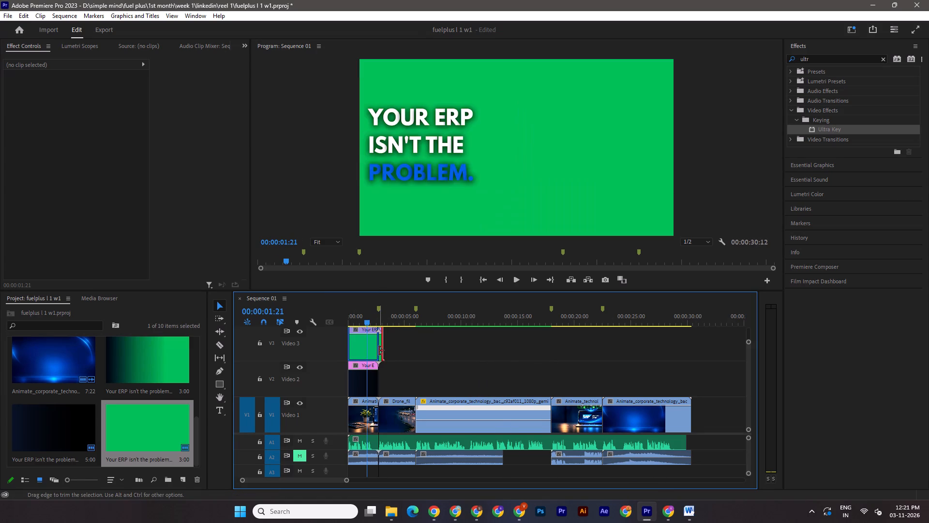
# Apply Ultra Key to the headline clip on Video 3 with its green background as the key colour, and save the project.
pyautogui.moveTo(832, 131); pyautogui.dragTo(364, 345)
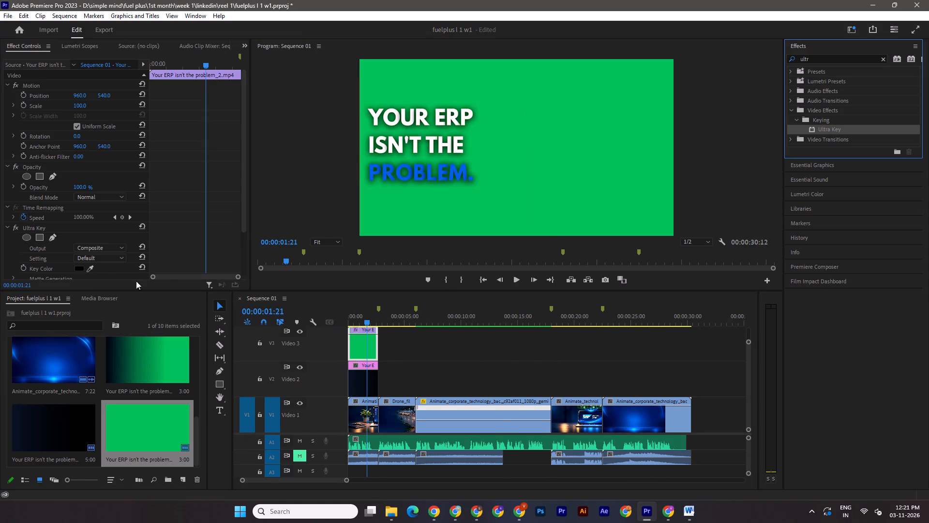
pyautogui.click(88, 269)
pyautogui.click(582, 183)
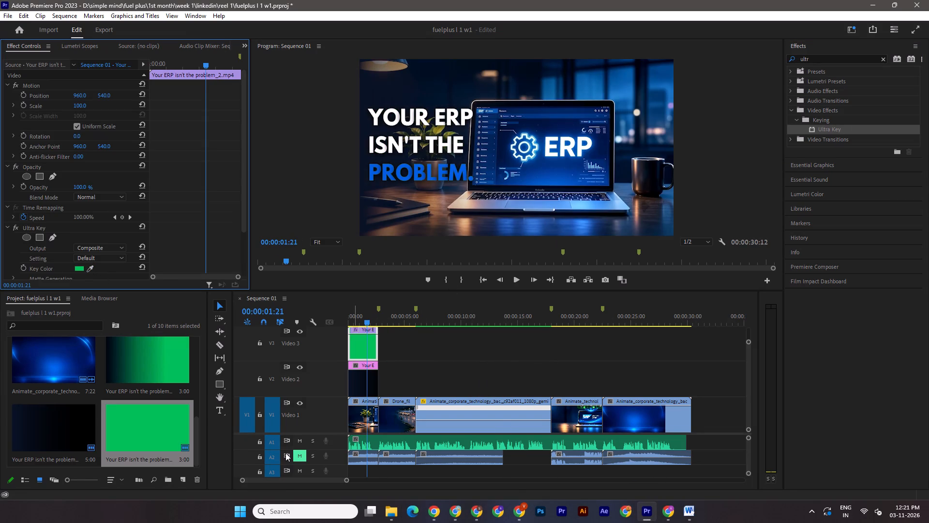
pyautogui.hotkey('ctrl', 'z')
pyautogui.hotkey('ctrl', 's')
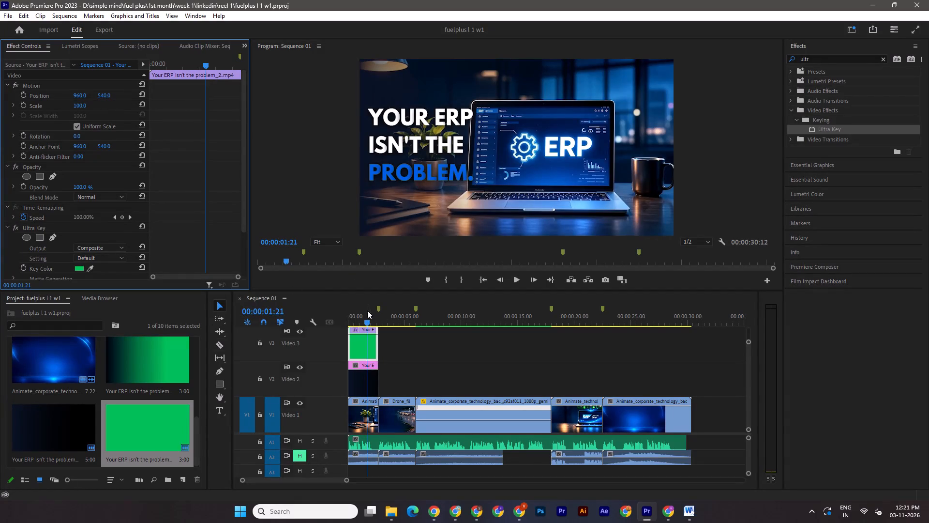
# Play the sequence from the start through the first clip to check the keyed headline.
pyautogui.moveTo(368, 325); pyautogui.dragTo(325, 320)
pyautogui.click(435, 354)
pyautogui.press('space')
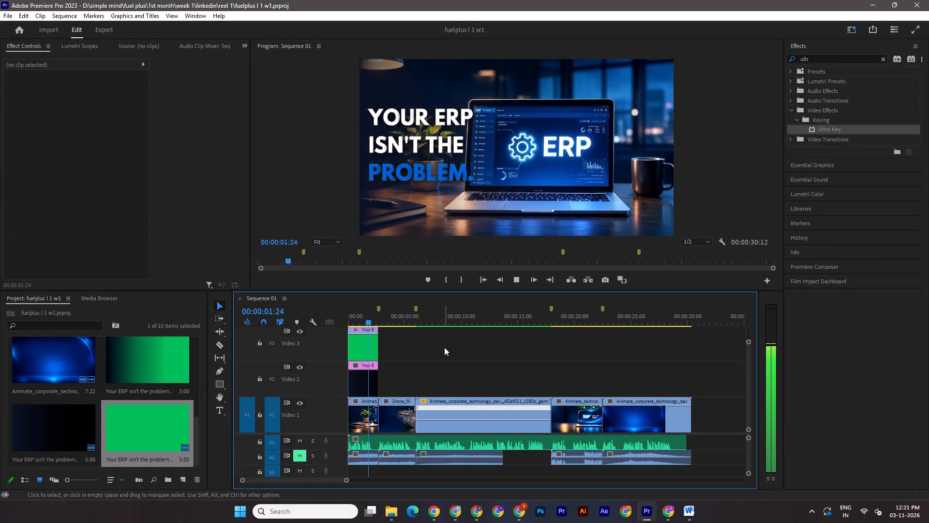
pyautogui.press('space')
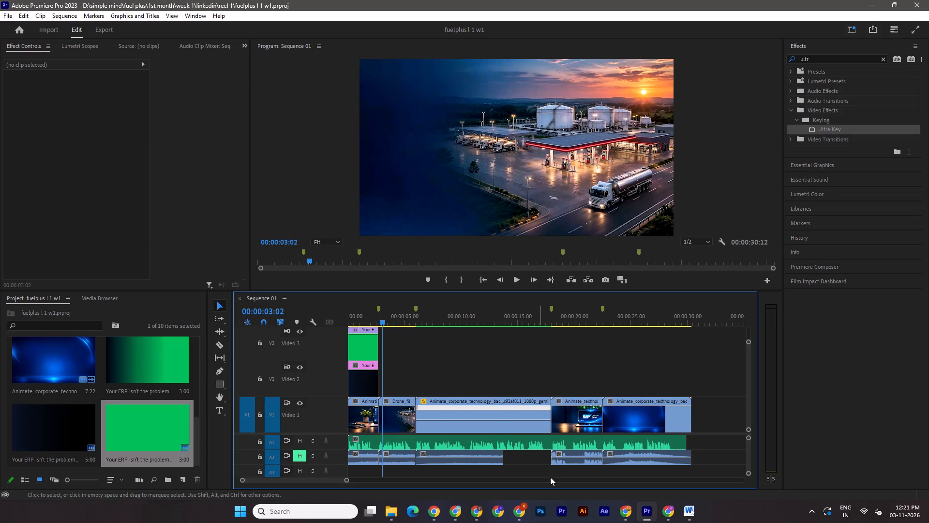
# Export the fuel terminal drone frame at 00:00:03:18 as a PNG still to the Downloads folder.
pyautogui.click(664, 430)
pyautogui.moveTo(385, 321); pyautogui.dragTo(390, 323)
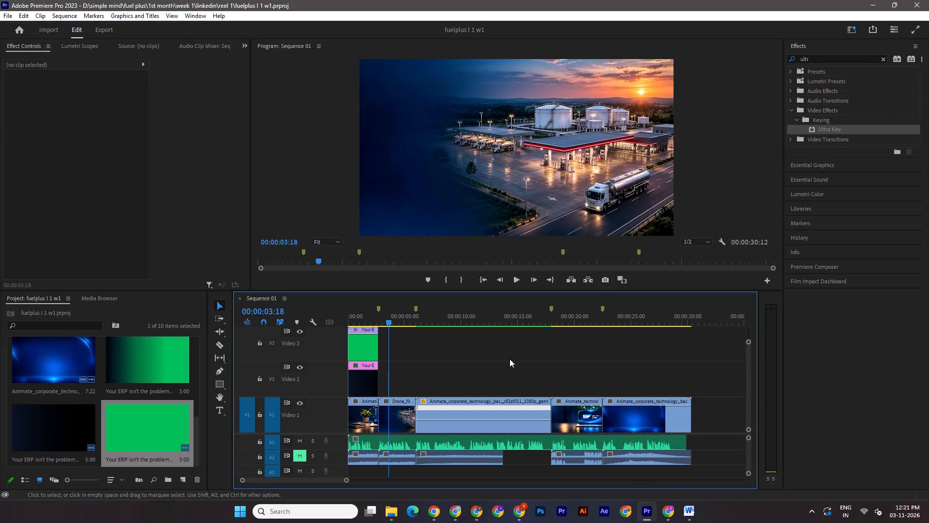
pyautogui.click(618, 273)
pyautogui.click(602, 280)
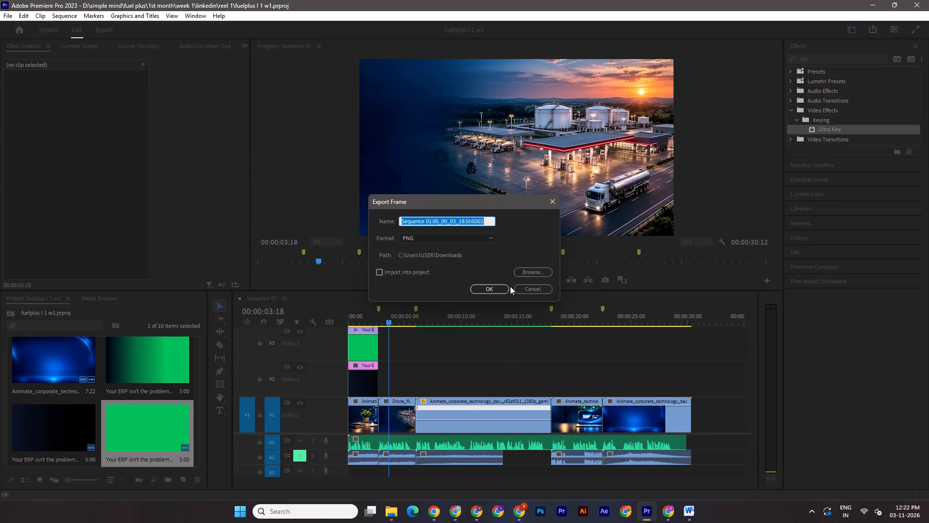
pyautogui.click(509, 288)
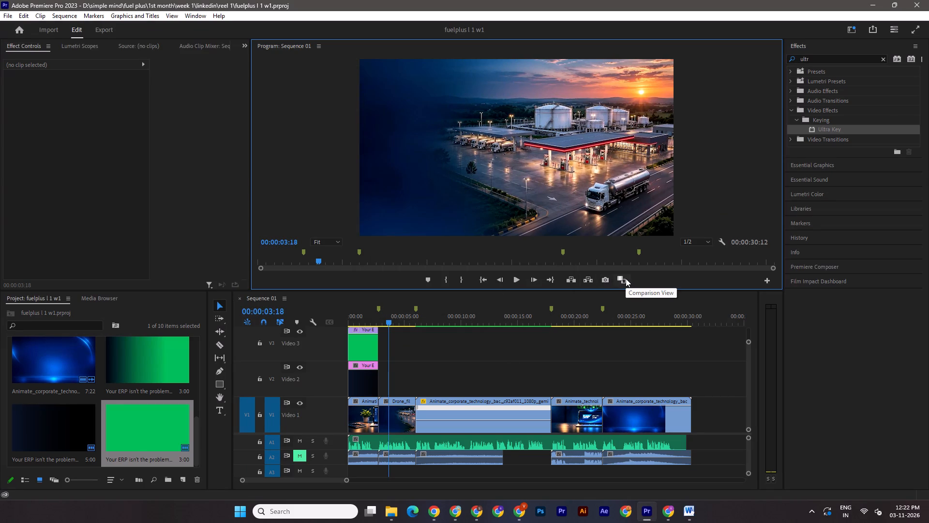
# Switch to the Canva headline design and upload the exported 03:18 still from Downloads into the Shalini folder.
pyautogui.click(463, 508)
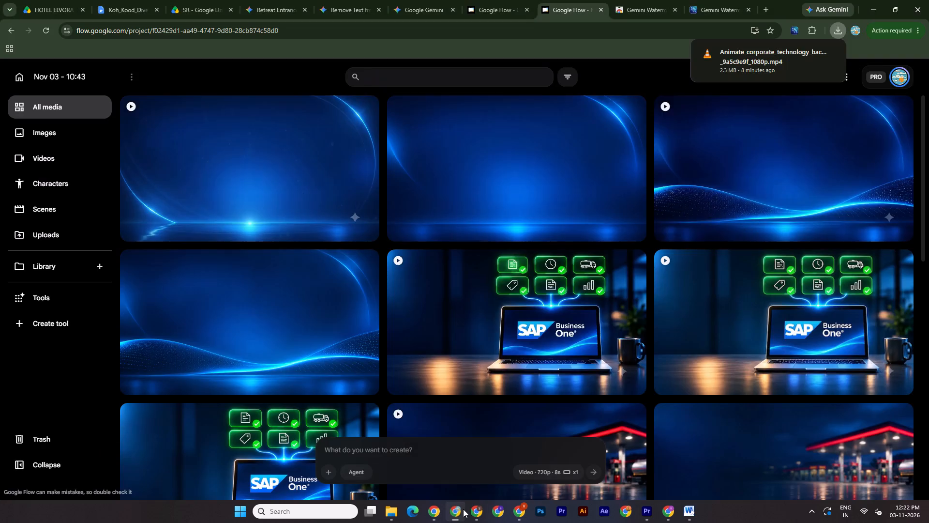
pyautogui.click(475, 515)
pyautogui.click(799, 300)
pyautogui.click(363, 436)
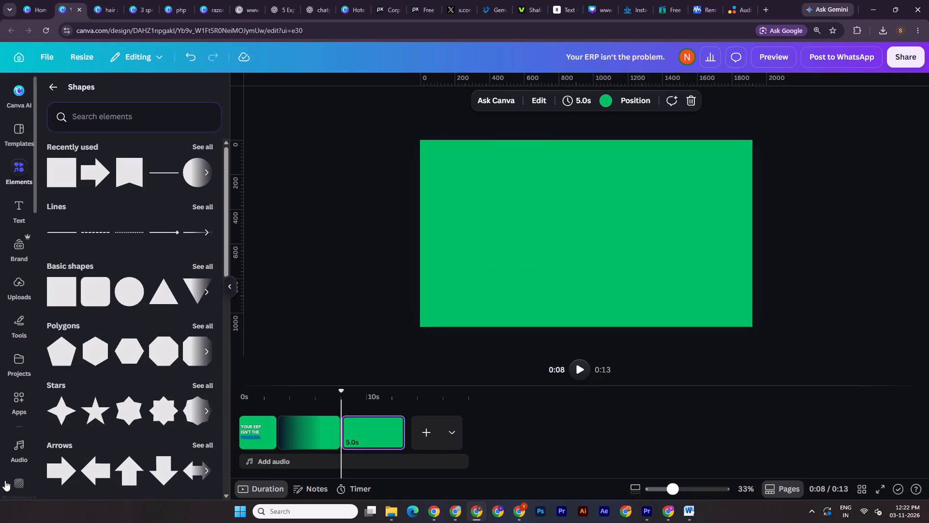
pyautogui.scroll(-8, 5, 479)
pyautogui.scroll(-3, 0, 437)
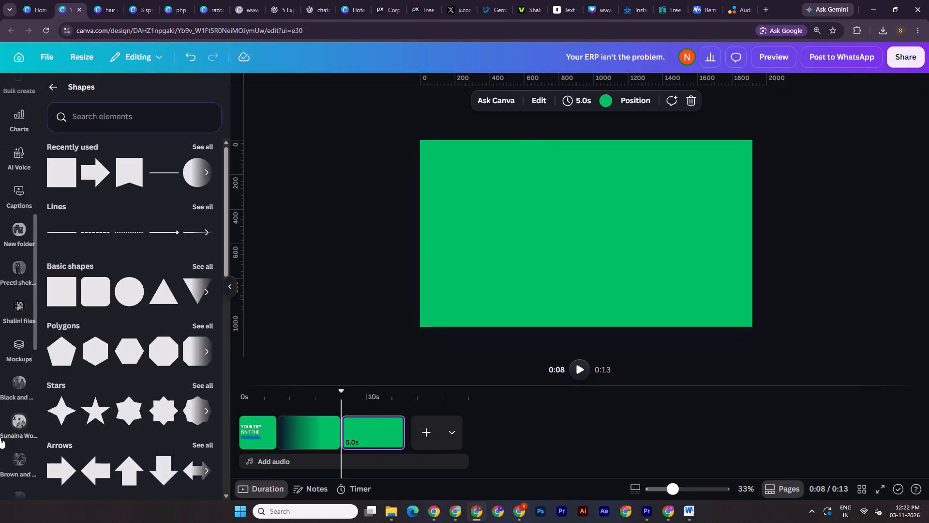
pyautogui.click(9, 432)
pyautogui.click(398, 522)
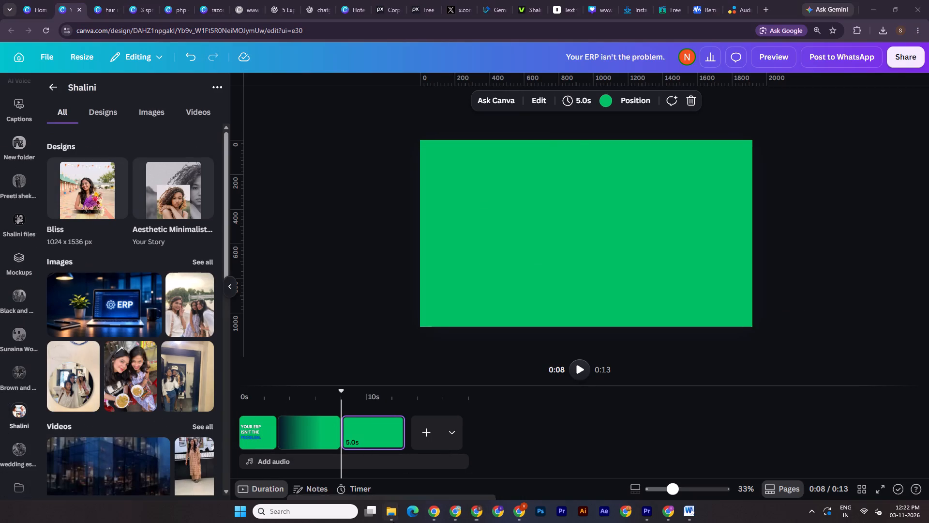
pyautogui.click(308, 466)
pyautogui.click(43, 157)
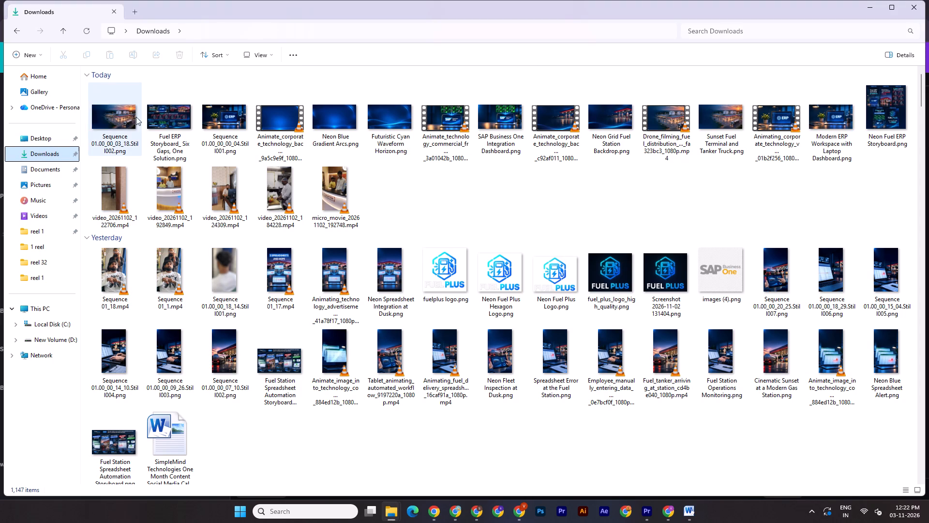
pyautogui.moveTo(114, 124); pyautogui.dragTo(84, 333)
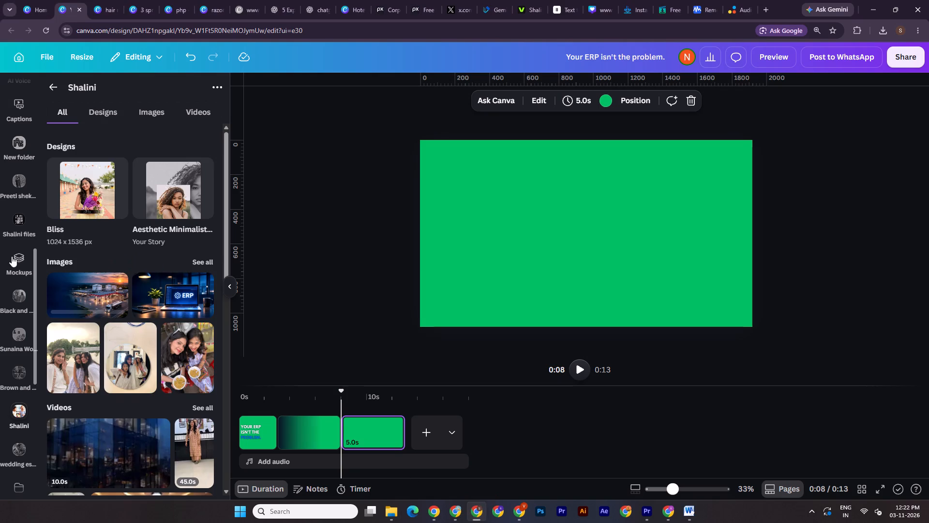
# Place the uploaded fuel station still on the third Canva page and enlarge it to fill the page.
pyautogui.click(90, 293)
pyautogui.moveTo(704, 164); pyautogui.dragTo(727, 155)
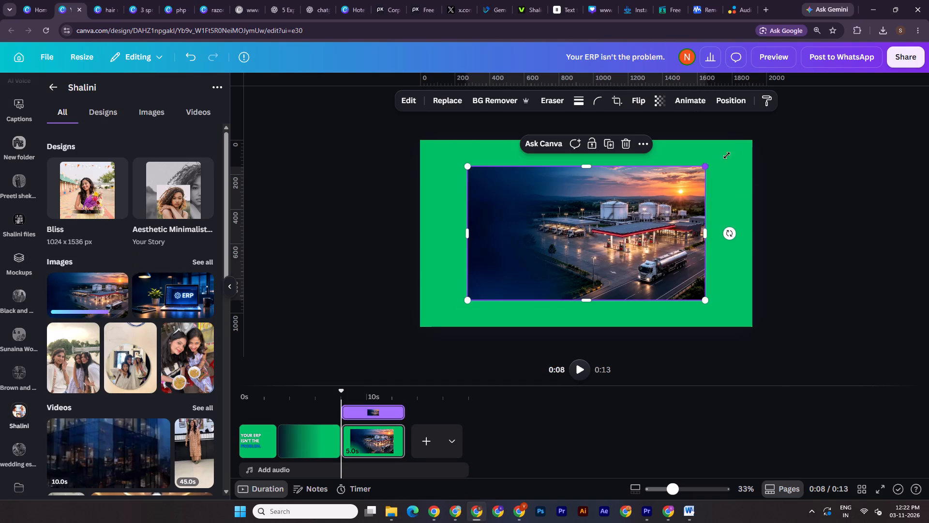
pyautogui.moveTo(727, 155); pyautogui.dragTo(752, 146)
# Copy the headline text from the first page onto the third page and turn off its all-caps formatting.
pyautogui.click(262, 444)
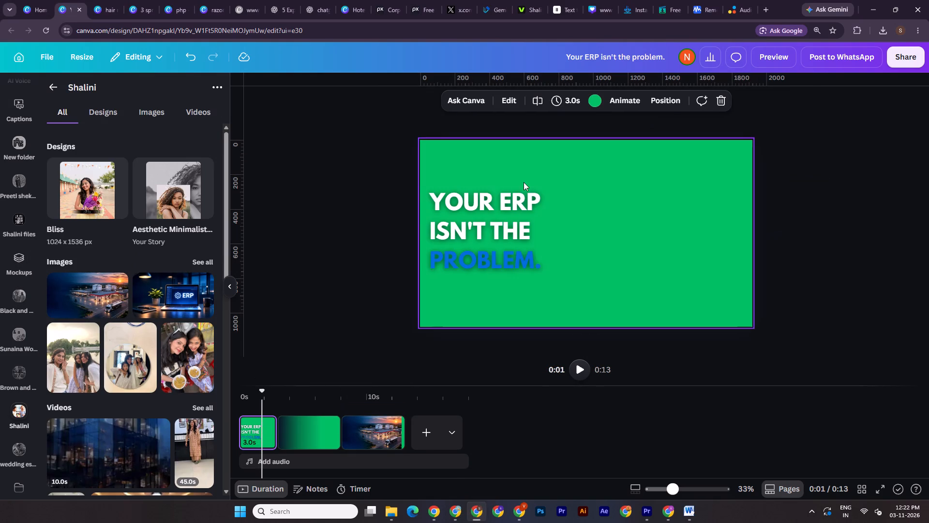
pyautogui.click(490, 223)
pyautogui.hotkey('ctrl', 'c')
pyautogui.click(363, 440)
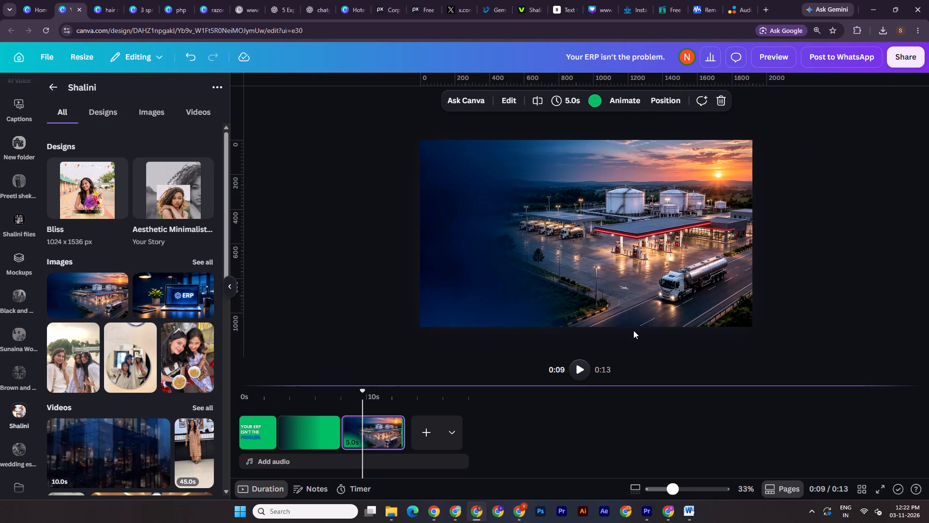
pyautogui.hotkey('ctrl', 'v')
pyautogui.click(588, 97)
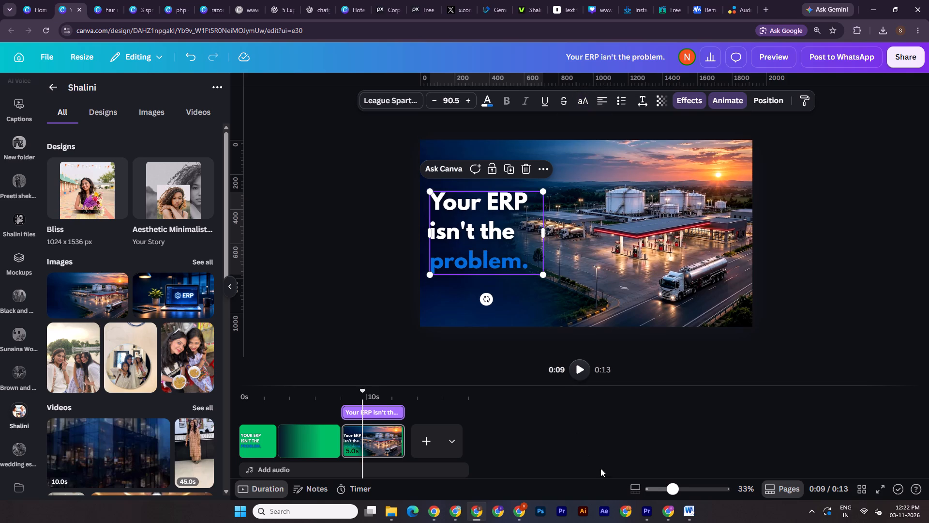
# In the Word content calendar, copy the on-screen text "A generic one is" from the 4–8 sec row.
pyautogui.click(688, 512)
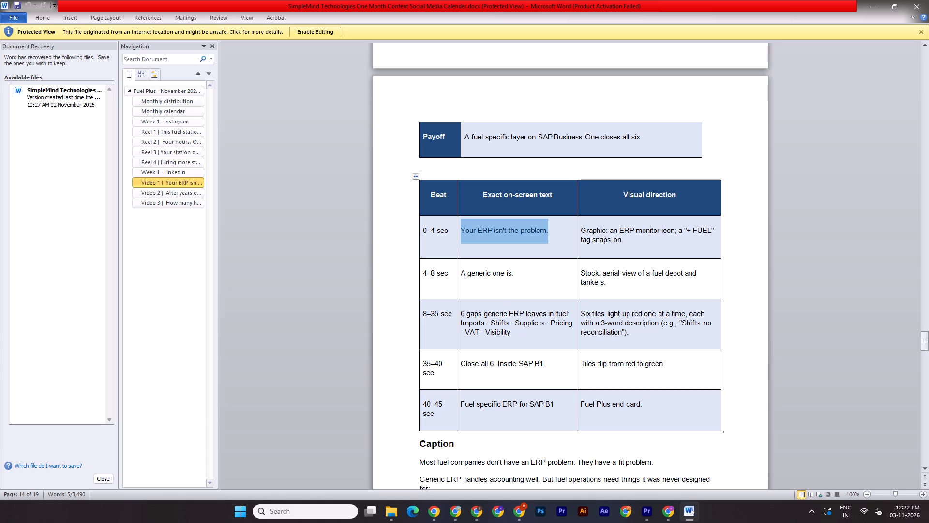
pyautogui.moveTo(461, 272); pyautogui.dragTo(518, 268)
pyautogui.scroll(-1, 511, 272)
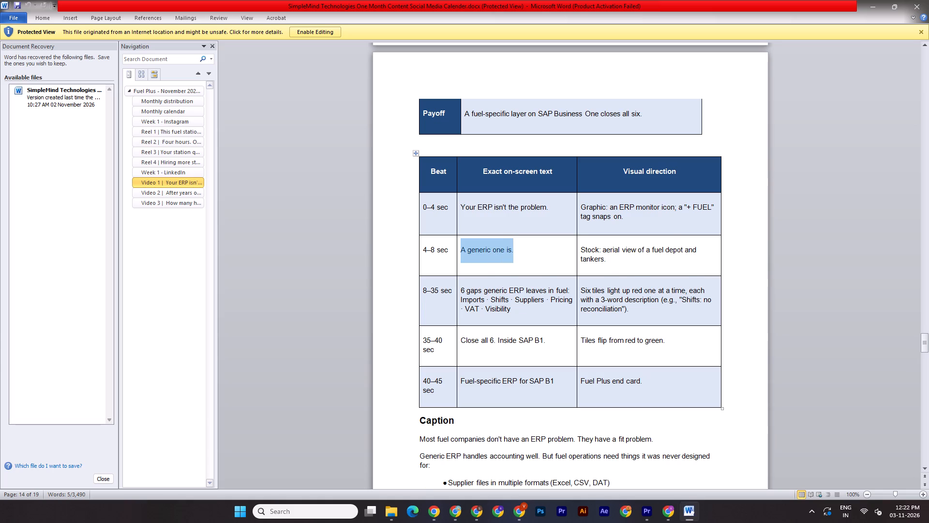
pyautogui.moveTo(518, 268); pyautogui.dragTo(511, 268)
pyautogui.hotkey('ctrl', 'c')
pyautogui.hotkey('ctrl', 'c')
pyautogui.hotkey('ctrl', 'c')
pyautogui.click(646, 512)
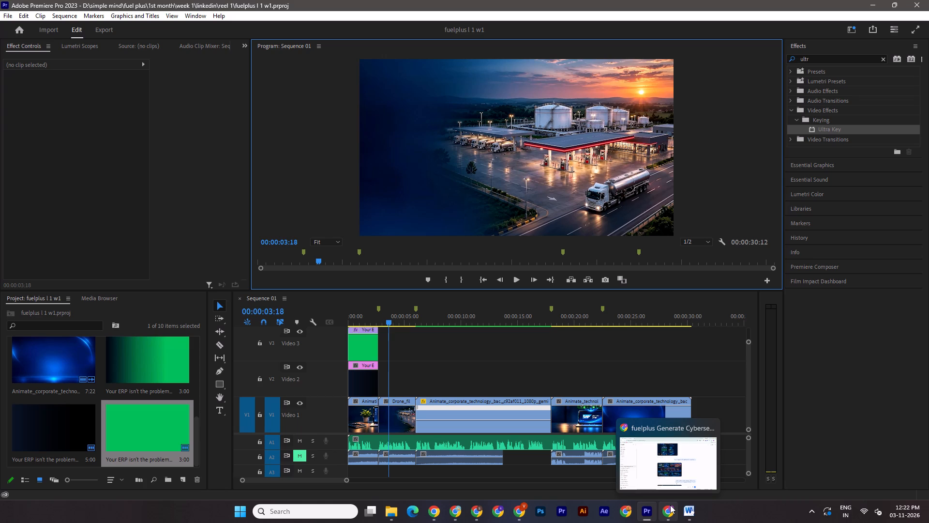
pyautogui.click(685, 511)
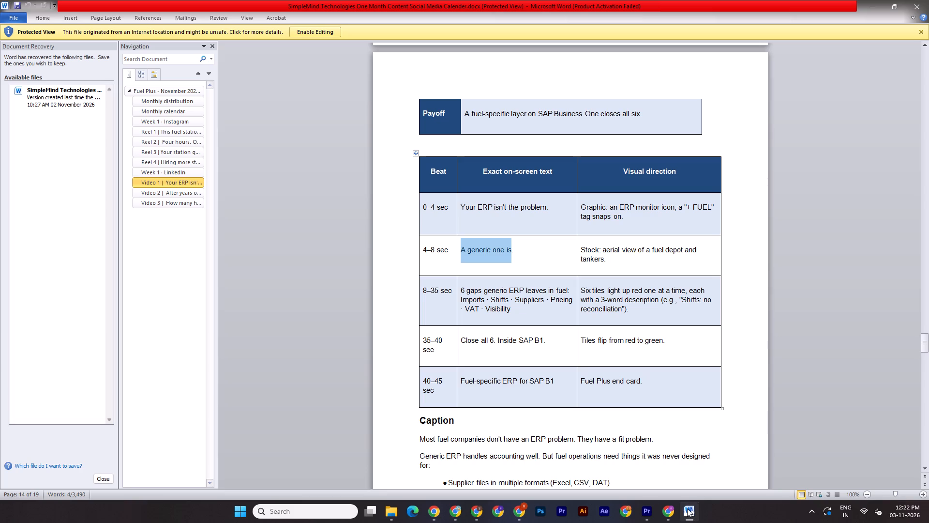
pyautogui.click(687, 508)
pyautogui.click(687, 508)
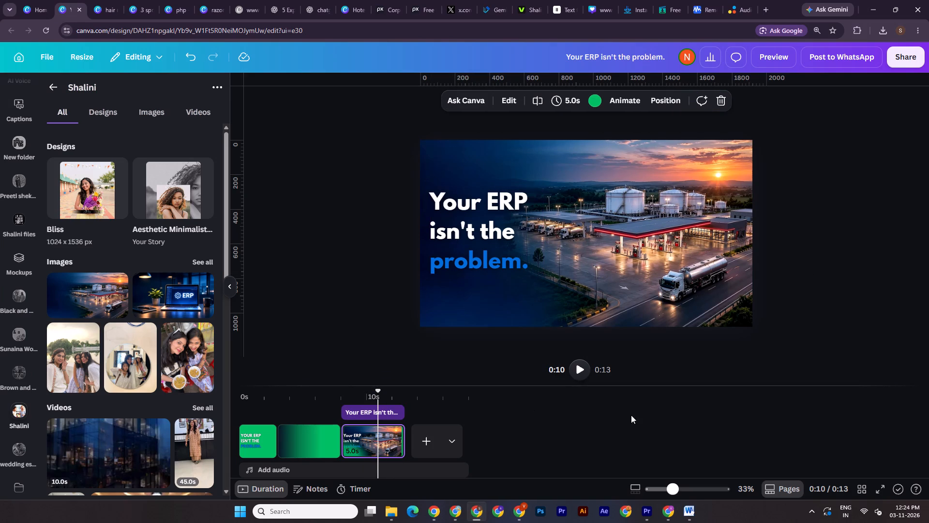
pyautogui.click(668, 514)
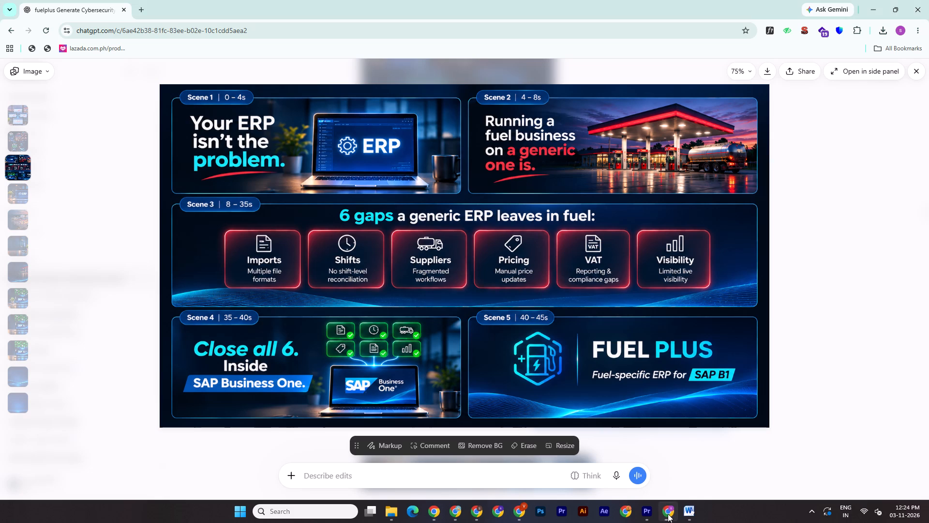
pyautogui.click(668, 514)
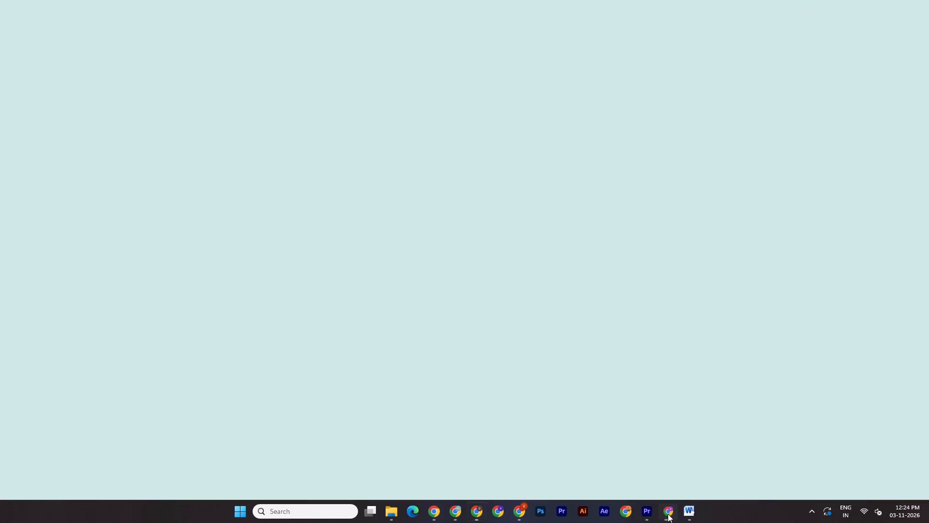
# Replace the third Canva page's headline with "Running a fuel business on a generic one is", reusing the Word calendar wording, and widen its text box.
pyautogui.doubleClick(448, 229)
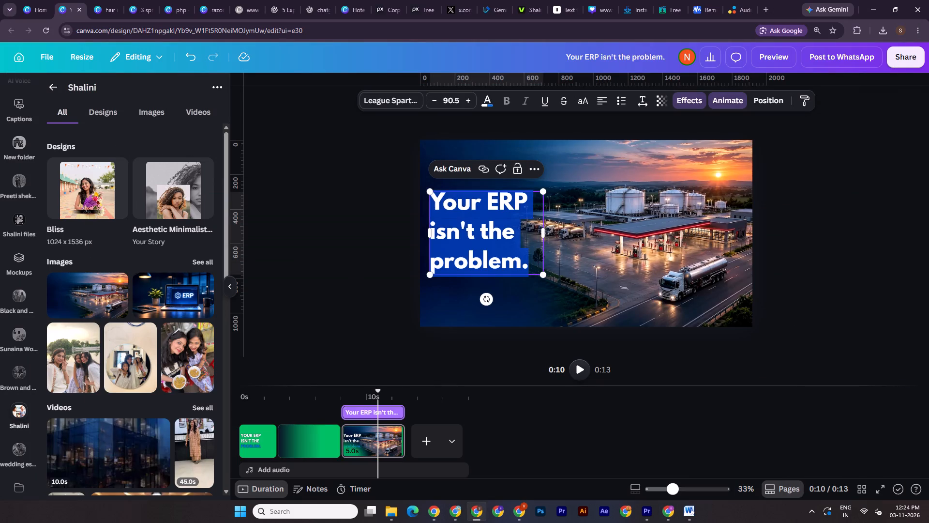
pyautogui.press('r')
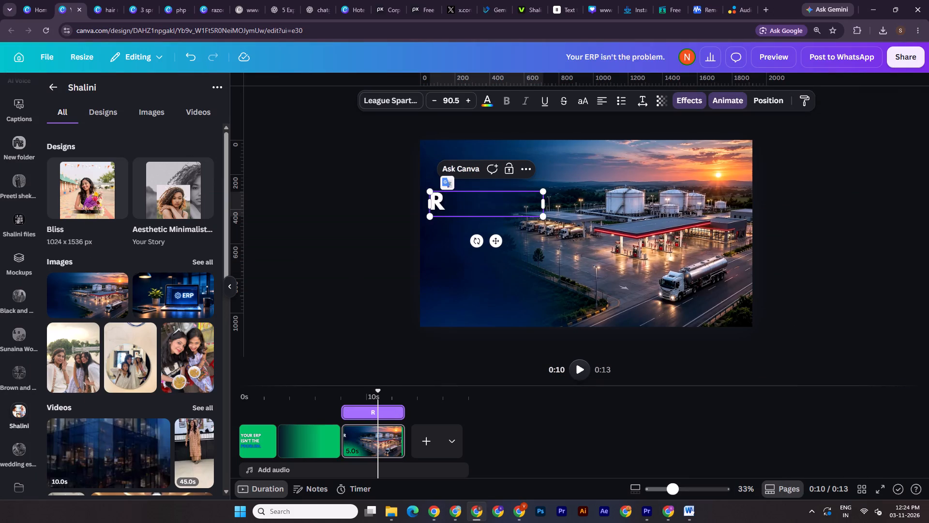
pyautogui.write('unning a fuel business on')
pyautogui.press('space')
pyautogui.click(691, 502)
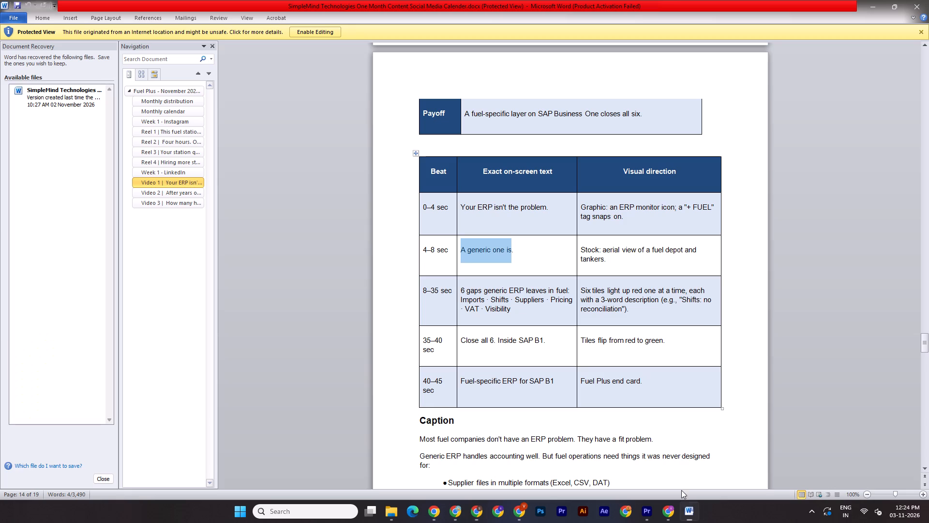
pyautogui.hotkey('ctrl', 'c')
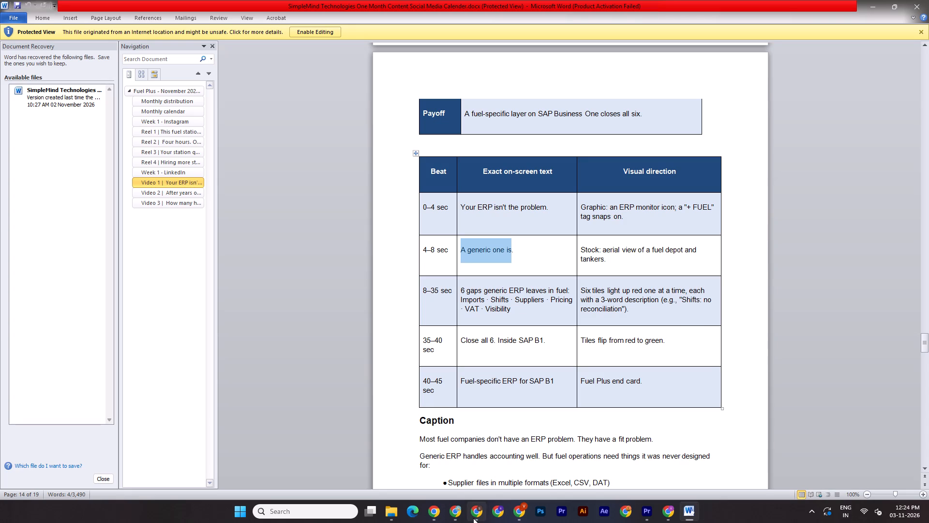
pyautogui.click(473, 518)
pyautogui.hotkey('ctrl', 'v')
pyautogui.moveTo(484, 281); pyautogui.dragTo(452, 288)
pyautogui.press('space')
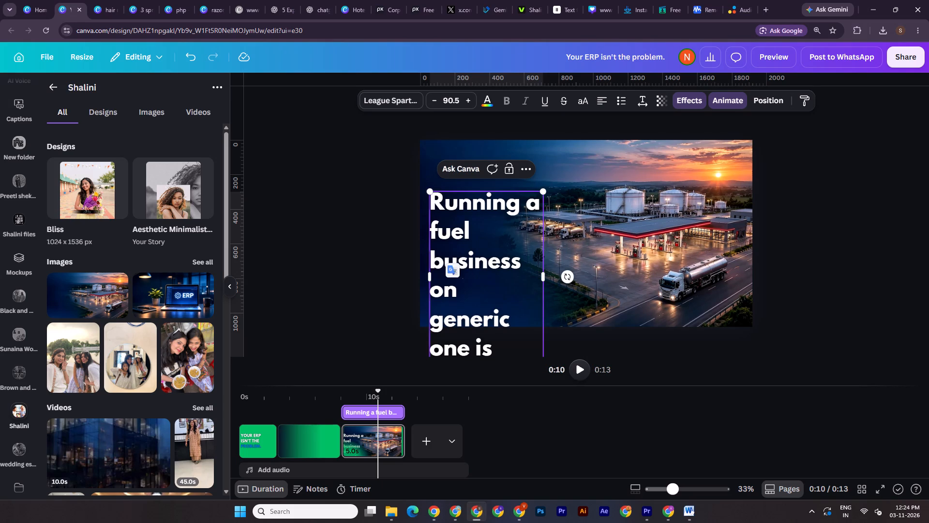
pyautogui.press('a')
pyautogui.moveTo(546, 277); pyautogui.dragTo(593, 271)
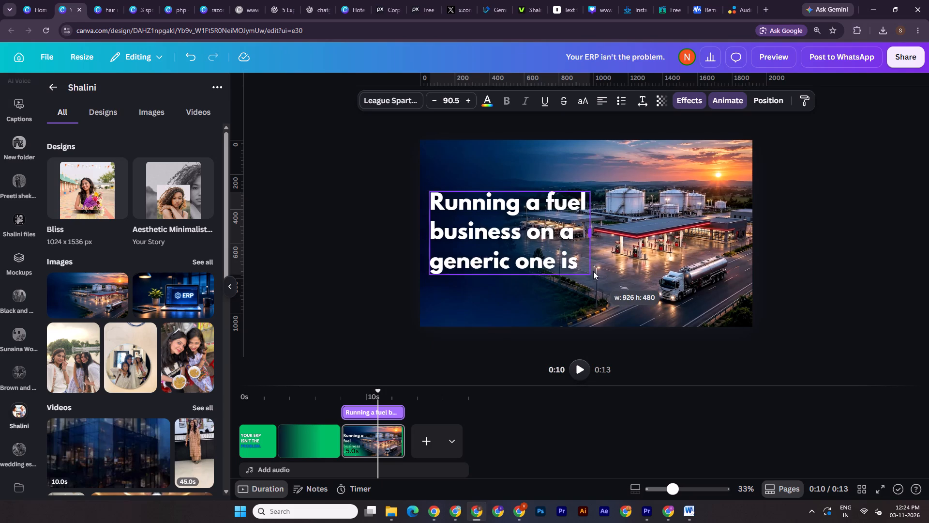
pyautogui.moveTo(593, 271); pyautogui.dragTo(581, 270)
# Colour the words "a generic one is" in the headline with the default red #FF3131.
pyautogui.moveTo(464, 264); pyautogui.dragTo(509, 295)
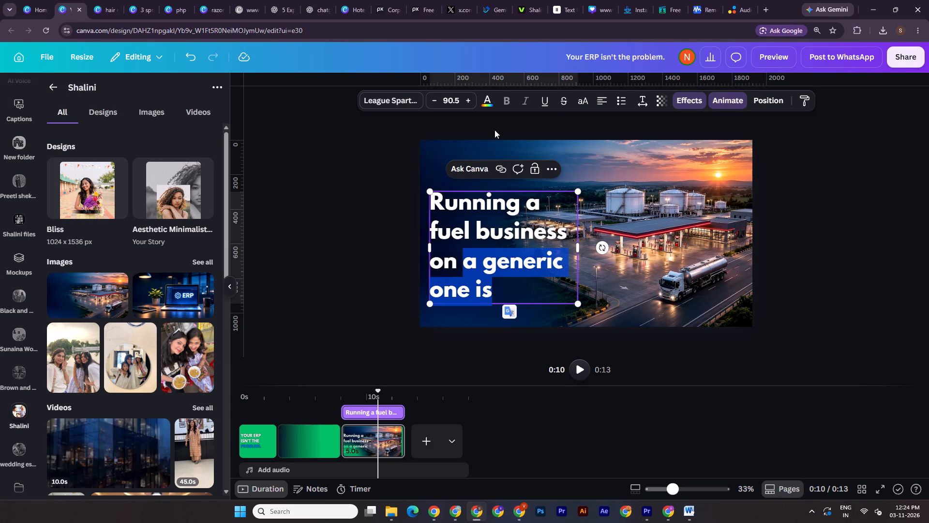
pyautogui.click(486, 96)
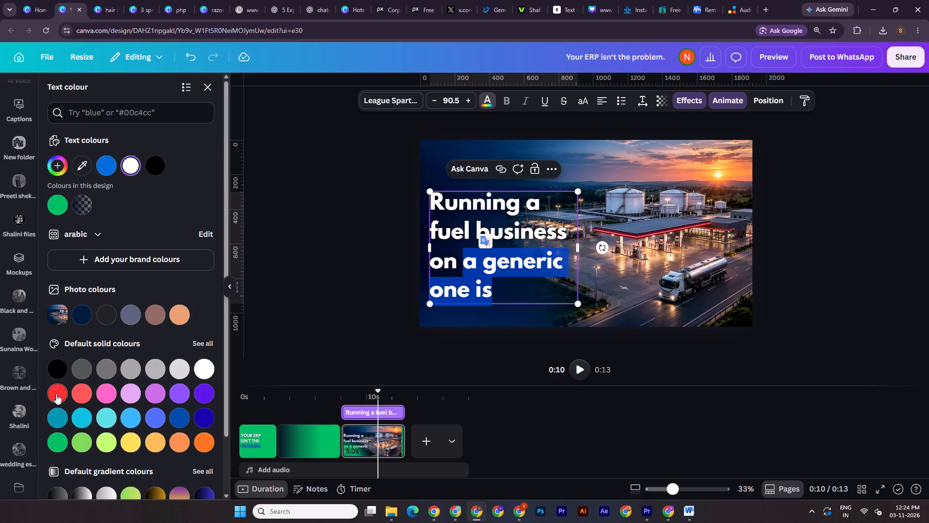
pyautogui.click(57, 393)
# In the "3 spreadsheets" design, copy the hex code #B92121 from the "ONE WRONG DIGIT" banner on page 8.
pyautogui.click(100, 0)
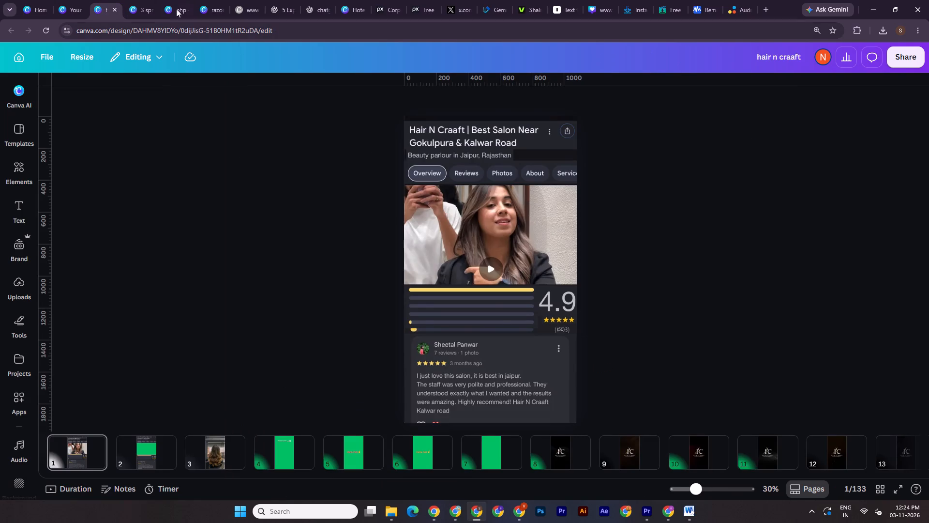
pyautogui.click(141, 0)
pyautogui.click(566, 452)
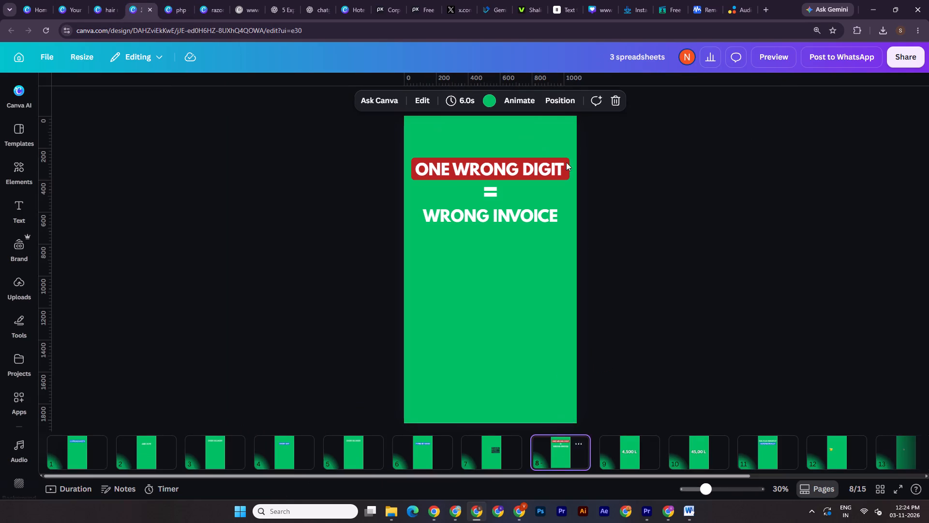
pyautogui.click(560, 162)
pyautogui.click(287, 99)
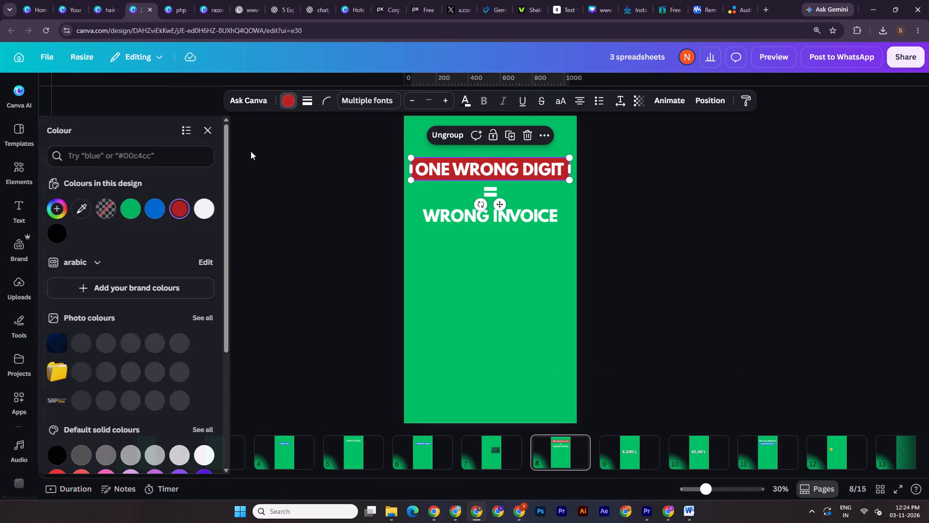
pyautogui.click(56, 210)
pyautogui.hotkey('ctrl', 'c')
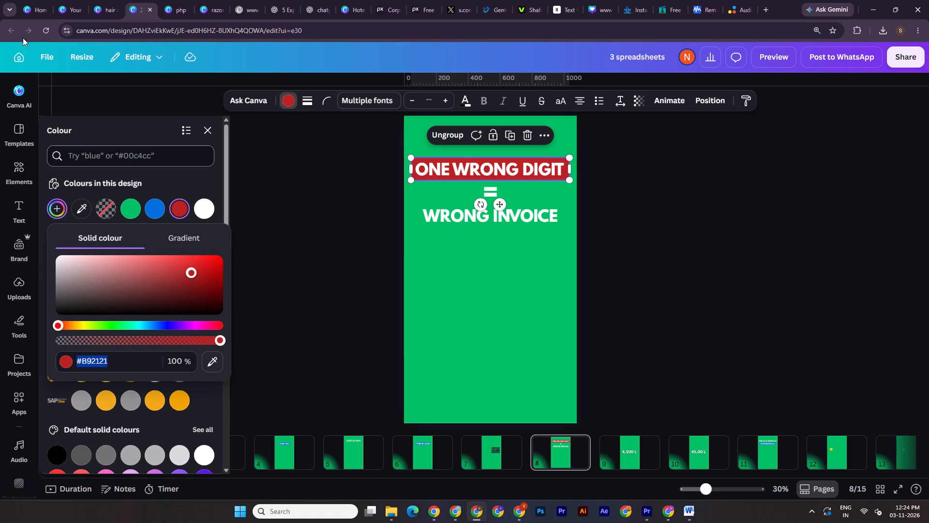
# Back in the ERP design, apply the copied red #B92121 to the words "a generic one is".
pyautogui.click(105, 0)
pyautogui.click(54, 0)
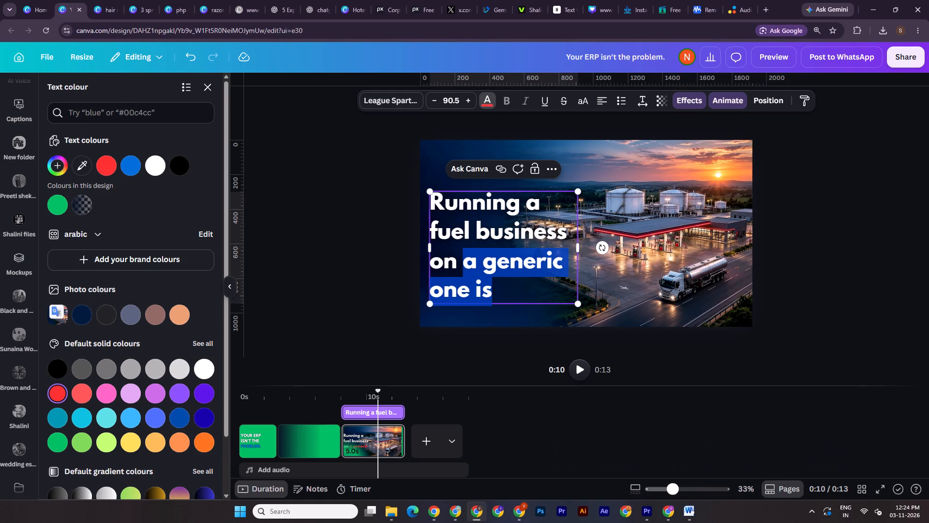
pyautogui.click(55, 163)
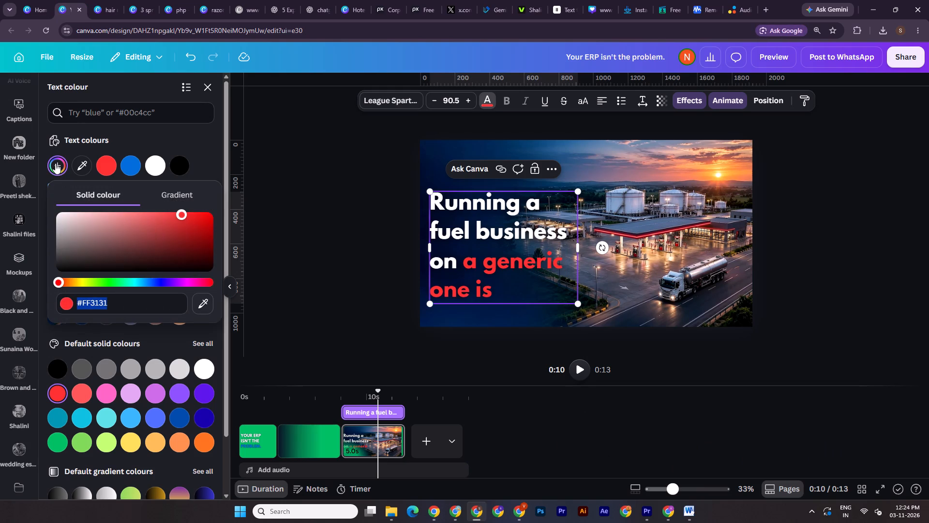
pyautogui.hotkey('ctrl', 'v')
pyautogui.doubleClick(864, 262)
pyautogui.hotkey('ctrl', 'z')
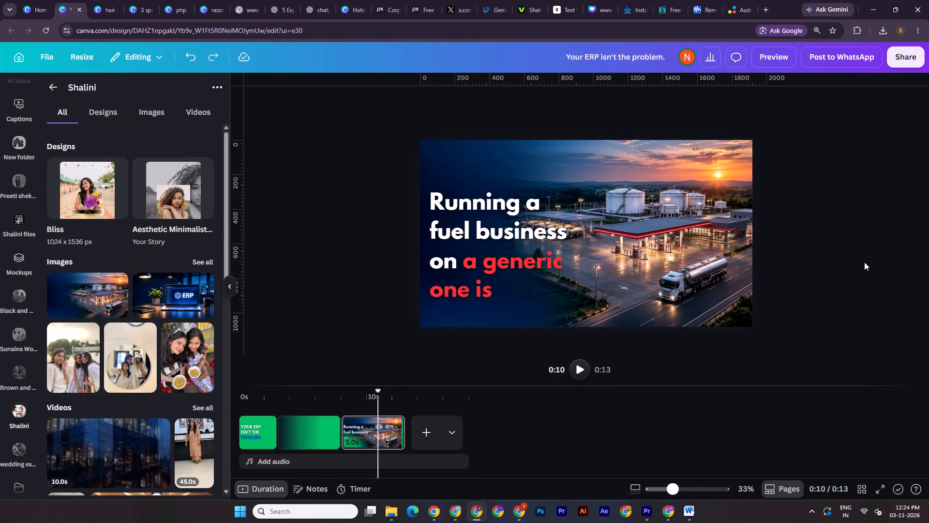
pyautogui.hotkey('ctrl', 'shift', 'z')
# Move the headline slightly up on the third page and end its text with a full stop.
pyautogui.keyDown('shift'); pyautogui.moveTo(516, 264); pyautogui.dragTo(514, 254); pyautogui.keyUp('shift')
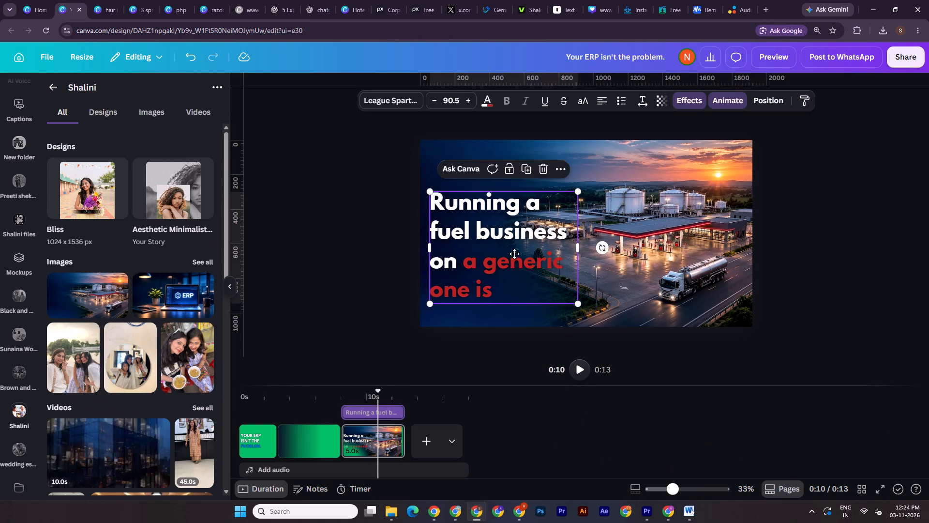
pyautogui.keyDown('shift'); pyautogui.moveTo(514, 254); pyautogui.dragTo(514, 253); pyautogui.keyUp('shift')
pyautogui.click(512, 284)
pyautogui.press('.')
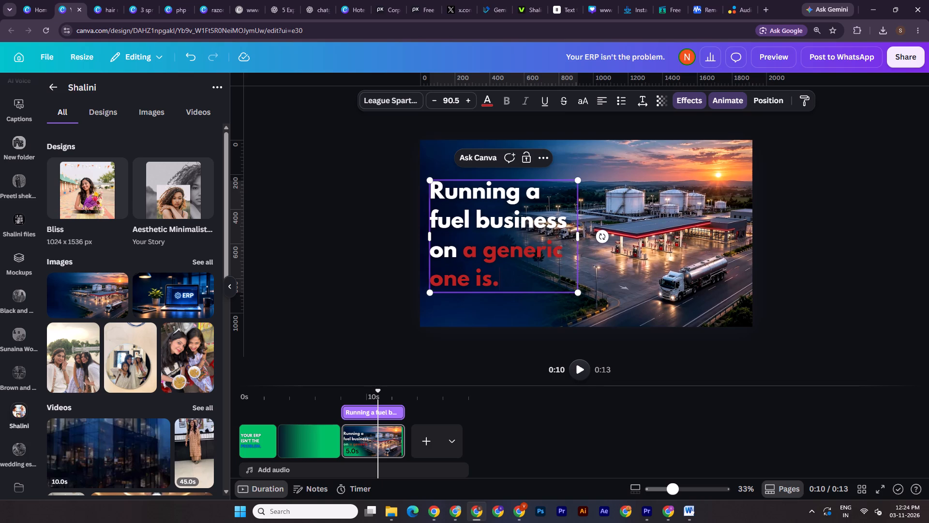
pyautogui.doubleClick(869, 241)
# Set the headline's text animation to Shift, after trying Ascend with the downward direction.
pyautogui.click(527, 252)
pyautogui.click(716, 105)
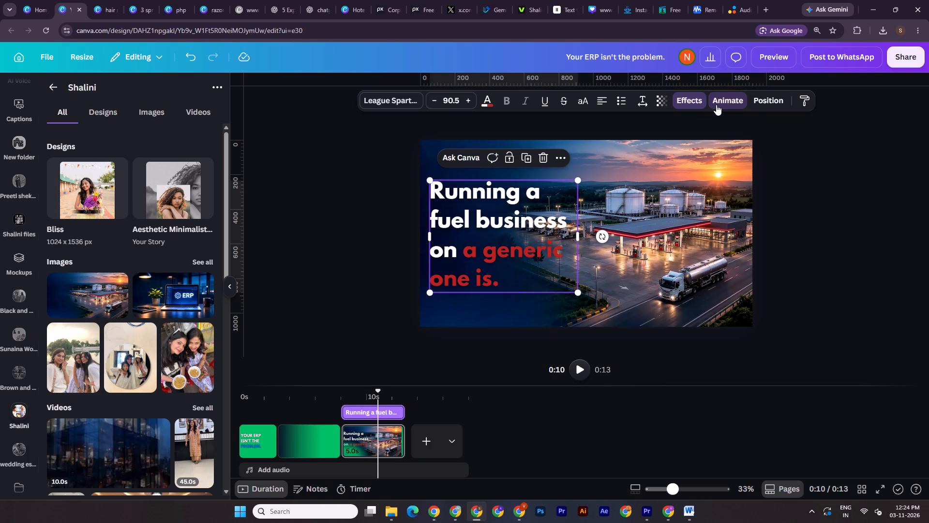
pyautogui.click(129, 290)
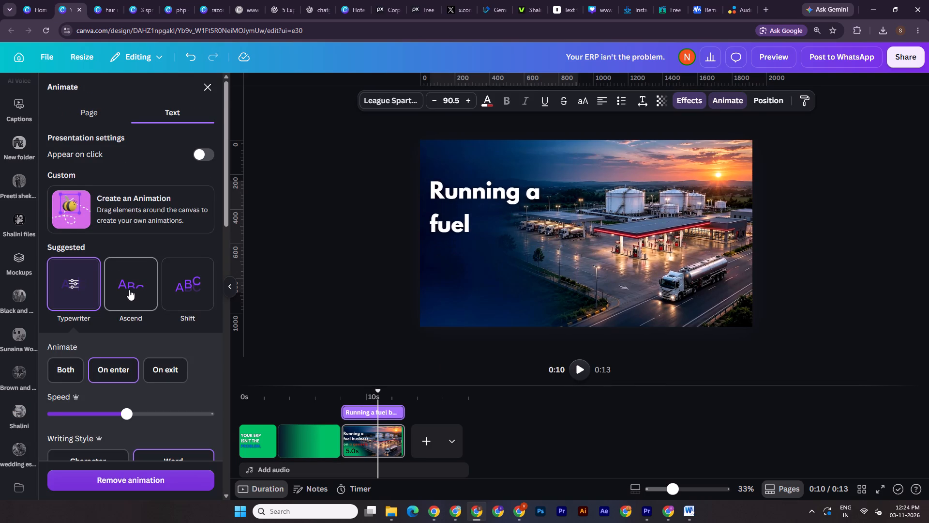
pyautogui.click(107, 444)
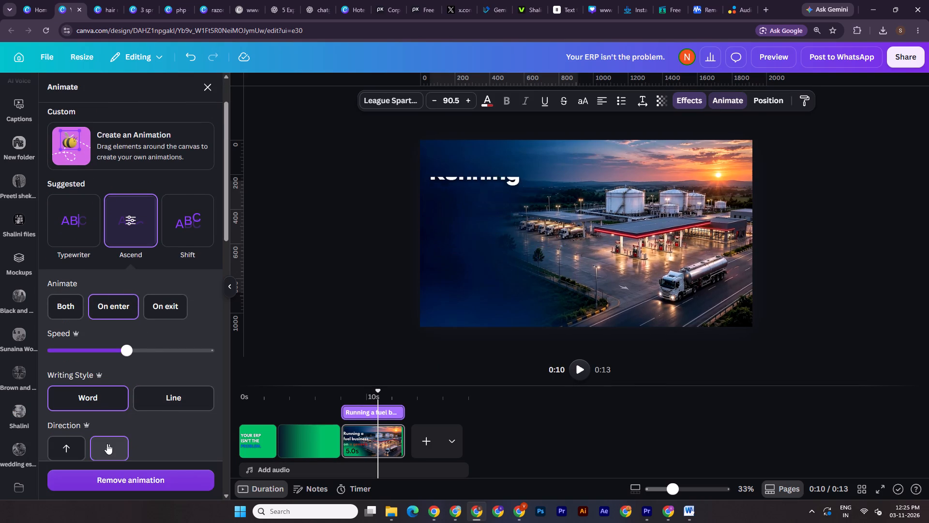
pyautogui.click(201, 223)
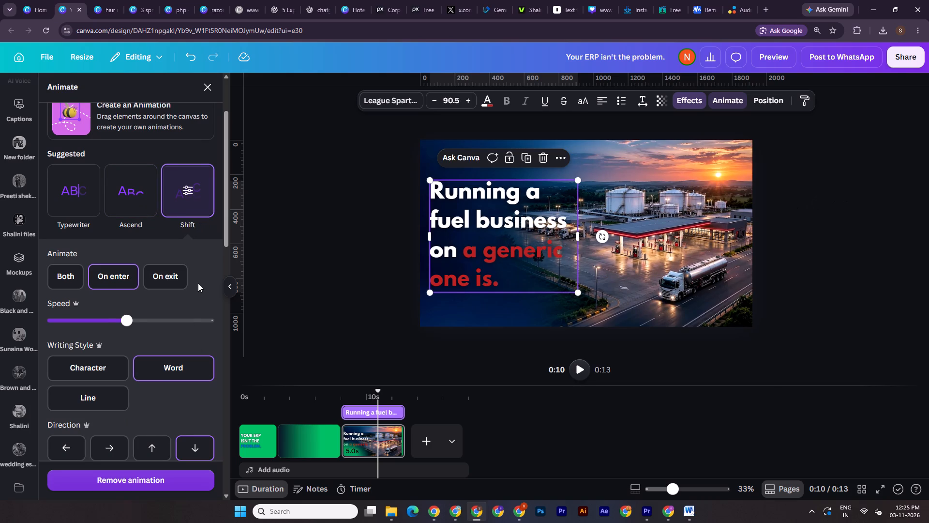
pyautogui.click(816, 178)
pyautogui.doubleClick(824, 238)
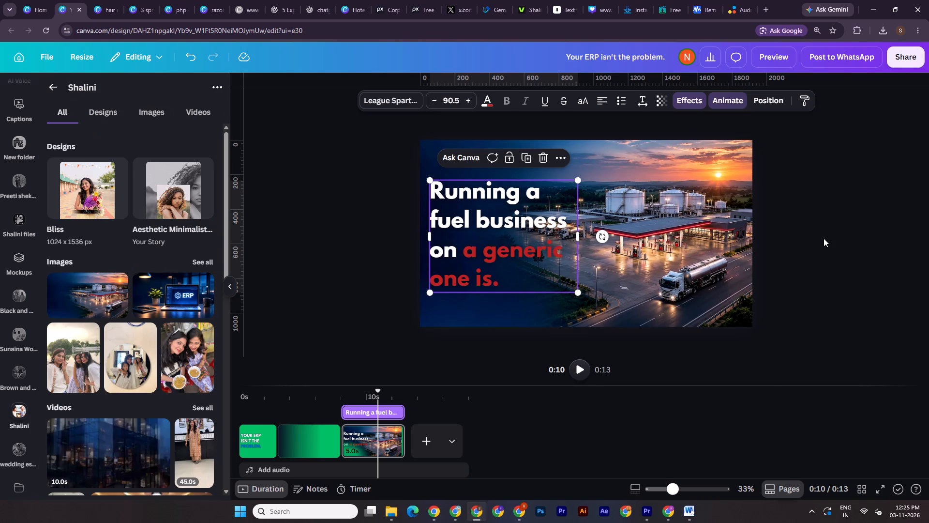
# In Premiere Pro, scrub through the drone clip to the marker at 00:00:06:00 to check its timing.
pyautogui.click(646, 506)
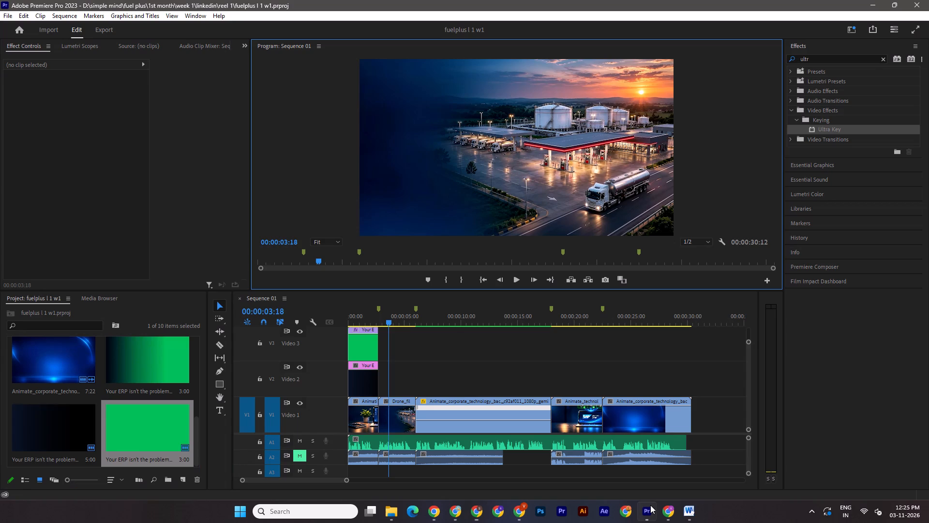
pyautogui.moveTo(387, 321); pyautogui.dragTo(402, 323)
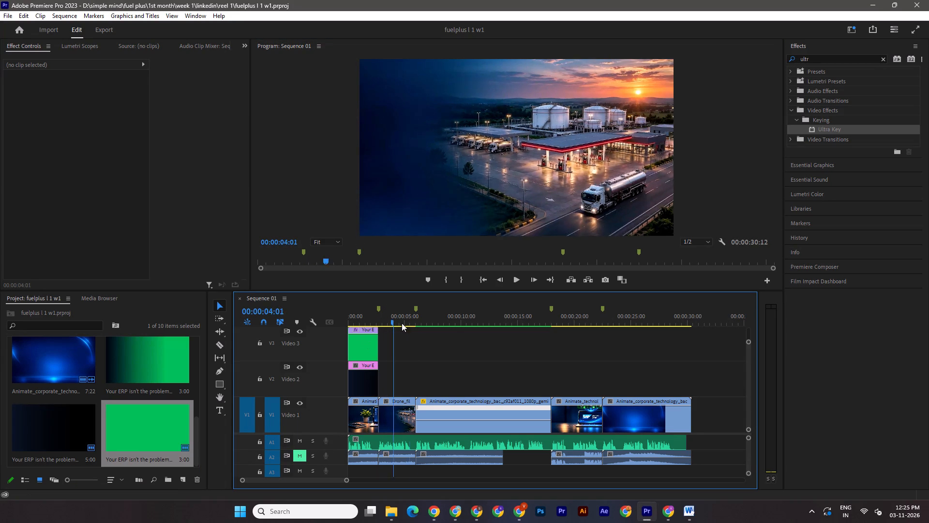
pyautogui.moveTo(402, 323); pyautogui.dragTo(416, 324)
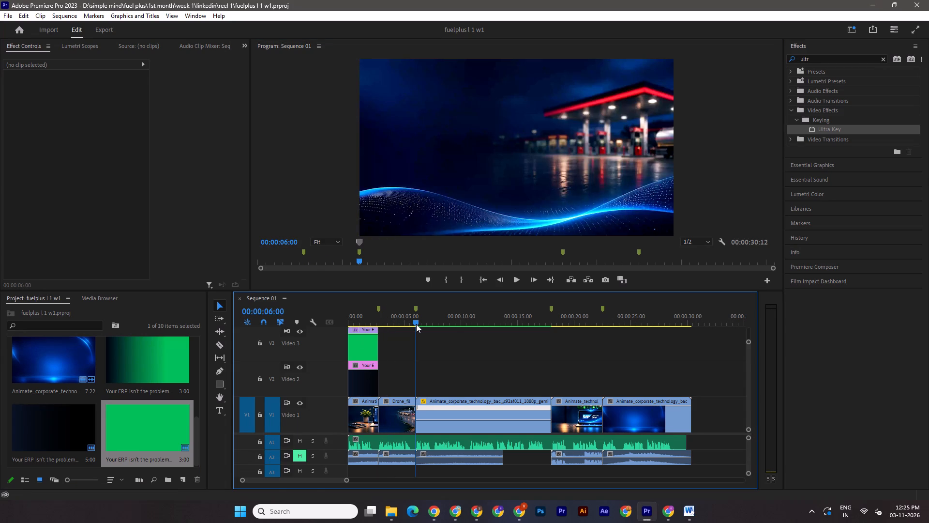
# In Canva, delete the fuel station background image from the third page so only the headline stays on green.
pyautogui.click(485, 514)
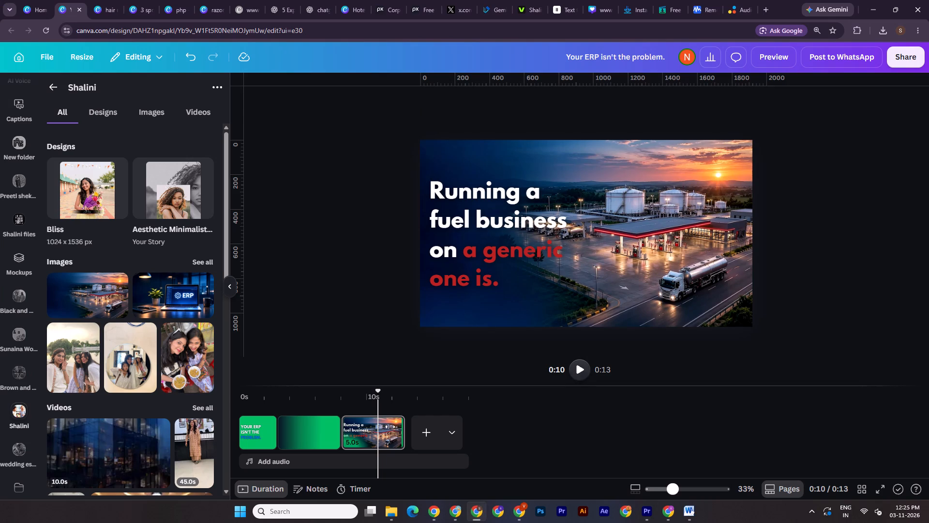
pyautogui.click(390, 428)
pyautogui.click(680, 277)
pyautogui.click(714, 256)
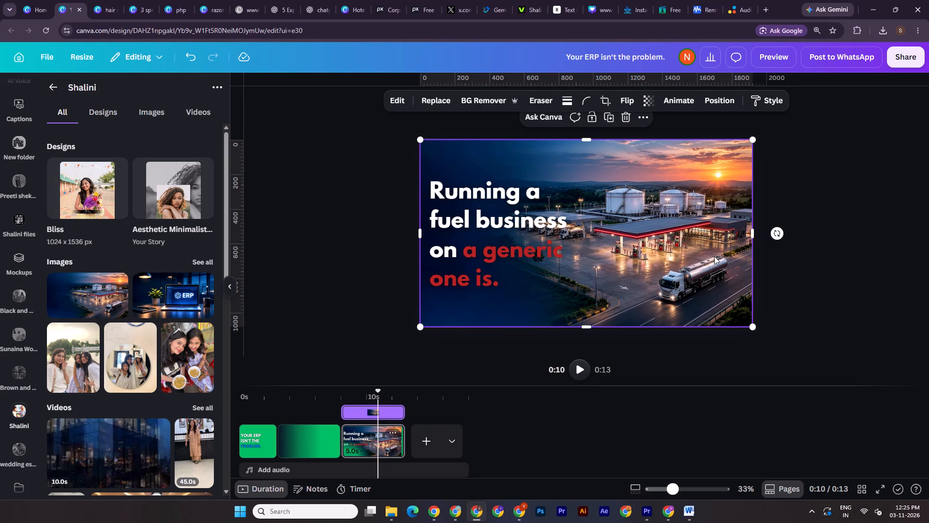
pyautogui.press('Delete')
# Download the green third page as an MP4 video.
pyautogui.click(910, 56)
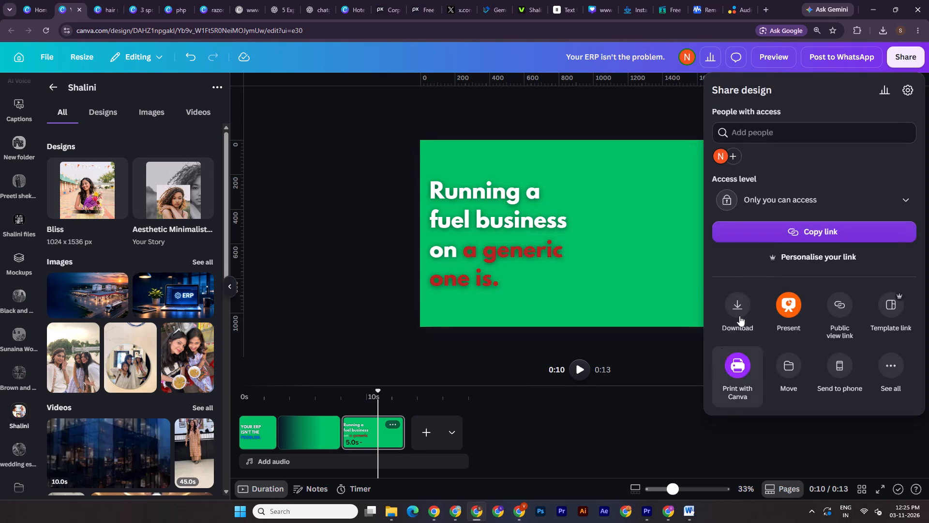
pyautogui.click(740, 314)
pyautogui.click(823, 244)
pyautogui.click(808, 265)
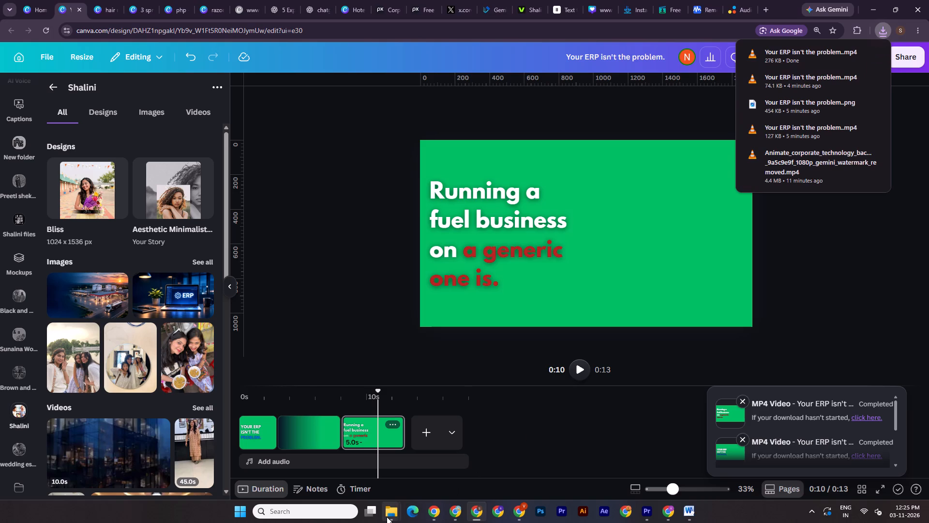
# In the Downloads folder, rename the new "Your ERP isn't the problem" video by adding "_3" to the end of its name.
pyautogui.click(387, 517)
pyautogui.click(321, 479)
pyautogui.click(49, 157)
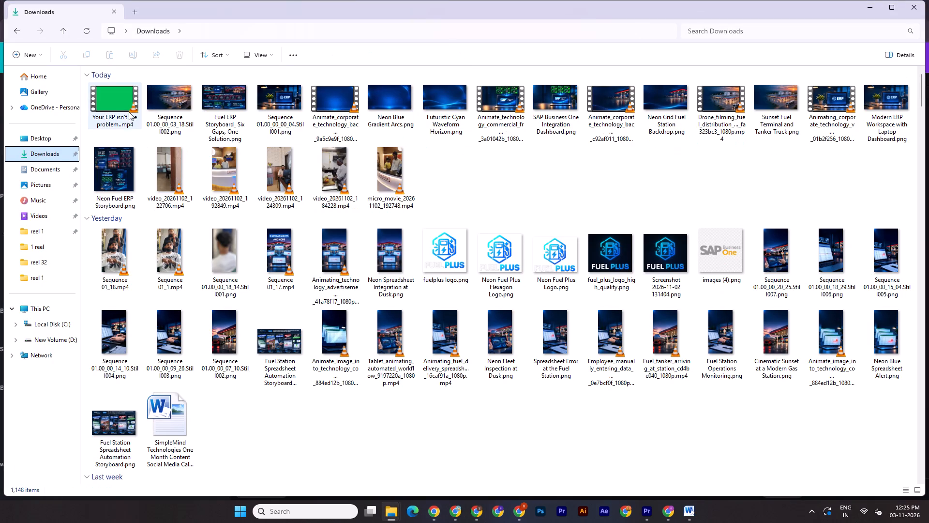
pyautogui.click(114, 125)
pyautogui.click(118, 125)
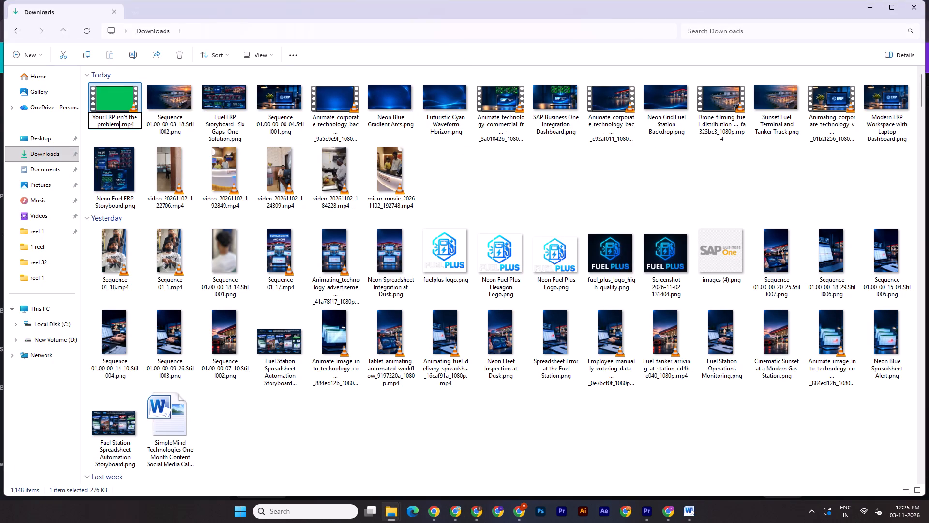
pyautogui.click(117, 125)
pyautogui.hotkey('shift', '_')
pyautogui.press('3')
pyautogui.press('Return')
# Move the renamed _3 video from Downloads into the linkedin "reel 1" project folder.
pyautogui.hotkey('ctrl', 'x')
pyautogui.click(386, 506)
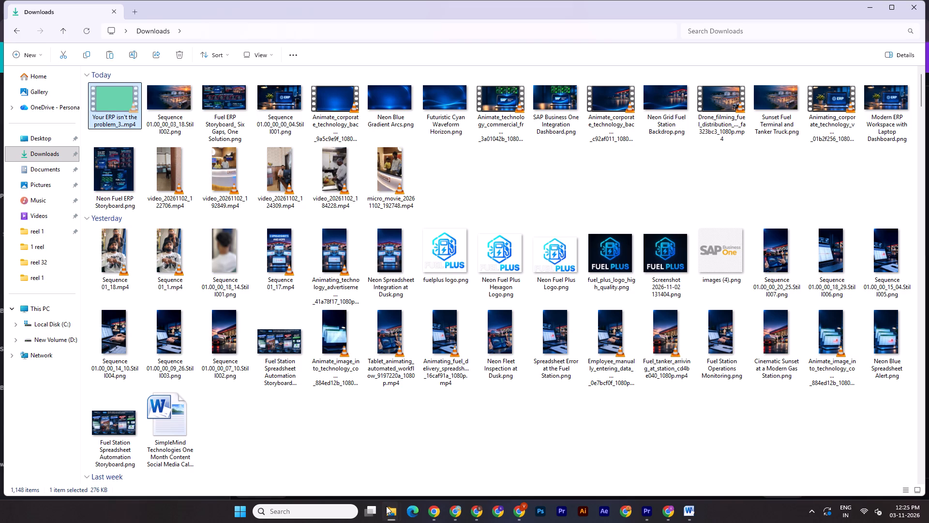
pyautogui.click(450, 480)
pyautogui.hotkey('ctrl', 'v')
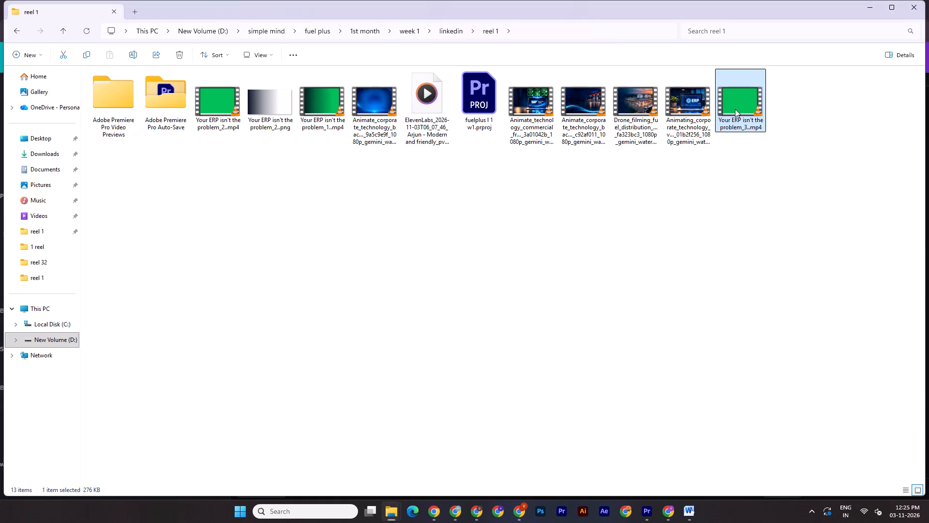
# Bring the _3 video from the reel 1 folder into Premiere Pro, placing it on Video 2 above the drone clip.
pyautogui.moveTo(735, 109); pyautogui.dragTo(397, 375)
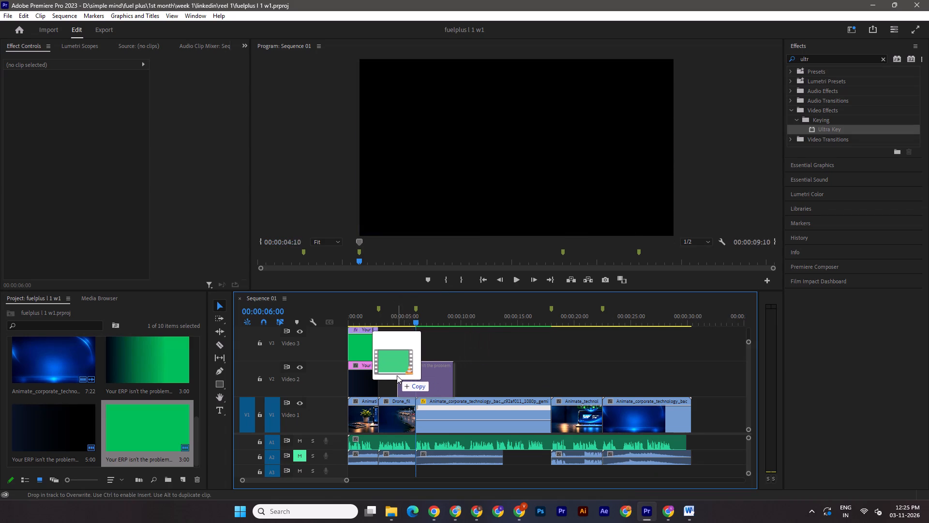
pyautogui.moveTo(397, 375); pyautogui.dragTo(381, 373)
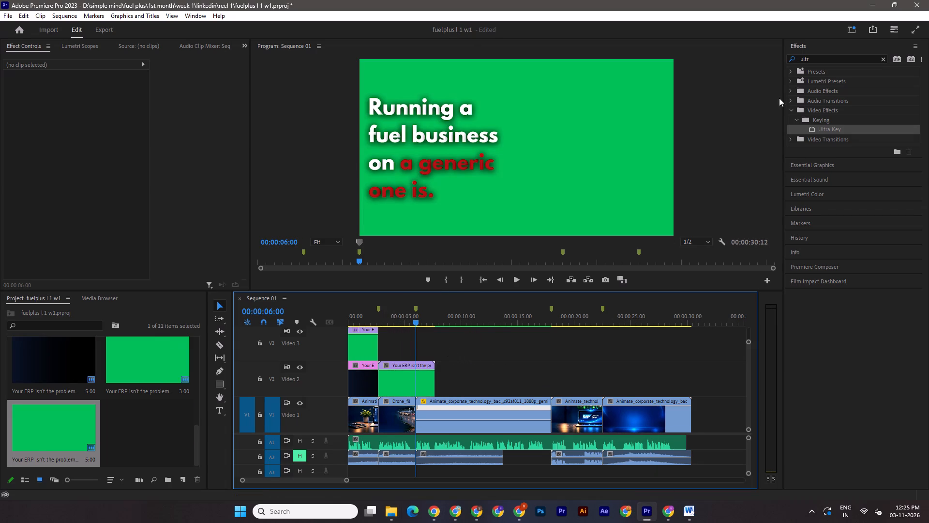
# Apply Ultra Key to the _3 clip, sample the green background as its key color, and save the project.
pyautogui.moveTo(830, 128); pyautogui.dragTo(418, 386)
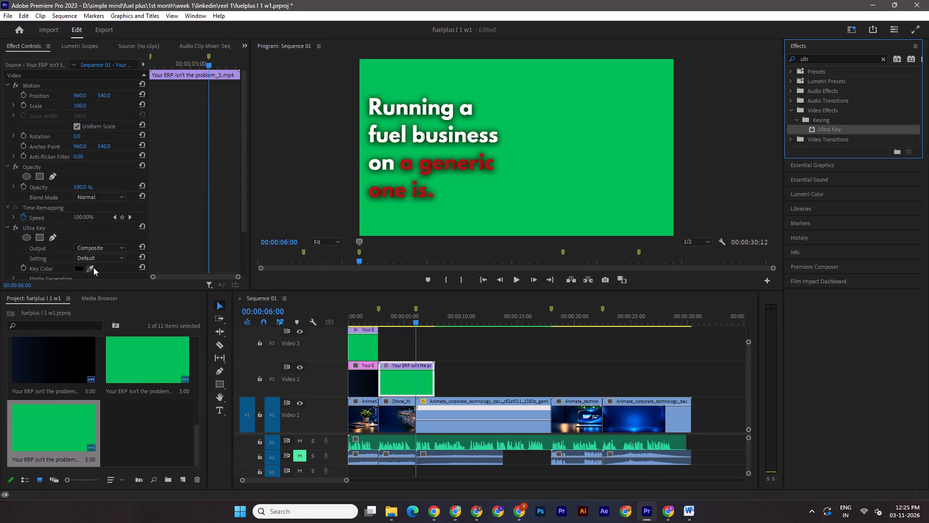
pyautogui.click(93, 267)
pyautogui.click(650, 182)
pyautogui.hotkey('ctrl', 's')
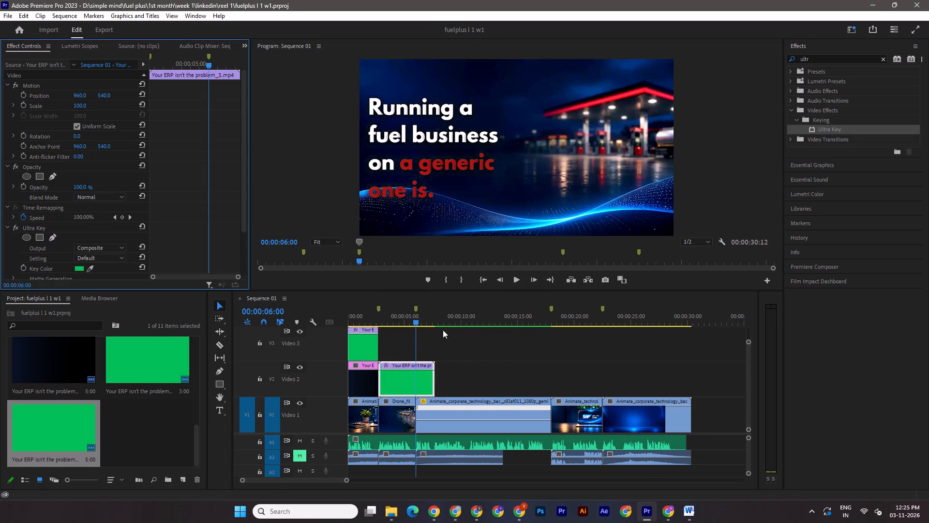
# Trim the end of the _3 clip to match the drone clip below at 00:00:06:00, save, and play the opening scenes.
pyautogui.moveTo(414, 316); pyautogui.dragTo(329, 315)
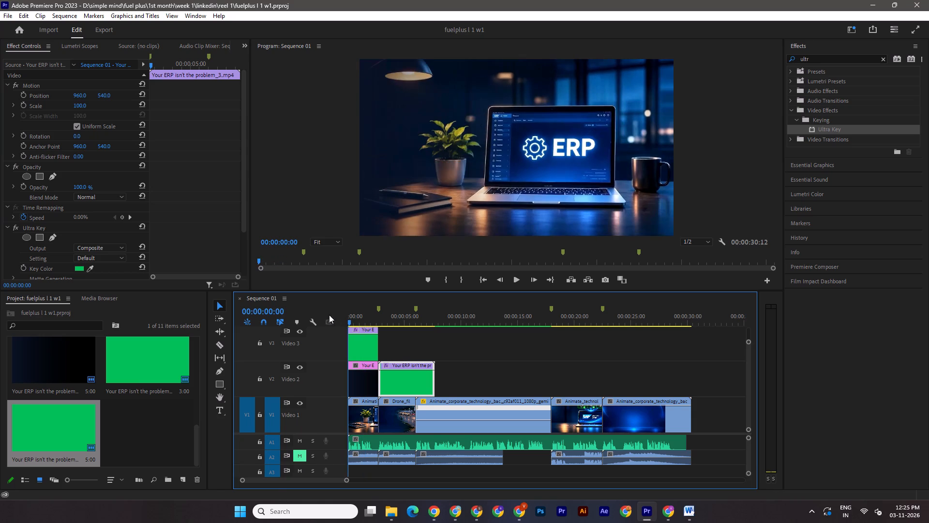
pyautogui.moveTo(329, 315); pyautogui.dragTo(328, 314)
pyautogui.moveTo(434, 379); pyautogui.dragTo(413, 384)
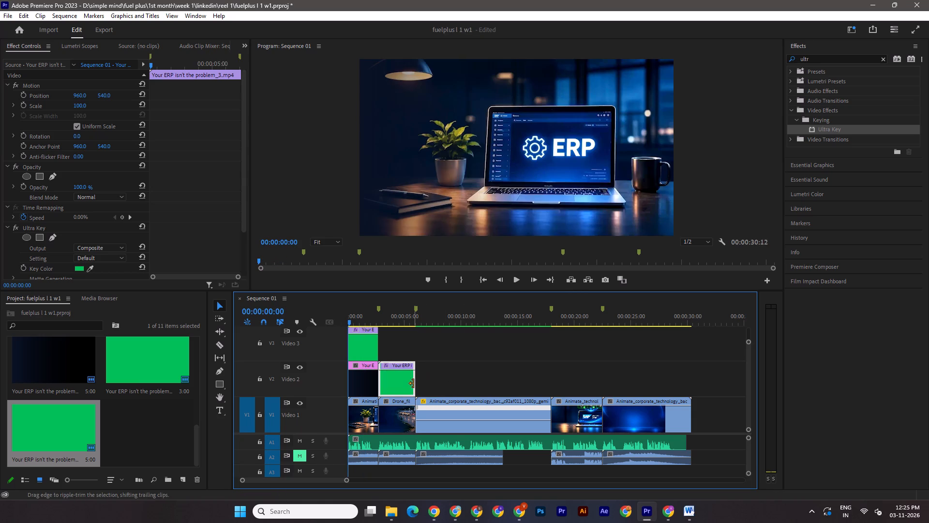
pyautogui.hotkey('ctrl', 's')
pyautogui.press('space')
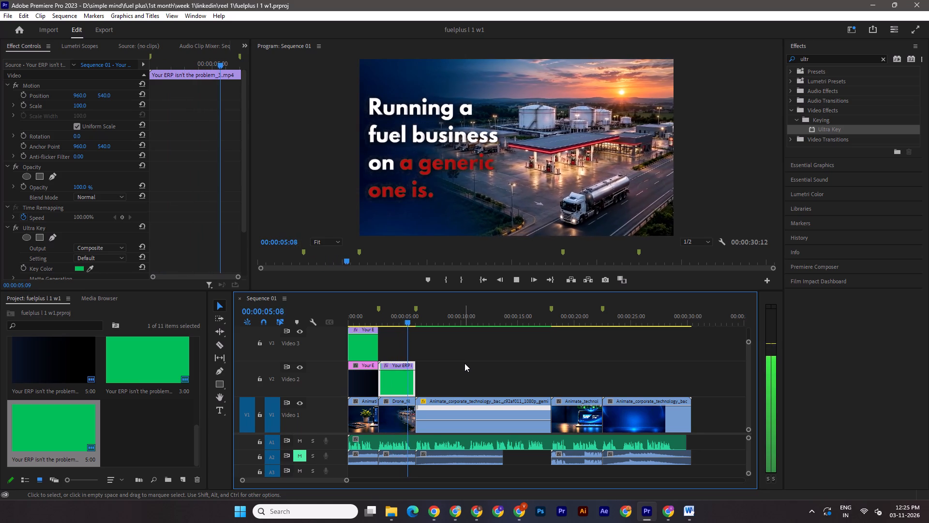
pyautogui.press('space')
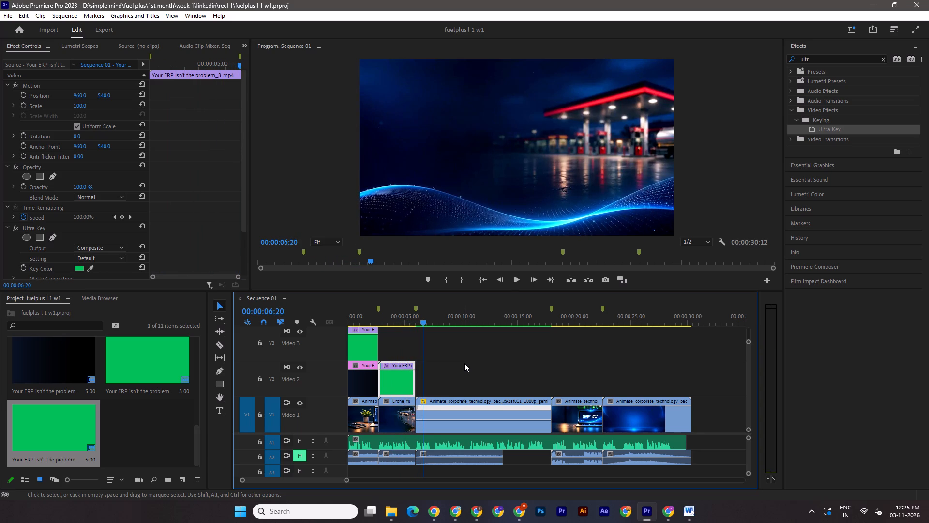
pyautogui.hotkey('ctrl', 's')
# Export the frame at 00:00:06:20 as a still image, overwriting the existing file.
pyautogui.click(601, 278)
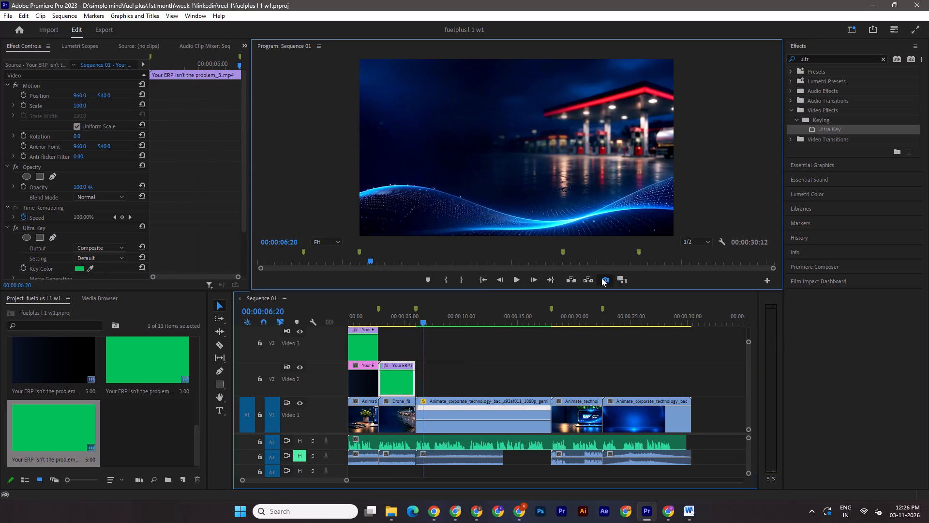
pyautogui.click(497, 292)
pyautogui.click(466, 261)
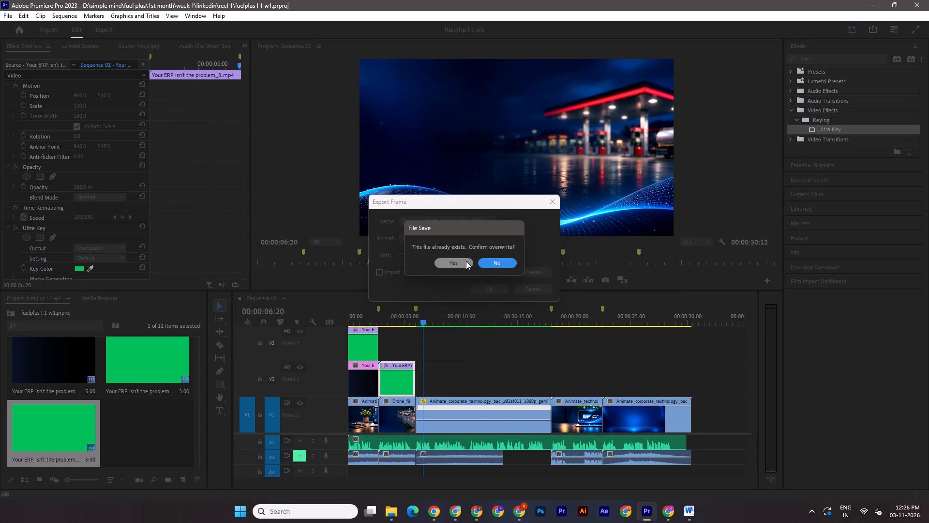
# Switch to the Canva design and add a blank fourth page after the "Running a fuel business" page.
pyautogui.click(475, 508)
pyautogui.click(839, 291)
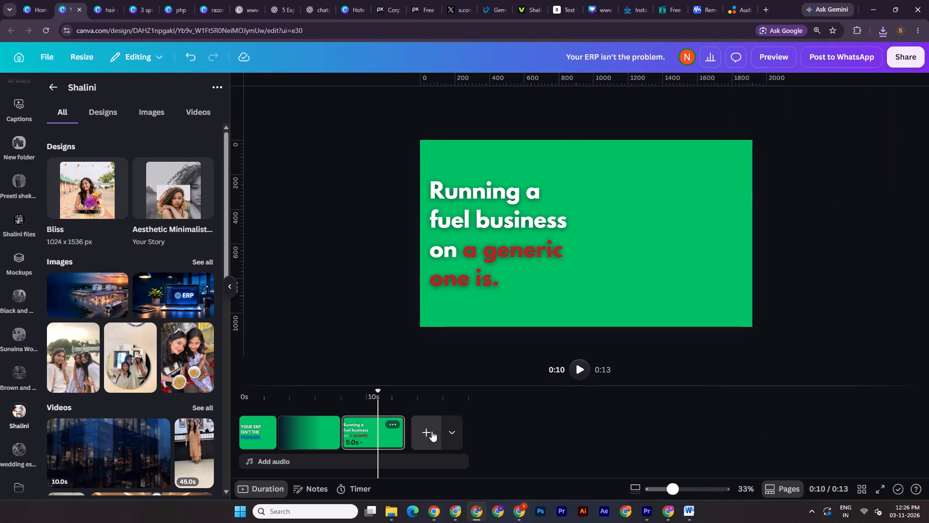
pyautogui.click(432, 431)
# Return to Premiere Pro and examine the third scene's footage from 00:00:06:00 to 00:00:18:00.
pyautogui.click(636, 514)
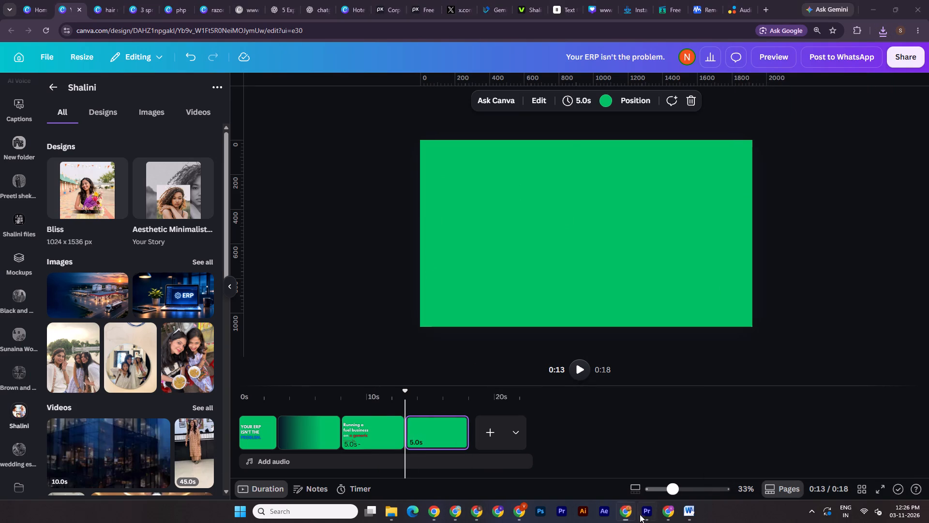
pyautogui.click(650, 513)
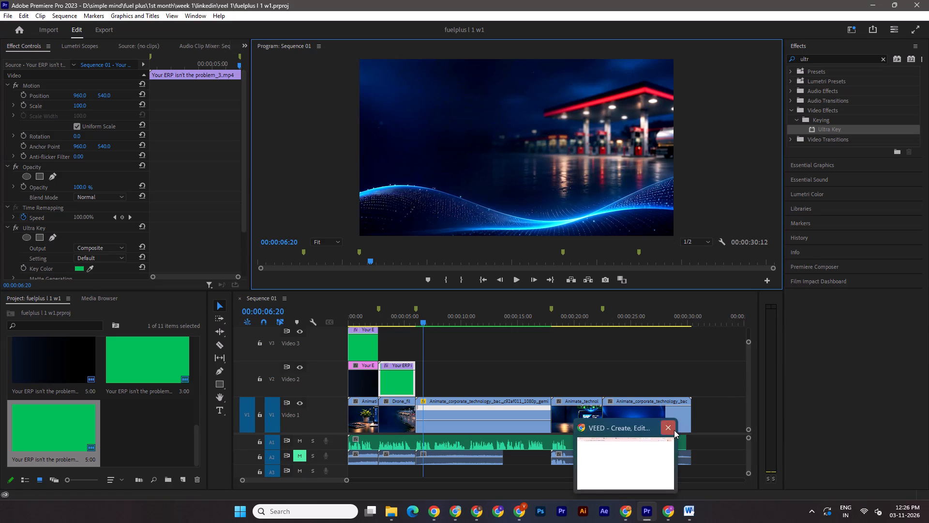
pyautogui.click(674, 429)
pyautogui.click(649, 518)
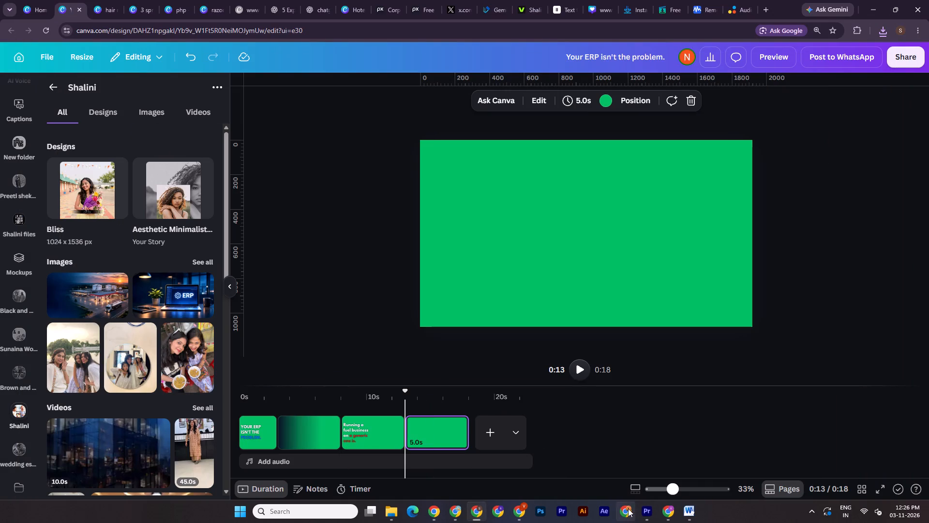
pyautogui.click(644, 512)
pyautogui.keyDown('shift'); pyautogui.moveTo(420, 321); pyautogui.dragTo(417, 321); pyautogui.keyUp('shift')
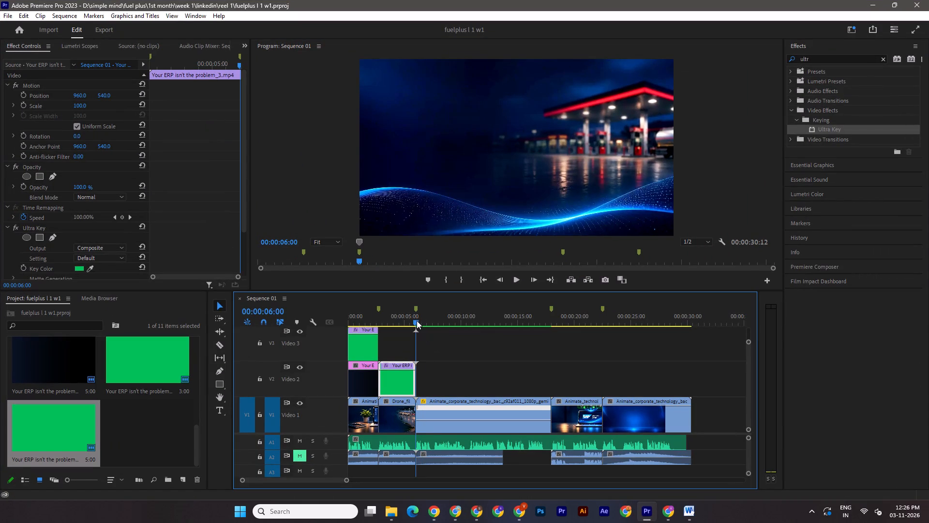
pyautogui.keyDown('shift'); pyautogui.moveTo(417, 321); pyautogui.dragTo(553, 340); pyautogui.keyUp('shift')
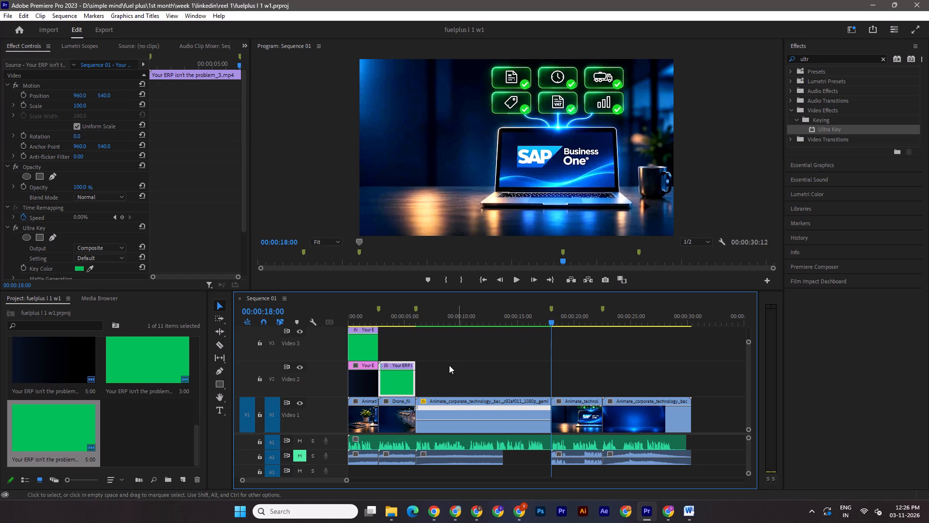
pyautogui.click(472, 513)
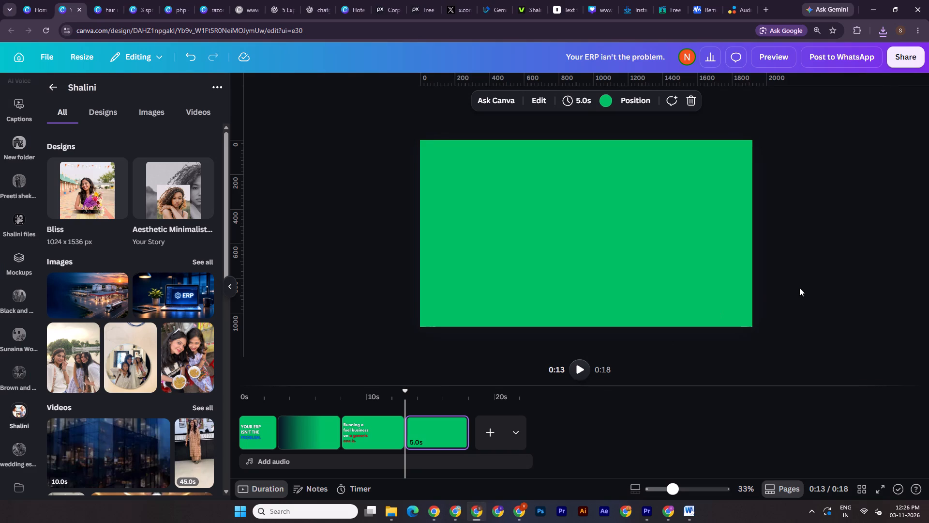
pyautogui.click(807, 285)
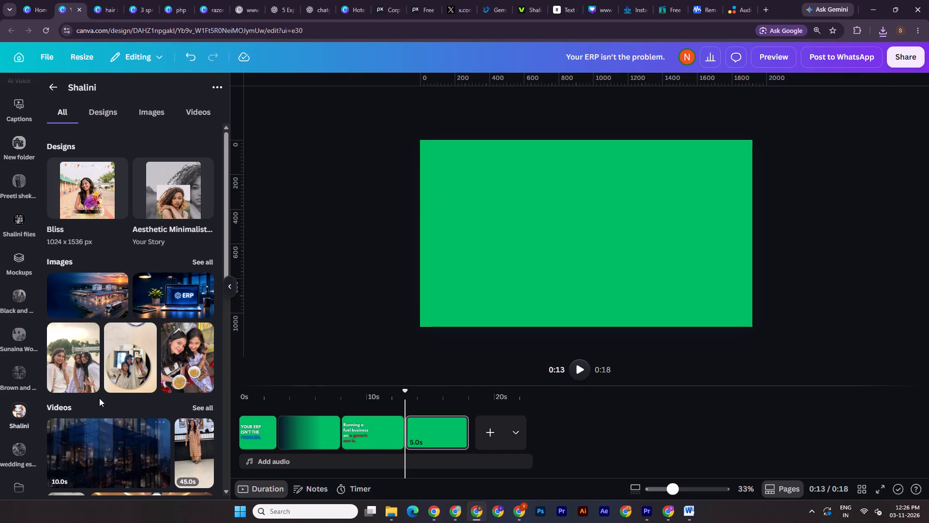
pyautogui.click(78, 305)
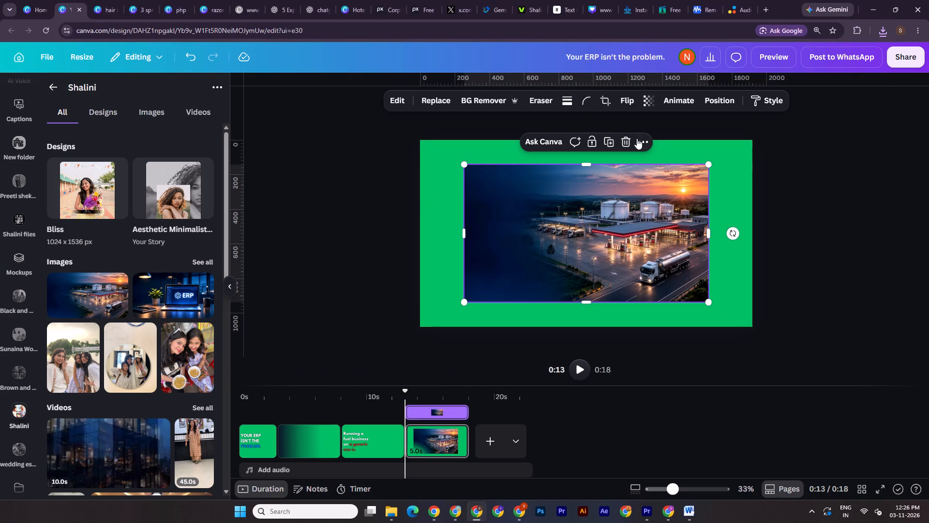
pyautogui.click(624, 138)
# Upload the 00_00_06_20 still from Downloads to Canva and enlarge it to fill the fourth page as a background.
pyautogui.click(390, 520)
pyautogui.click(344, 457)
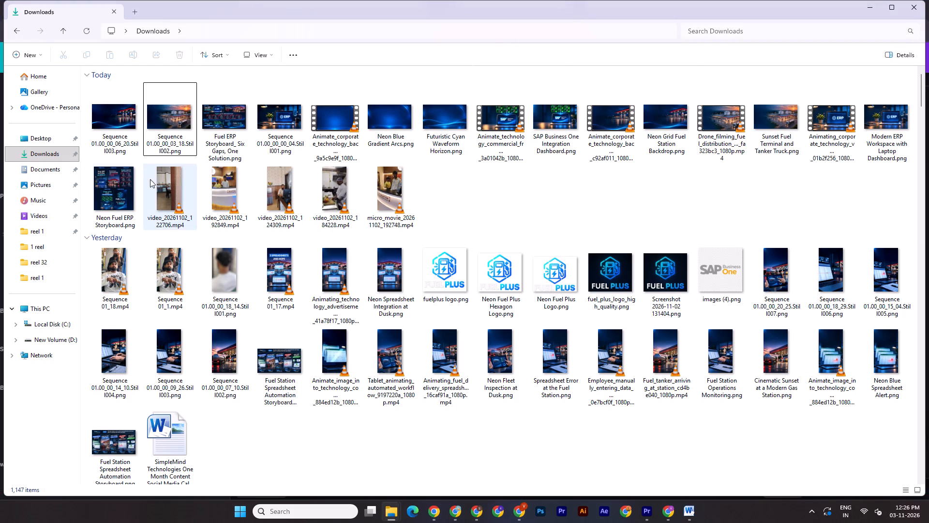
pyautogui.moveTo(127, 127); pyautogui.dragTo(199, 341)
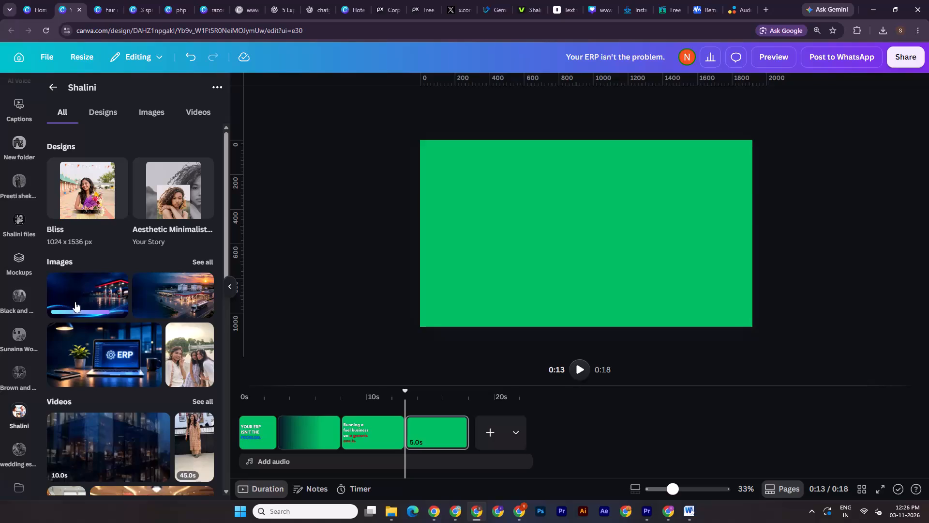
pyautogui.click(76, 299)
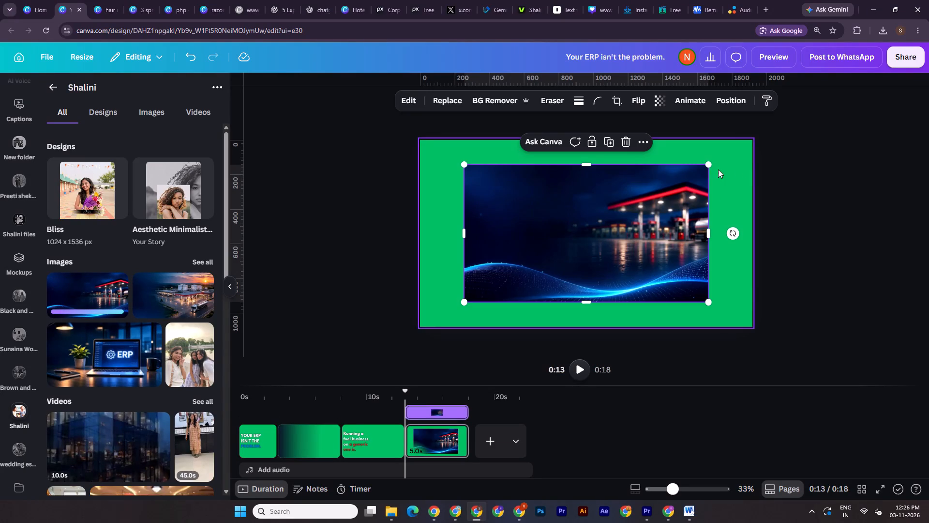
pyautogui.moveTo(710, 166); pyautogui.dragTo(755, 146)
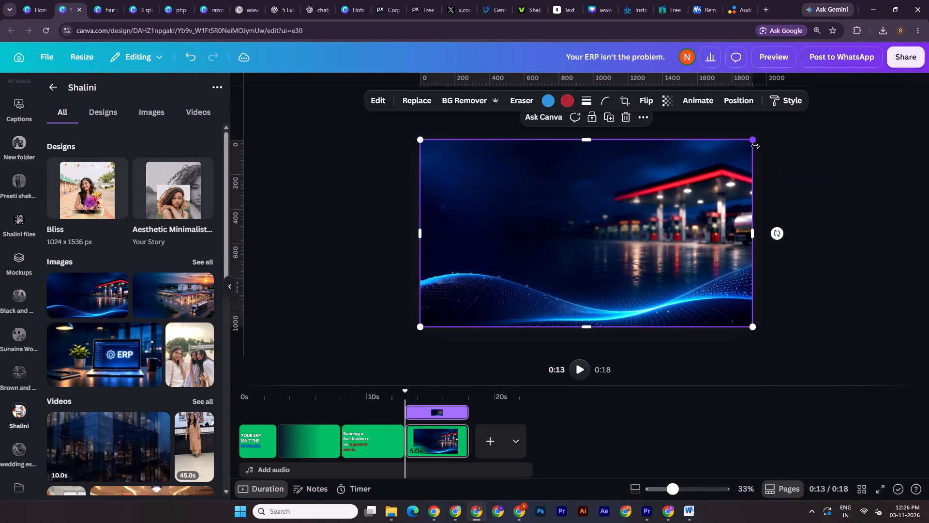
# Check the storyboard, copy the third page's headline onto the fourth page, centre its text and widen its box across the page.
pyautogui.click(670, 513)
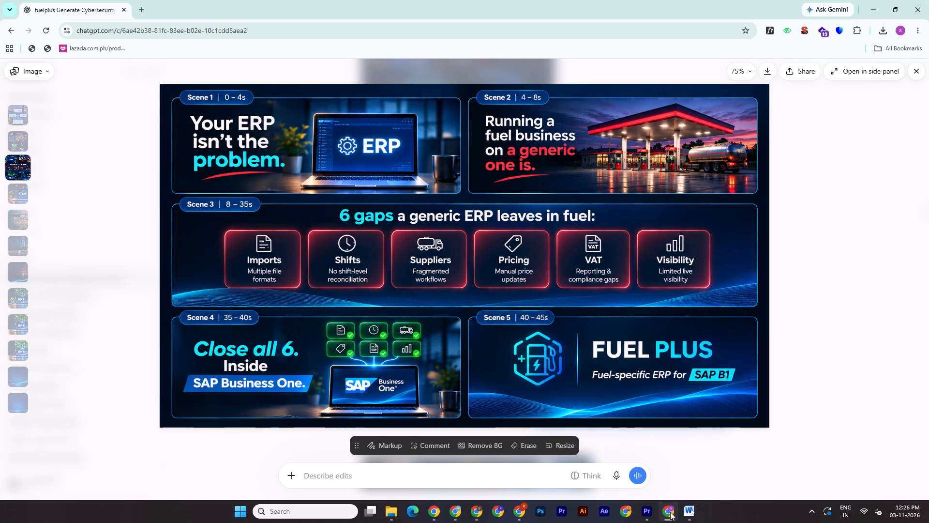
pyautogui.click(670, 512)
pyautogui.click(370, 441)
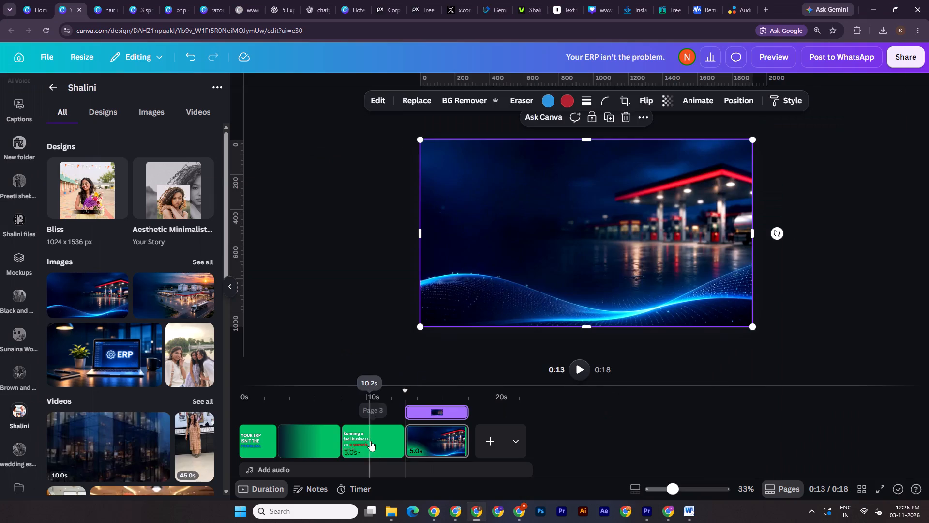
pyautogui.click(469, 225)
pyautogui.hotkey('ctrl', 'c')
pyautogui.click(441, 440)
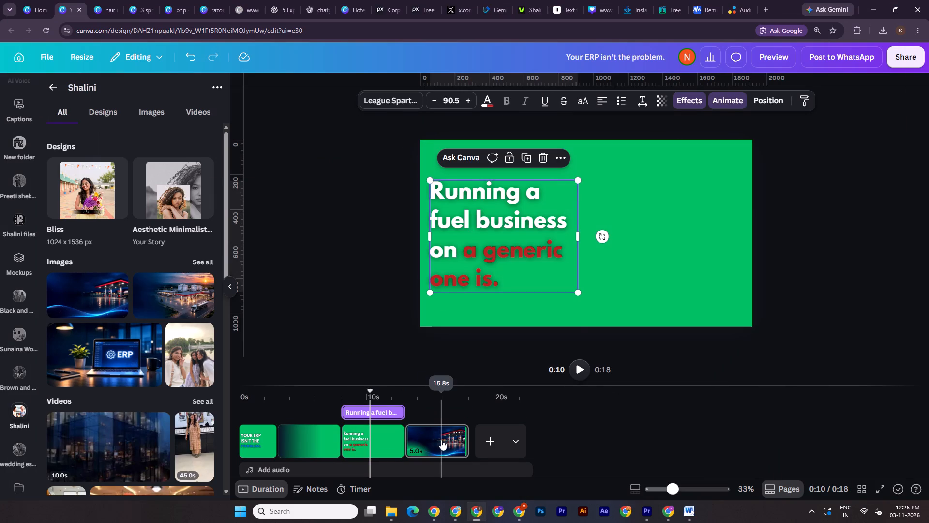
pyautogui.hotkey('ctrl', 'v')
pyautogui.click(606, 101)
pyautogui.moveTo(583, 237); pyautogui.dragTo(595, 237)
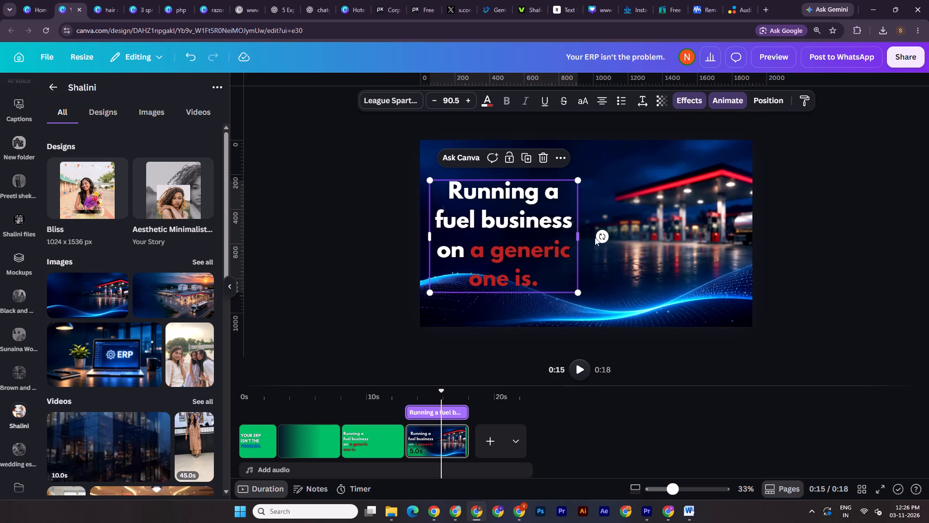
pyautogui.moveTo(595, 237); pyautogui.dragTo(744, 229)
# Copy "6 gaps generic ERP leaves in fuel:" from the Word script and replace the fourth page's headline text with it.
pyautogui.click(688, 508)
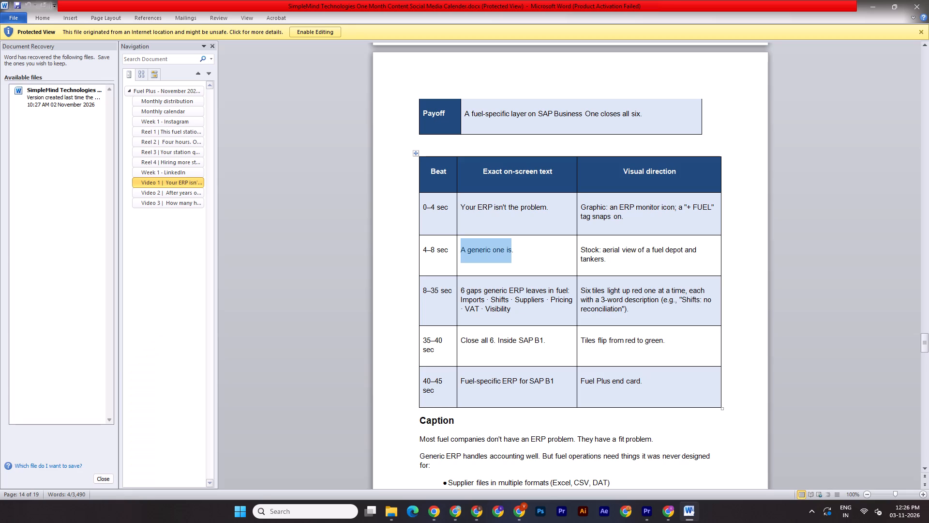
pyautogui.moveTo(463, 290); pyautogui.dragTo(473, 290)
pyautogui.click(464, 289)
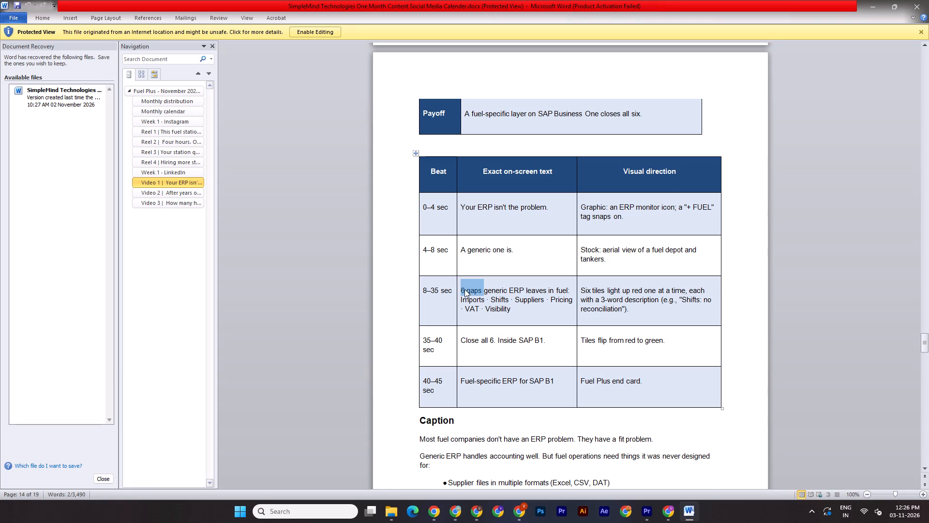
pyautogui.moveTo(462, 289); pyautogui.dragTo(569, 292)
pyautogui.hotkey('ctrl', 'c')
pyautogui.click(473, 516)
pyautogui.doubleClick(519, 210)
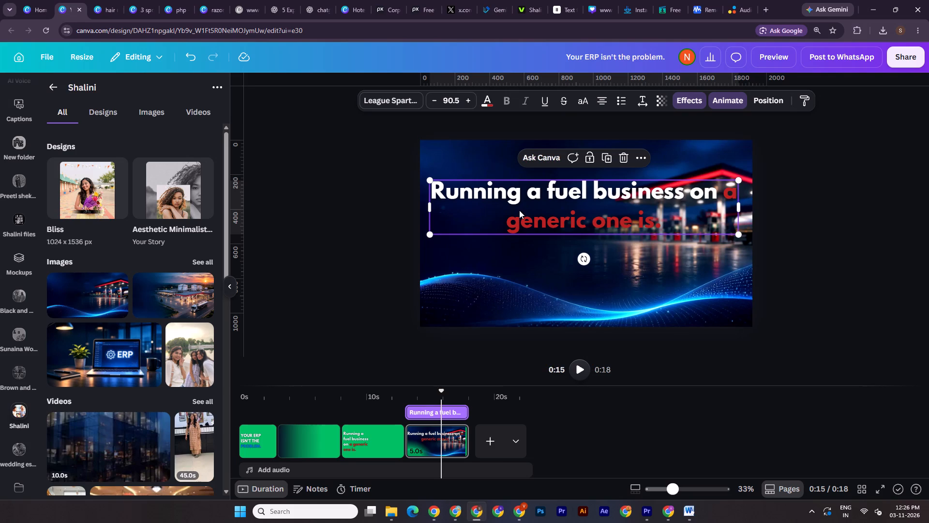
pyautogui.hotkey('ctrl', 'v')
# Reduce the "6 gaps" headline's font size to 72.
pyautogui.keyDown('alt'); pyautogui.moveTo(739, 177); pyautogui.dragTo(711, 189); pyautogui.keyUp('alt')
pyautogui.click(447, 97)
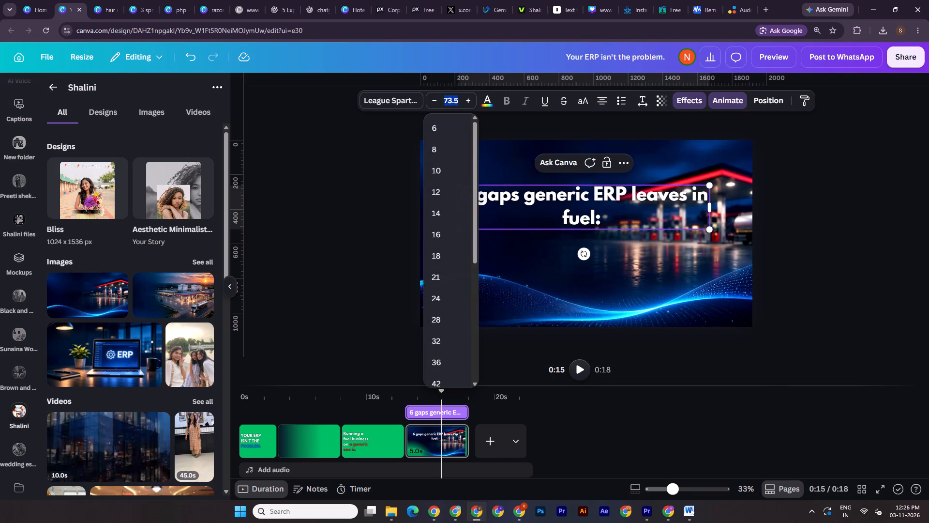
pyautogui.write('72')
pyautogui.press('Return')
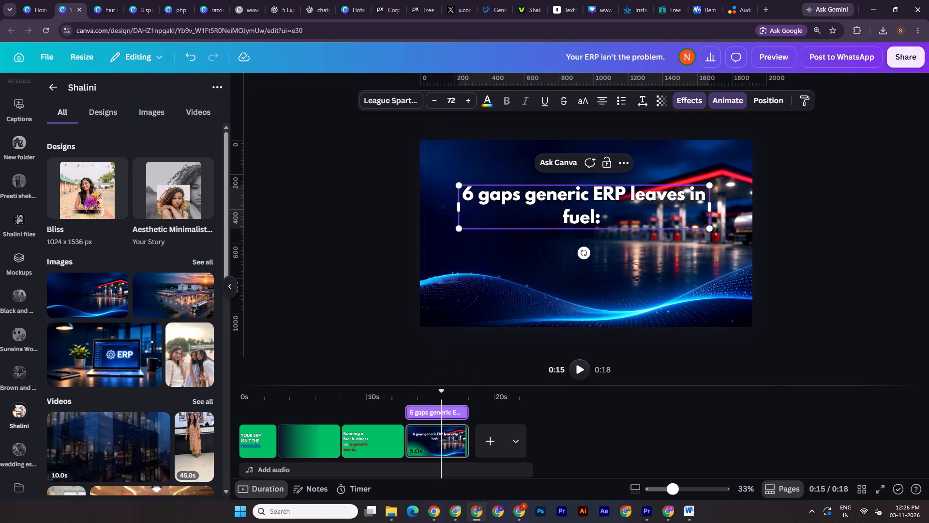
# Widen the "6 gaps" headline to about 1670 px, centre it horizontally on the page, and raise it to about Y 162 px.
pyautogui.moveTo(712, 208); pyautogui.dragTo(749, 213)
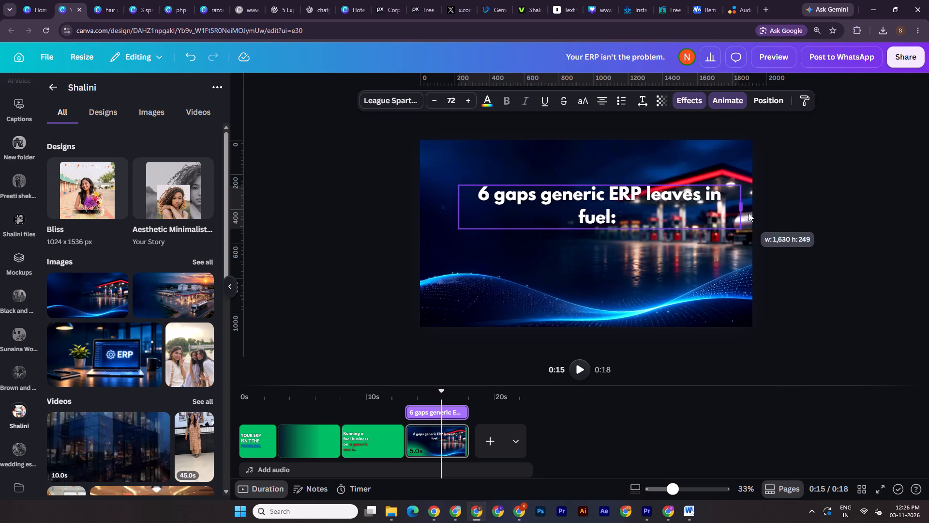
pyautogui.moveTo(749, 213); pyautogui.dragTo(750, 213)
pyautogui.click(766, 105)
pyautogui.click(173, 235)
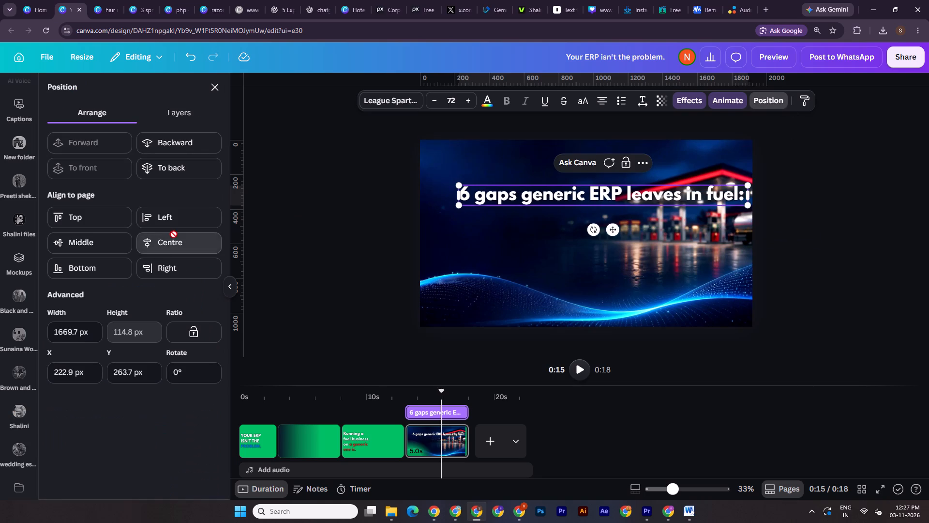
pyautogui.keyDown('shift'); pyautogui.moveTo(596, 230); pyautogui.dragTo(598, 212); pyautogui.keyUp('shift')
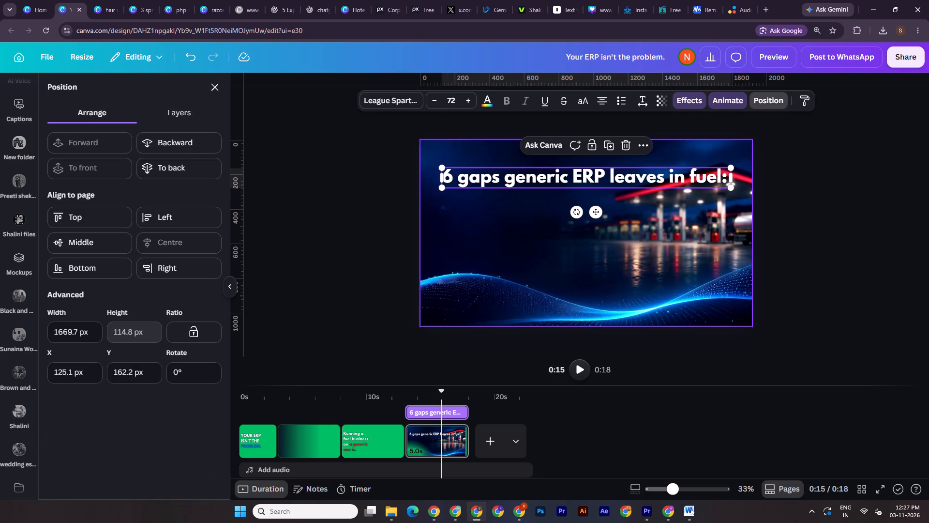
# Set the "6 gaps" headline's font size to 64.
pyautogui.click(456, 105)
pyautogui.write('64')
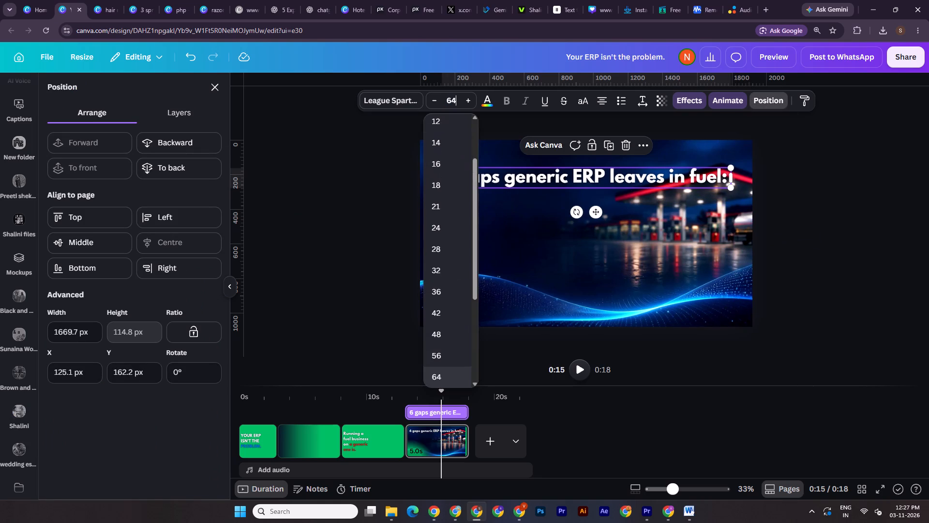
pyautogui.press('Return')
pyautogui.click(826, 187)
pyautogui.moveTo(826, 187); pyautogui.dragTo(819, 185)
# Colour the words "6 gaps" in the fourth page's headline blue.
pyautogui.click(501, 175)
pyautogui.click(504, 176)
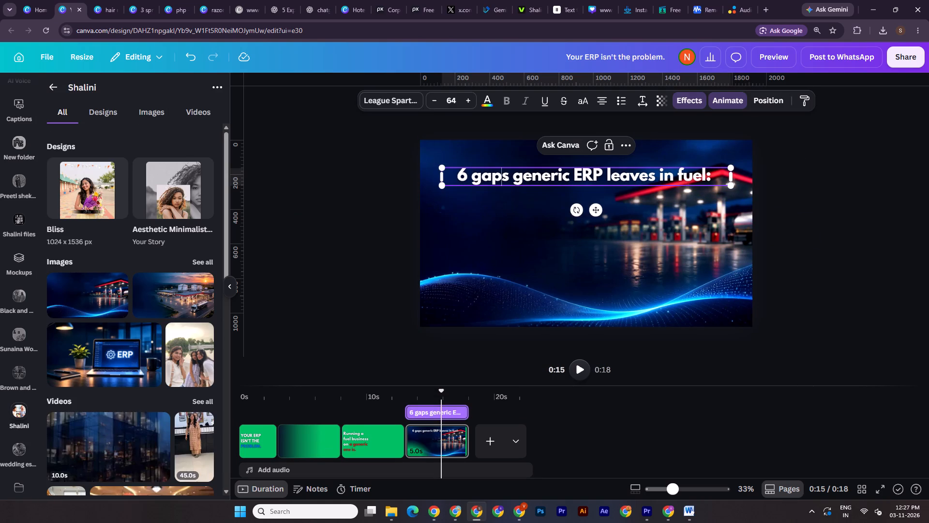
pyautogui.moveTo(512, 176); pyautogui.dragTo(462, 176)
pyautogui.click(488, 97)
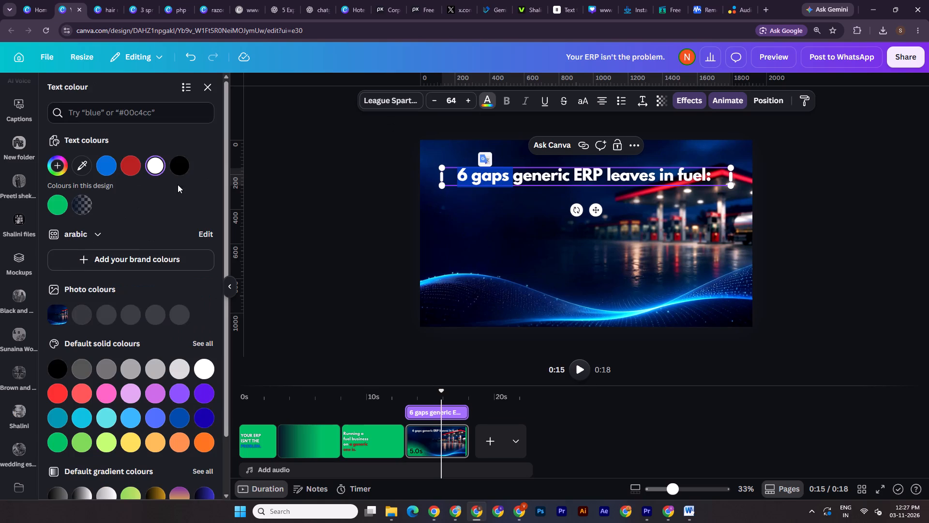
pyautogui.click(110, 163)
pyautogui.doubleClick(811, 178)
pyautogui.click(830, 184)
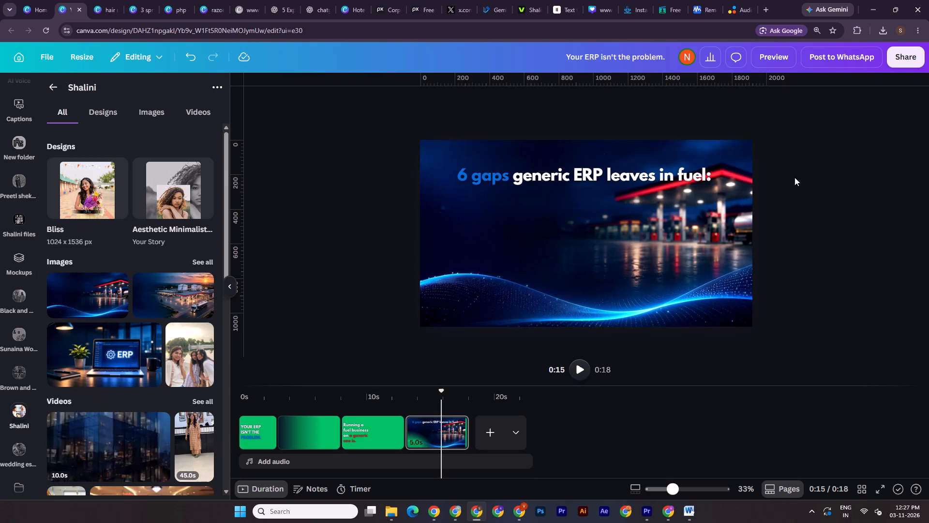
# Nudge the "6 gaps" headline slightly up on the page.
pyautogui.keyDown('shift'); pyautogui.click(662, 176); pyautogui.keyUp('shift')
pyautogui.doubleClick(860, 167)
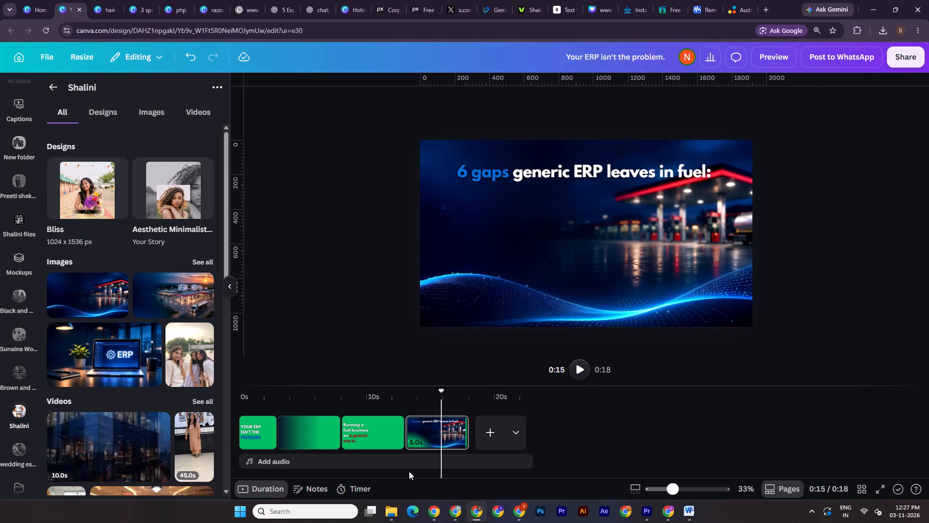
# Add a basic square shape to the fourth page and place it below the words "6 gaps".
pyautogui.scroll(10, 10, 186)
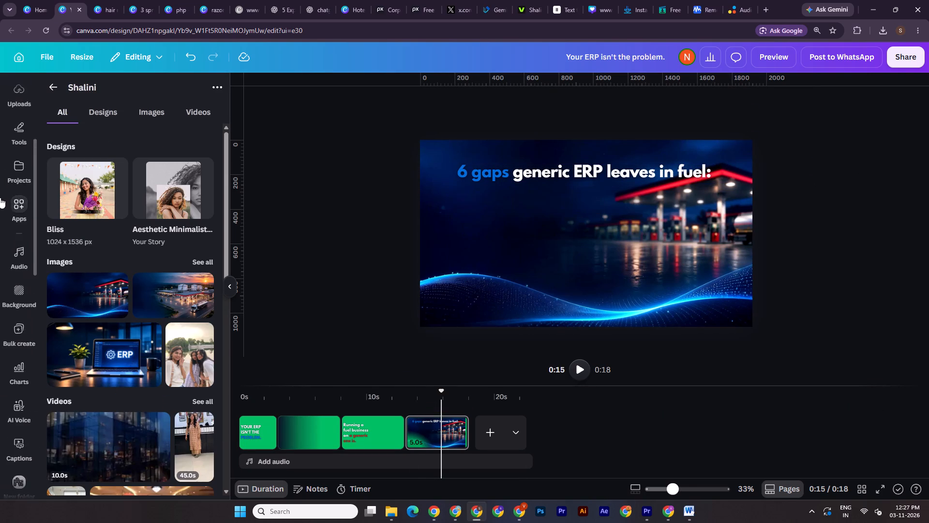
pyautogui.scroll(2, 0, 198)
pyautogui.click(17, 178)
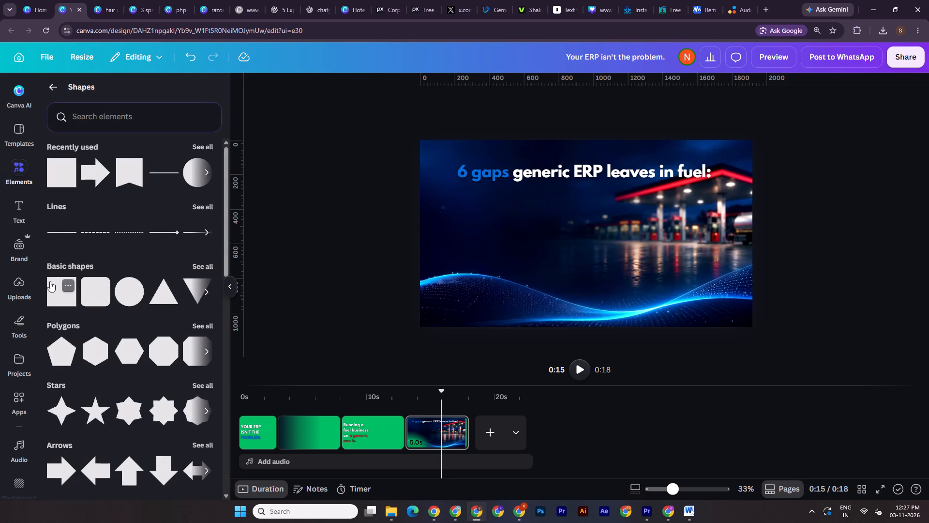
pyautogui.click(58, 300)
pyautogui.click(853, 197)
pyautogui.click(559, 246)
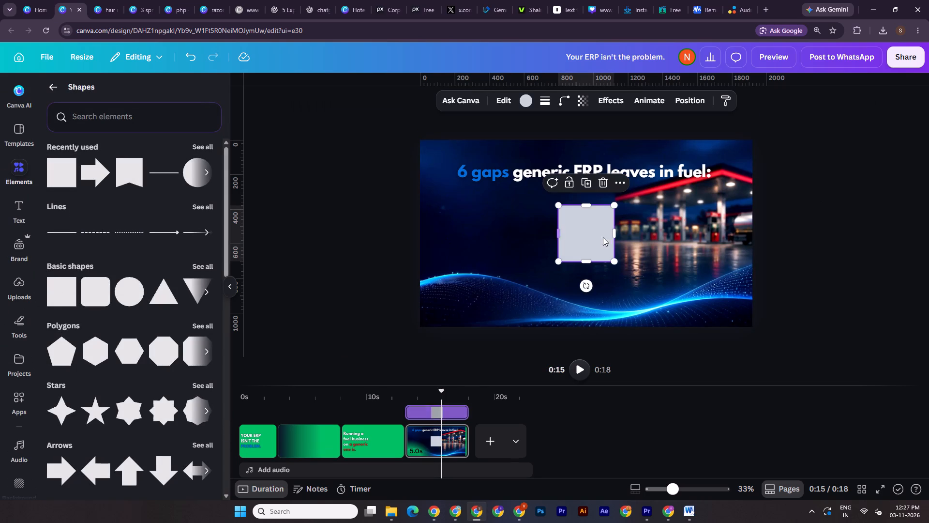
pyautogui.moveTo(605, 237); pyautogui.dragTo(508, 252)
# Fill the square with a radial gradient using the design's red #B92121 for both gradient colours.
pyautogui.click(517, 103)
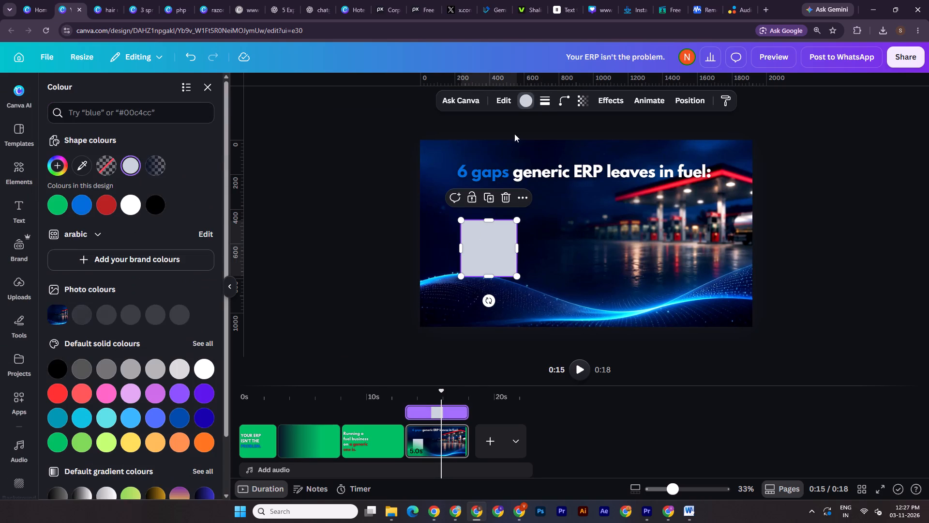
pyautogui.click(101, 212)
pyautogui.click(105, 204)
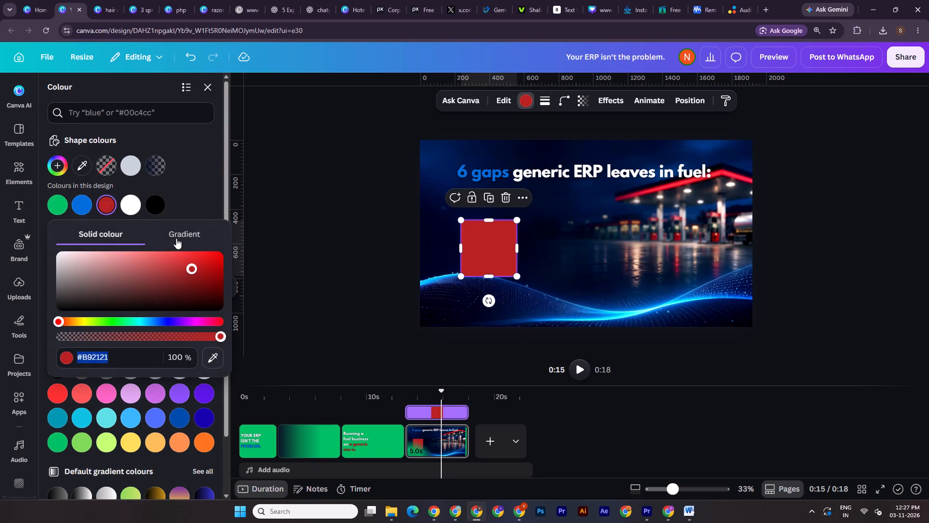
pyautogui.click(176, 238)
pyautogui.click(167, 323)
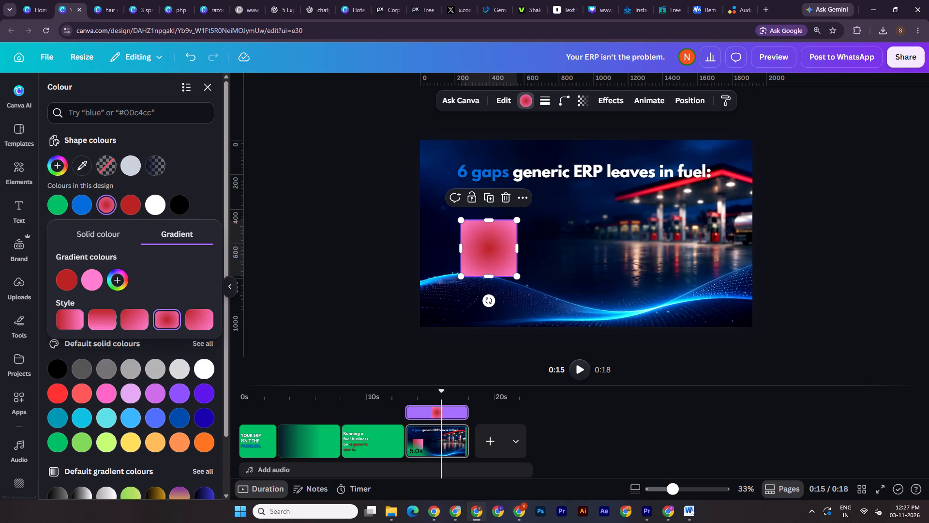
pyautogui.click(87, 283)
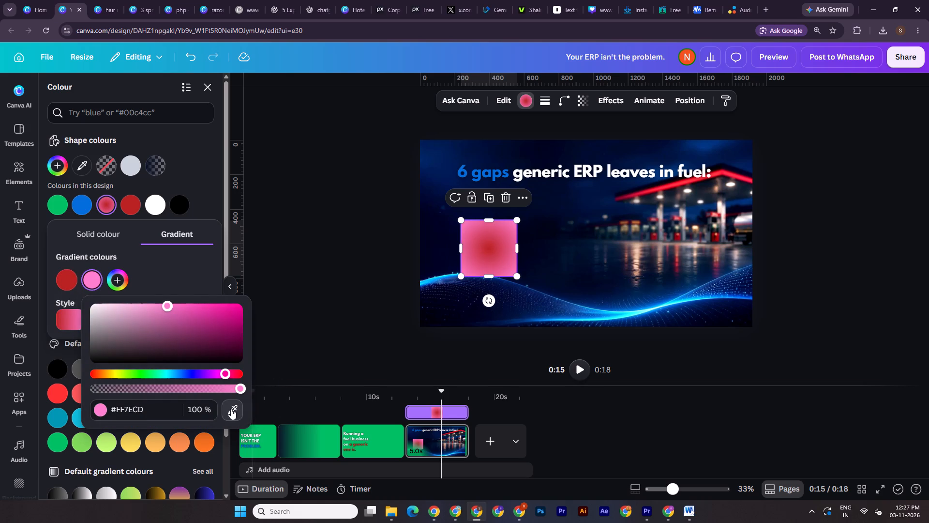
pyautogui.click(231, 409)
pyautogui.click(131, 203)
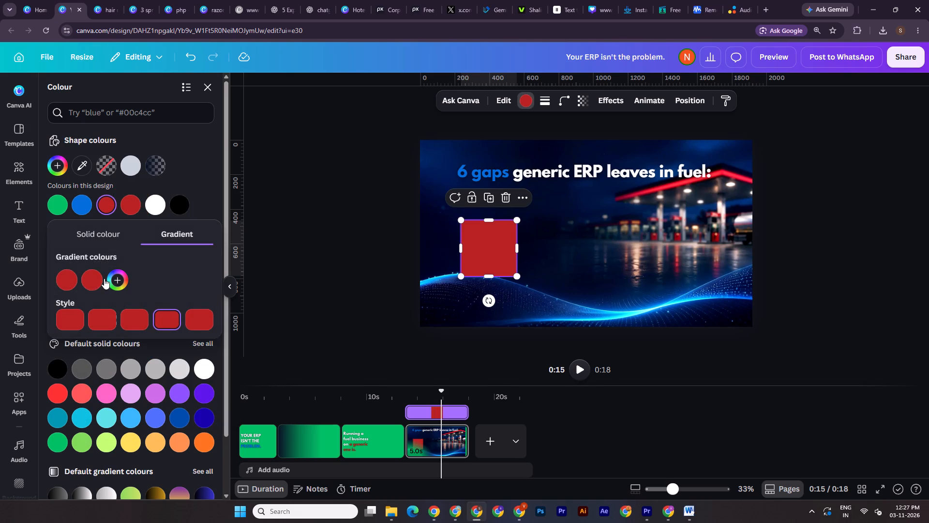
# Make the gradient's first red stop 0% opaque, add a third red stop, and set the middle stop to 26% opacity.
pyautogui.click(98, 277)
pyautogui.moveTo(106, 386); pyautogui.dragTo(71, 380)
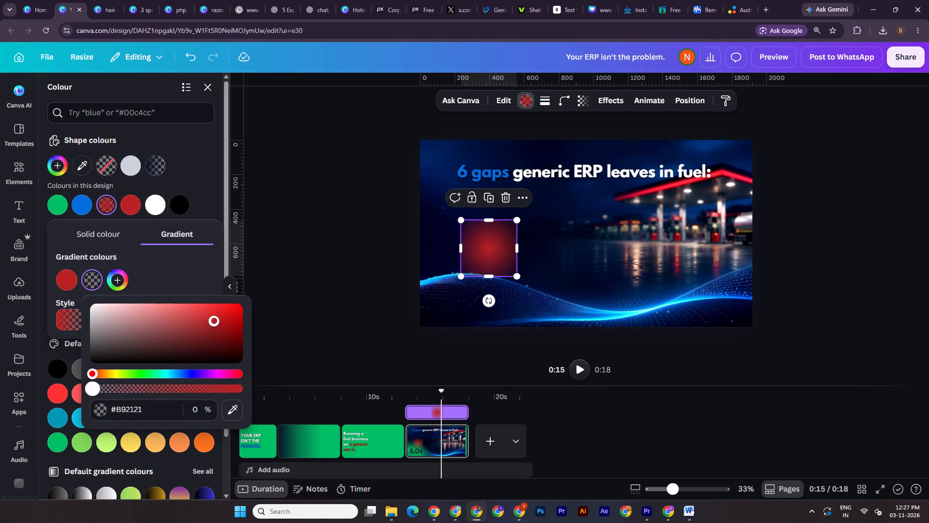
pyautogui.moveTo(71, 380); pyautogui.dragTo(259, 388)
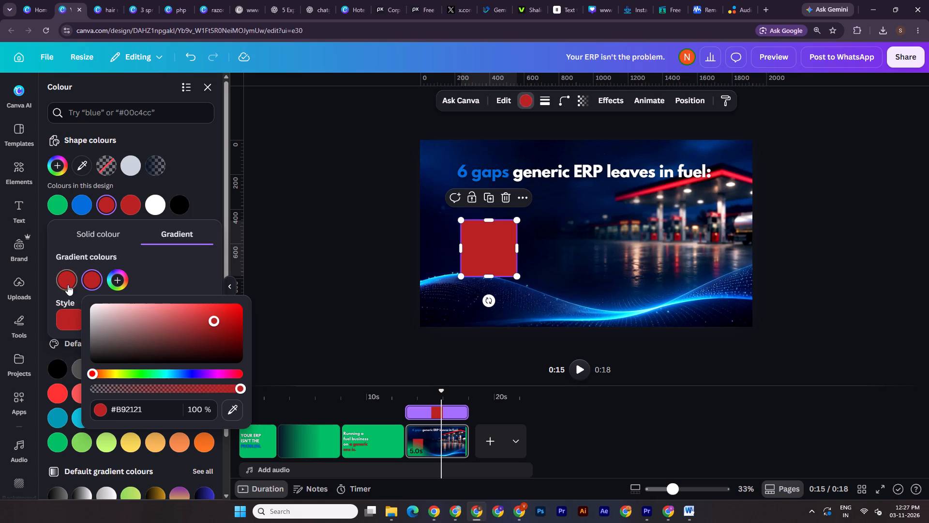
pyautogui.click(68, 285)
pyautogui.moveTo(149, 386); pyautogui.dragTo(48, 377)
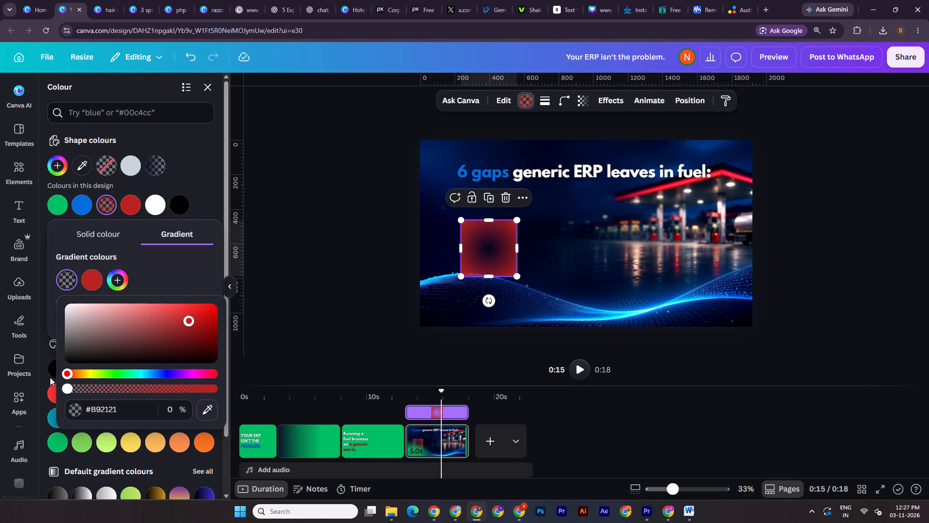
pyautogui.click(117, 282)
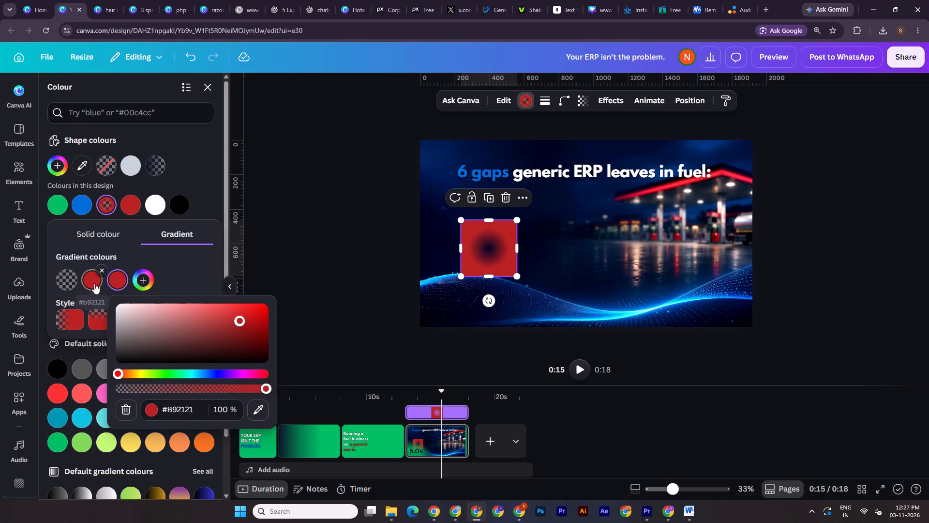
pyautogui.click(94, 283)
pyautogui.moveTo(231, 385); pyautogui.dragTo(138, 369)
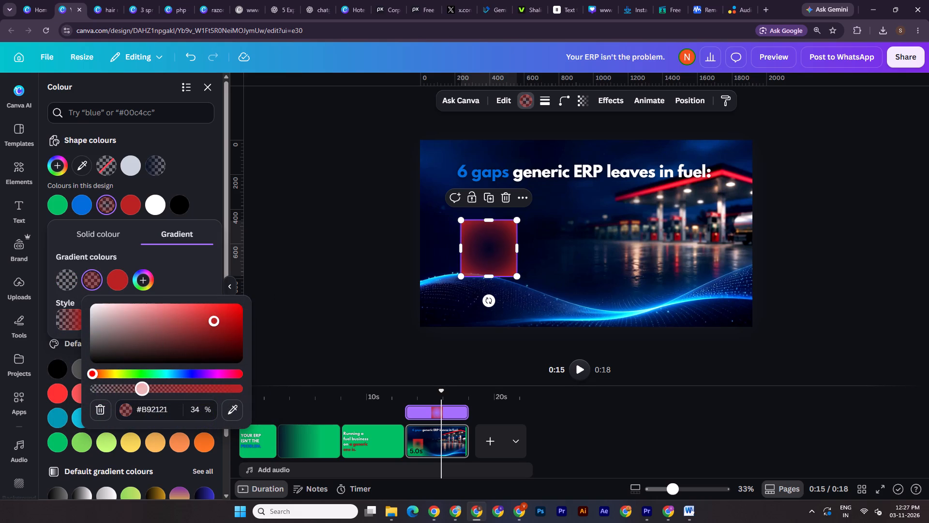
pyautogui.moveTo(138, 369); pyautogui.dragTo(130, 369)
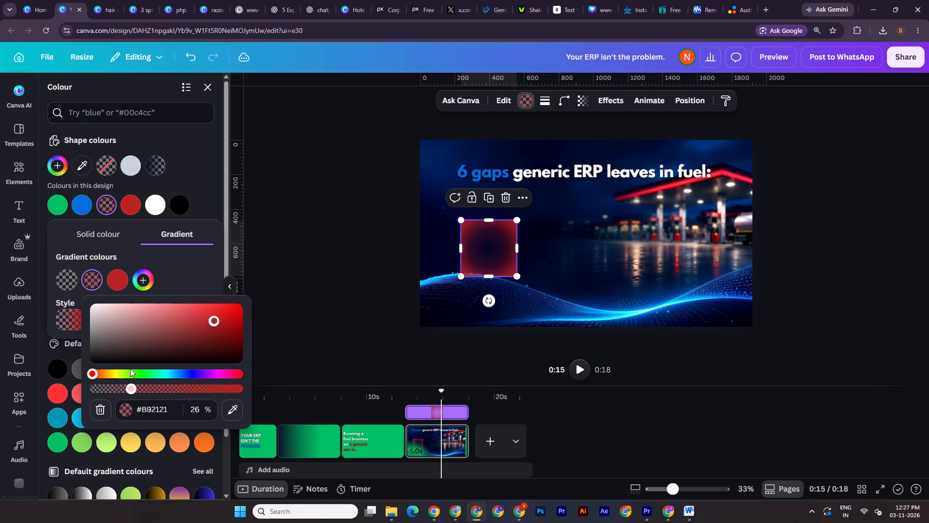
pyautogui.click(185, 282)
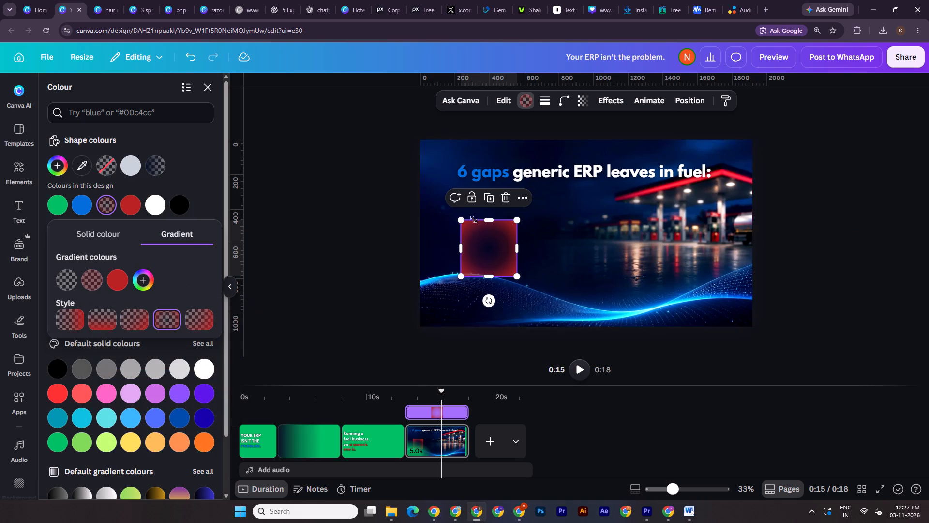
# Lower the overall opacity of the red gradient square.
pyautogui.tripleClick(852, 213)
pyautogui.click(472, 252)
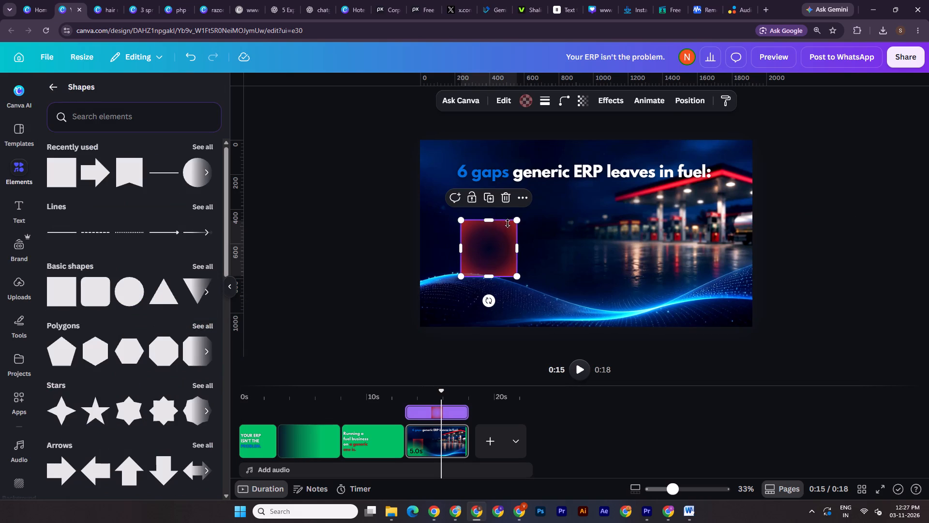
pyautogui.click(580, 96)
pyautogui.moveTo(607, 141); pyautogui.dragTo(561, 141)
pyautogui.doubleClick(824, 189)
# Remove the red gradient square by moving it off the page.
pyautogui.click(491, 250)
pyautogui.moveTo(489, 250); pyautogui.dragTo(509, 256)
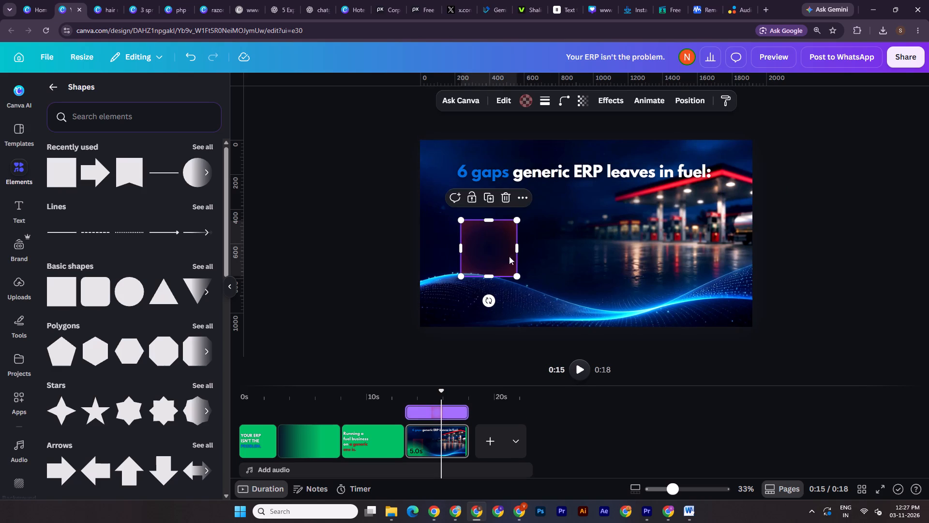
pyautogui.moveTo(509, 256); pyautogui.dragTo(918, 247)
# Copy the "Supplier Files" label group from page 7 of the "3 spreadsheets" design and paste it onto the fourth page.
pyautogui.click(177, 0)
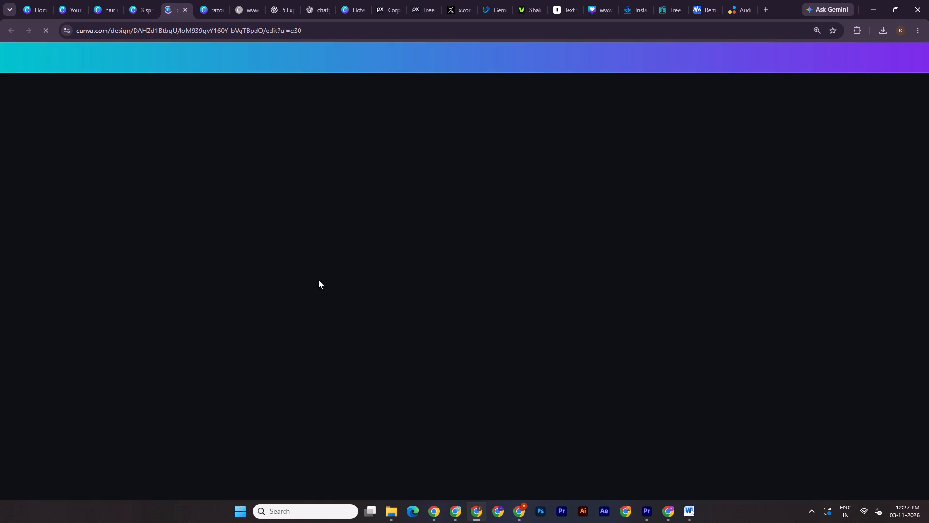
pyautogui.click(143, 0)
pyautogui.click(488, 463)
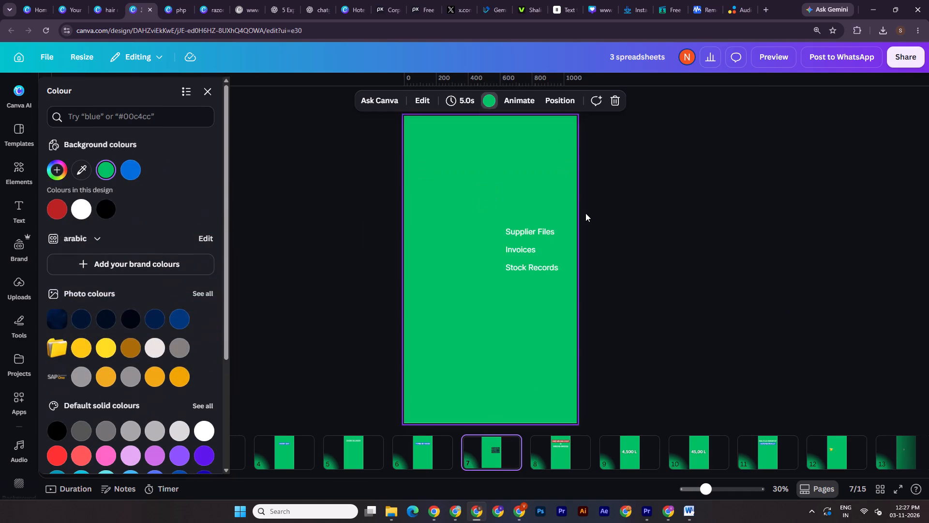
pyautogui.click(559, 231)
pyautogui.hotkey('ctrl', 'c')
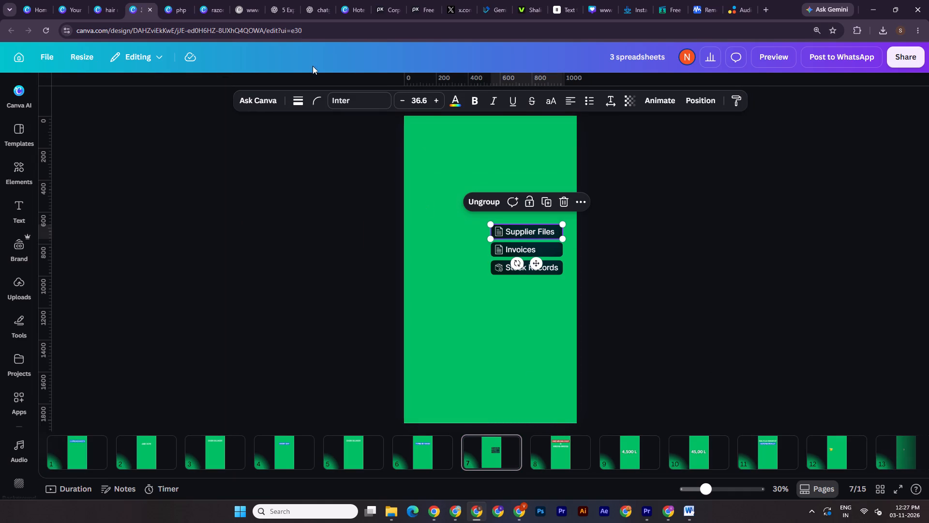
pyautogui.click(95, 0)
pyautogui.click(78, 0)
pyautogui.hotkey('ctrl', 'v')
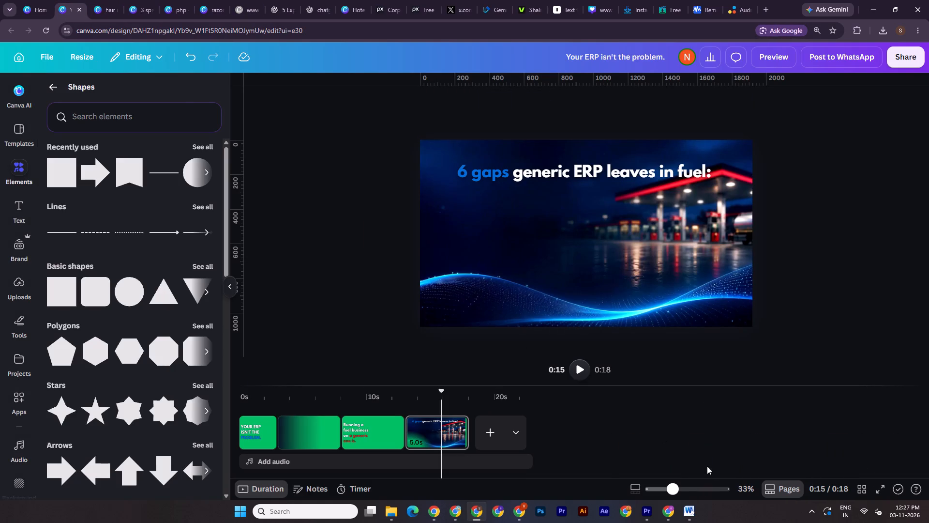
# Remove the animation from the pasted "Supplier Files" group.
pyautogui.click(758, 100)
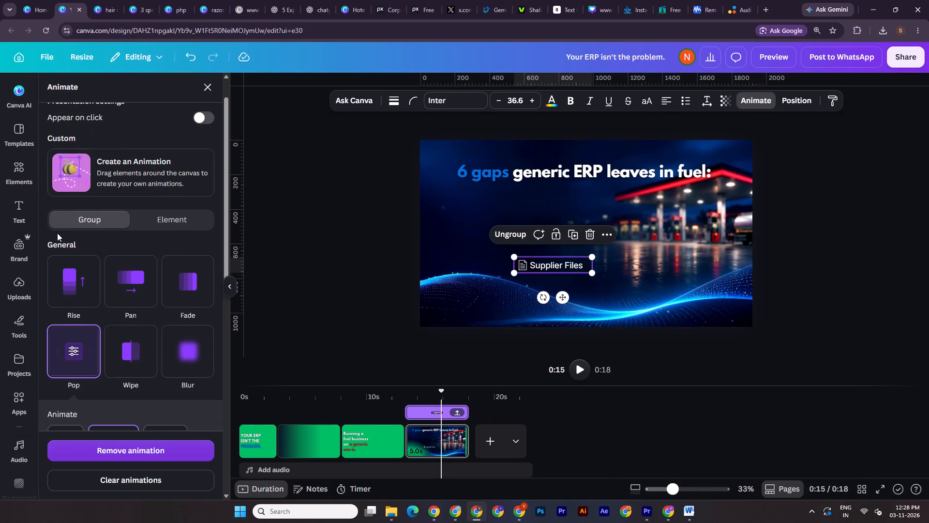
pyautogui.click(166, 449)
# Ungroup the "Supplier Files" label and move its text and document icon off the page, keeping only the background box.
pyautogui.click(524, 237)
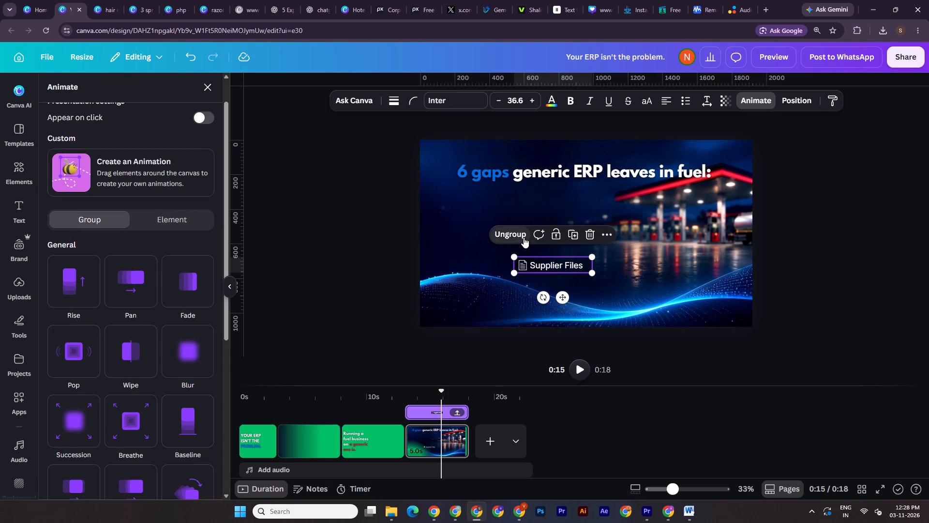
pyautogui.doubleClick(886, 264)
pyautogui.moveTo(885, 263); pyautogui.dragTo(876, 262)
pyautogui.moveTo(541, 270); pyautogui.dragTo(846, 270)
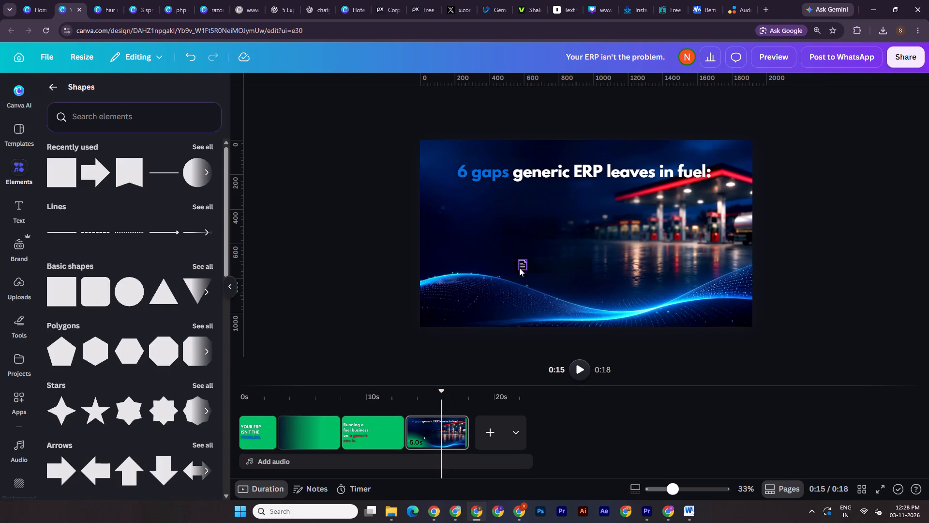
pyautogui.moveTo(519, 268); pyautogui.dragTo(870, 268)
# Recolour the remaining background box to the design's red #B92121.
pyautogui.click(556, 274)
pyautogui.click(556, 266)
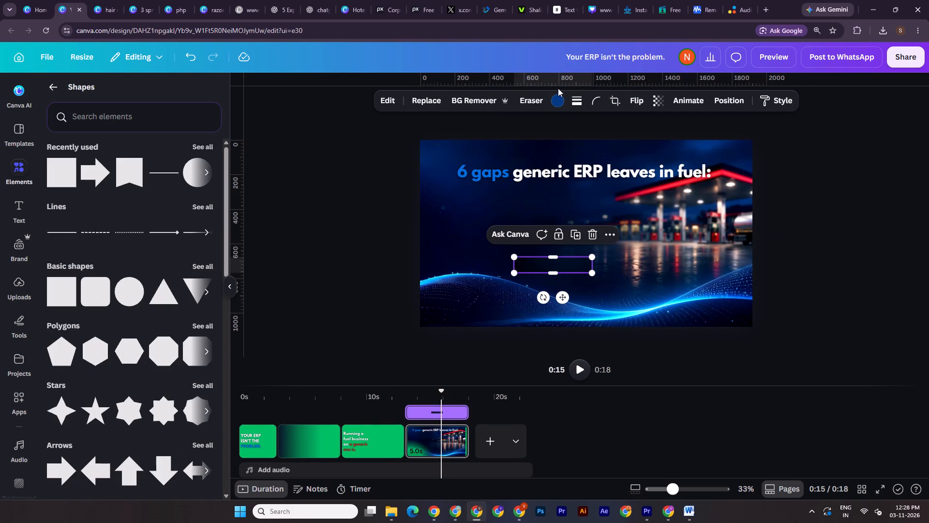
pyautogui.click(559, 97)
pyautogui.click(156, 166)
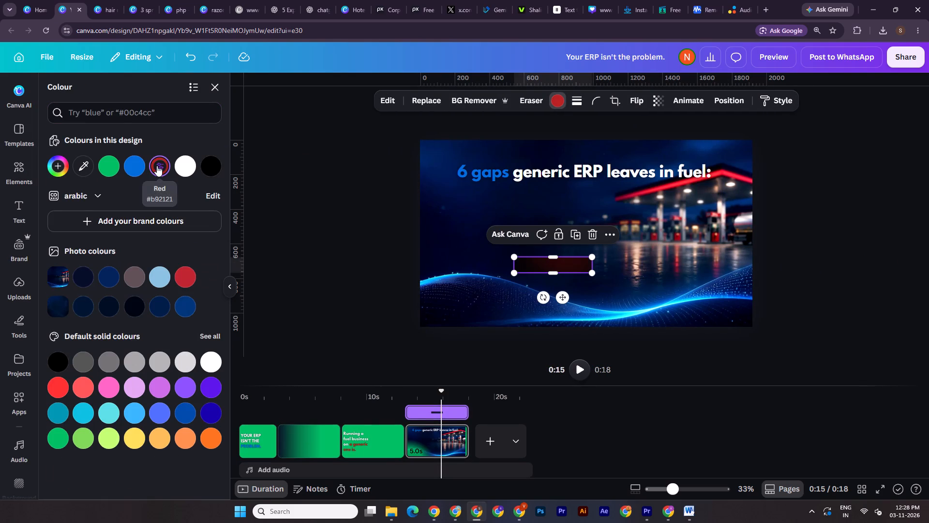
# Resize the red box to about 270 × 230 px and place it below "6 gaps" near the page's left side.
pyautogui.moveTo(555, 256); pyautogui.dragTo(556, 230)
pyautogui.moveTo(593, 252); pyautogui.dragTo(570, 252)
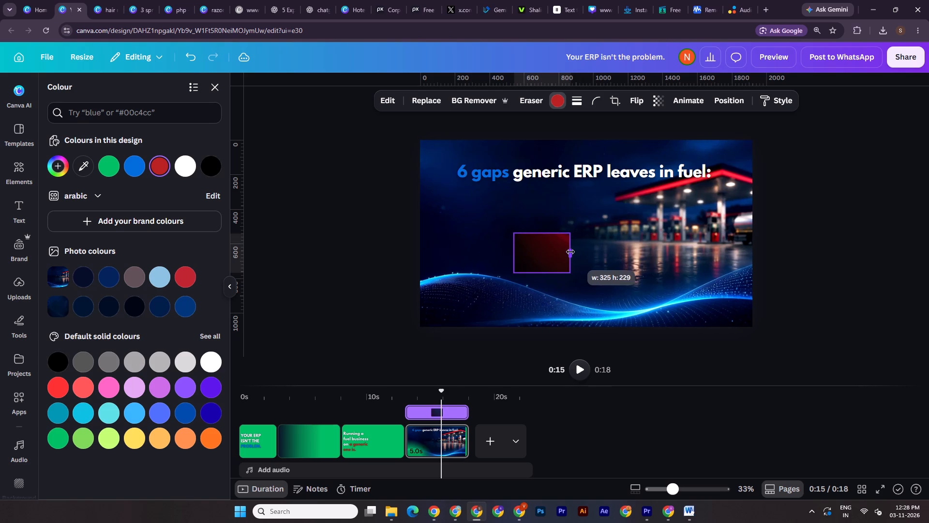
pyautogui.moveTo(570, 252); pyautogui.dragTo(567, 252)
pyautogui.moveTo(674, 494); pyautogui.dragTo(680, 493)
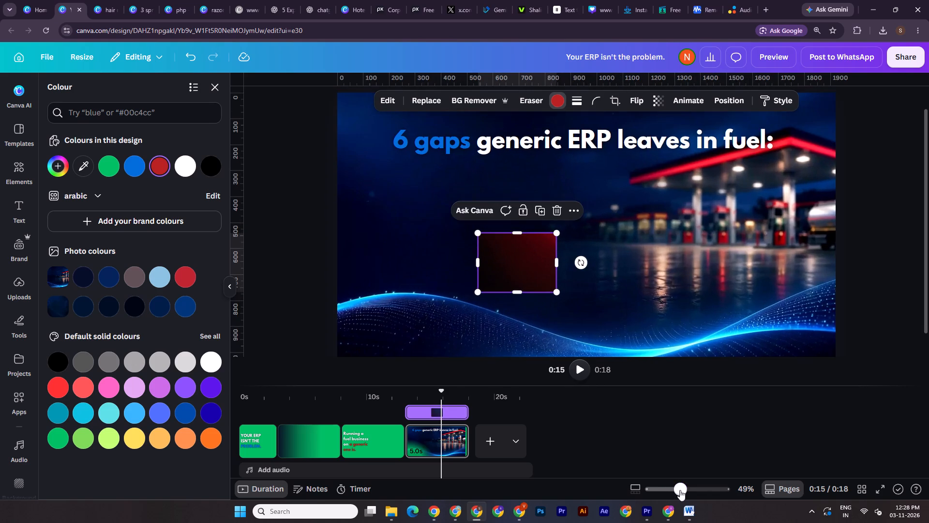
pyautogui.moveTo(681, 495); pyautogui.dragTo(666, 490)
pyautogui.moveTo(575, 250); pyautogui.dragTo(571, 250)
pyautogui.moveTo(554, 248); pyautogui.dragTo(509, 232)
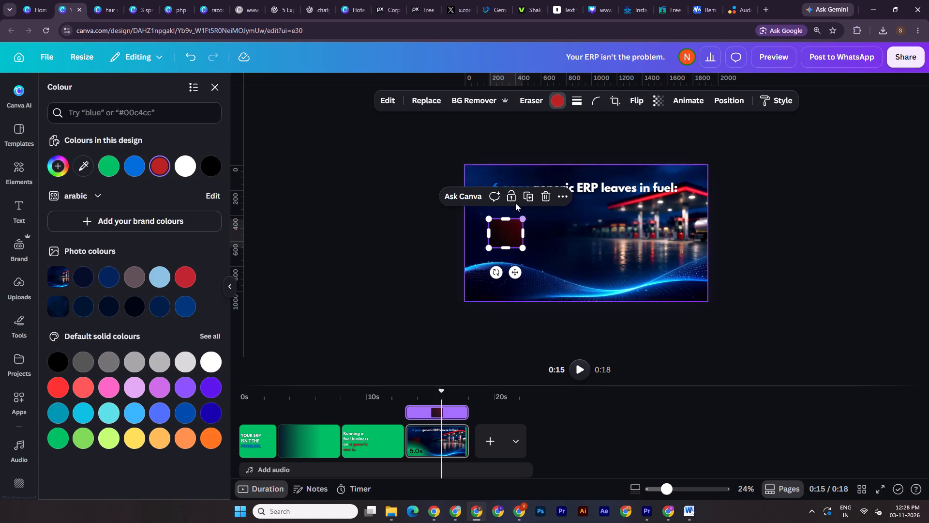
# Duplicate the red box five times to form an evenly spaced horizontal row of six boxes.
pyautogui.click(525, 196)
pyautogui.moveTo(500, 235); pyautogui.dragTo(538, 232)
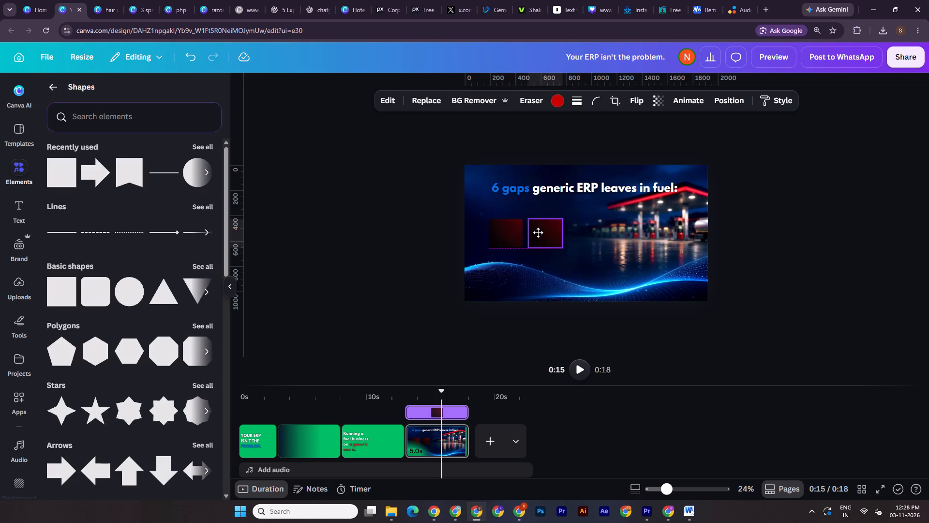
pyautogui.moveTo(538, 232); pyautogui.dragTo(538, 233)
pyautogui.click(569, 197)
pyautogui.click(608, 195)
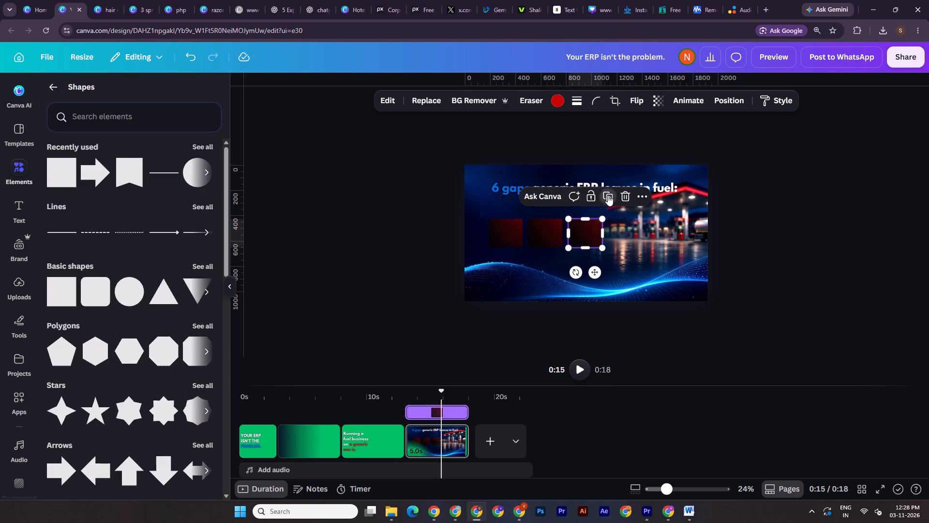
pyautogui.click(642, 200)
pyautogui.click(686, 197)
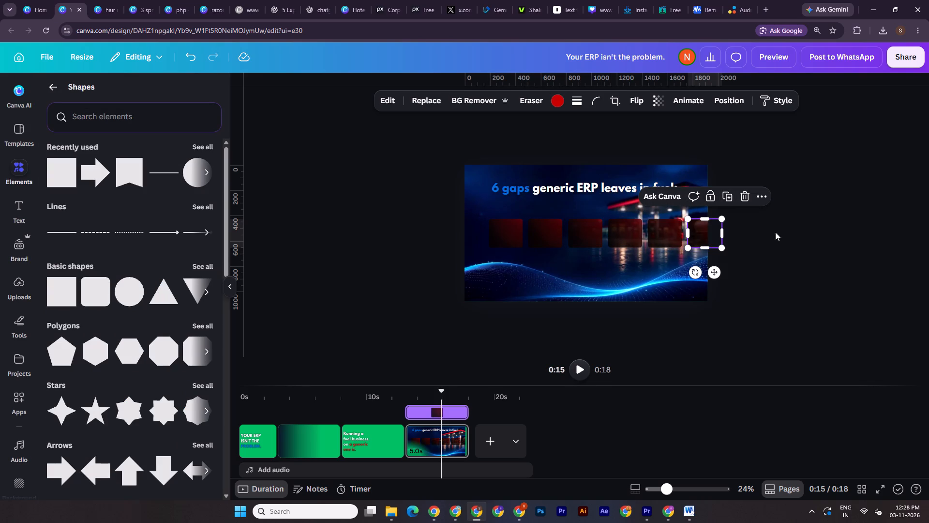
# Shift the row of boxes toward the page's left edge and move its last three boxes into a second row underneath.
pyautogui.moveTo(776, 231); pyautogui.dragTo(463, 233)
pyautogui.click(680, 97)
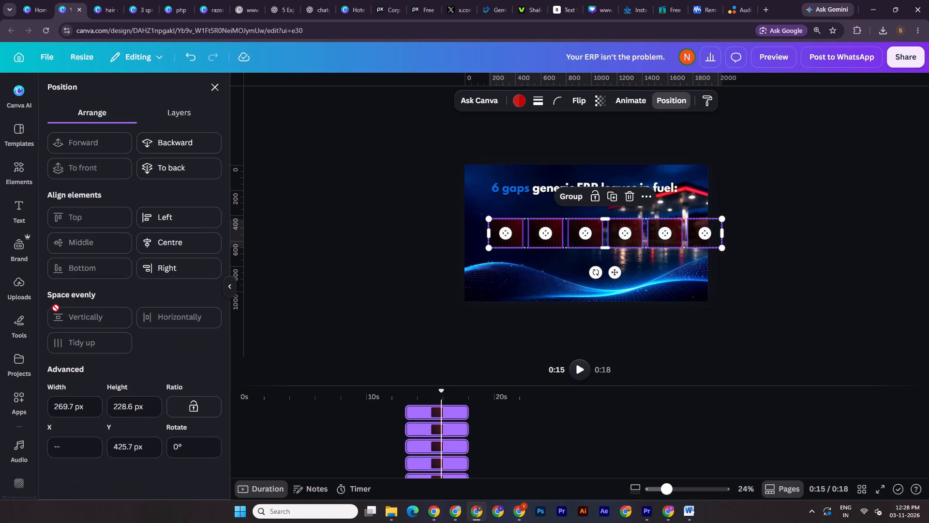
pyautogui.moveTo(695, 238); pyautogui.dragTo(661, 237)
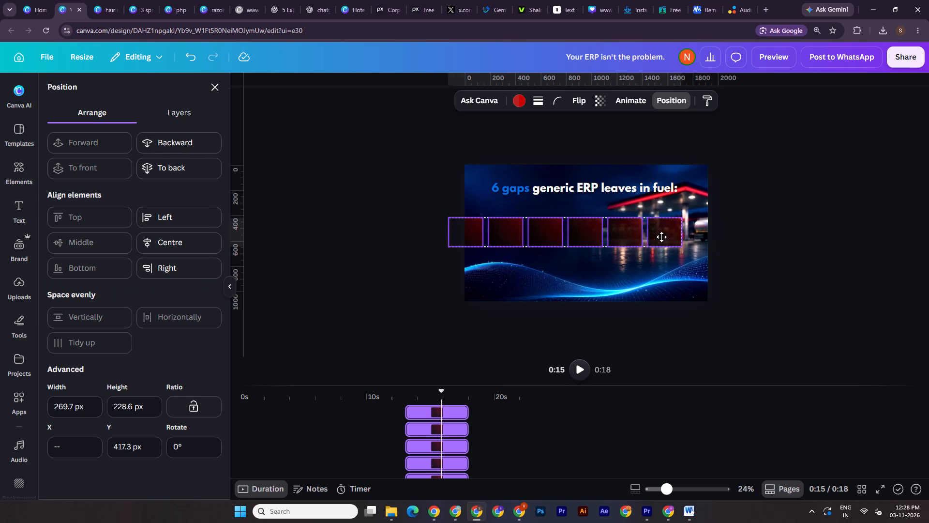
pyautogui.moveTo(661, 237); pyautogui.dragTo(676, 237)
pyautogui.doubleClick(769, 223)
pyautogui.moveTo(776, 223); pyautogui.dragTo(612, 247)
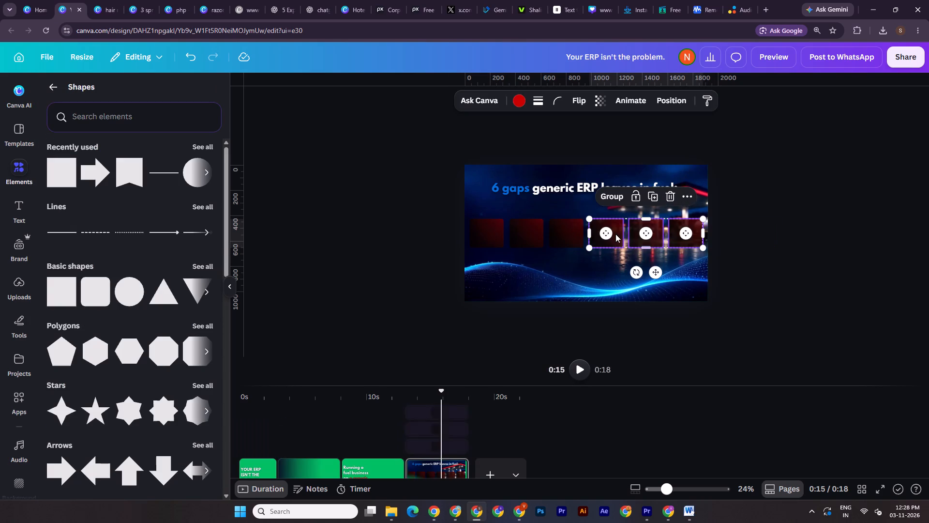
pyautogui.moveTo(615, 238); pyautogui.dragTo(500, 280)
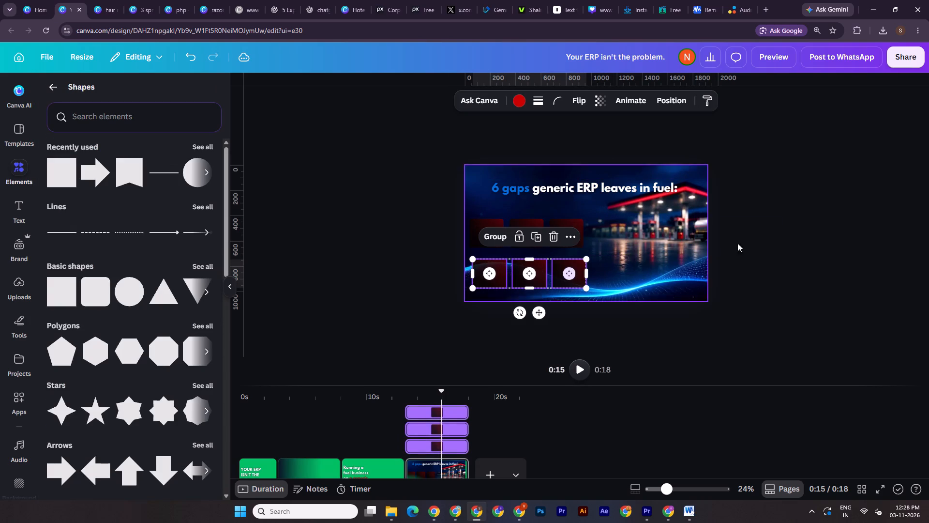
# Widen all six red boxes together to about 438 px each.
pyautogui.moveTo(776, 235); pyautogui.dragTo(479, 273)
pyautogui.moveTo(586, 253); pyautogui.dragTo(649, 253)
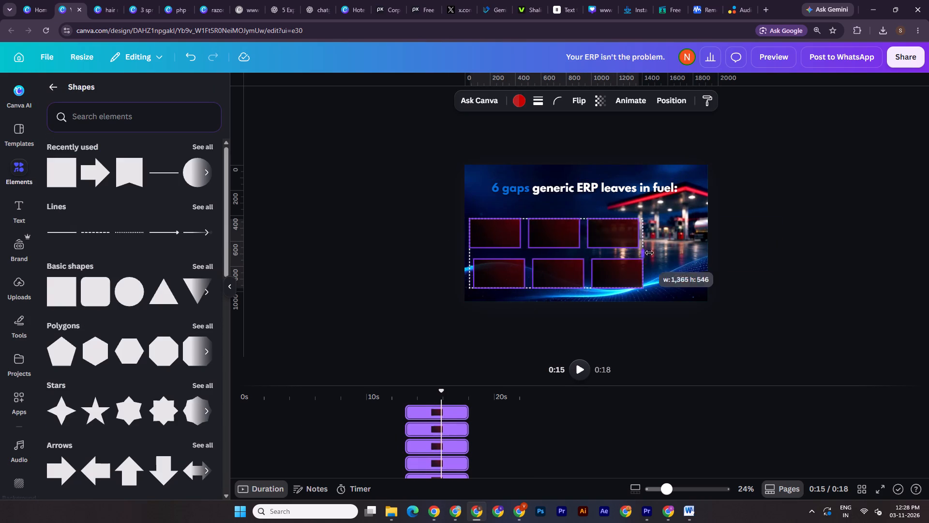
pyautogui.moveTo(649, 253); pyautogui.dragTo(659, 251)
pyautogui.click(676, 92)
pyautogui.click(671, 100)
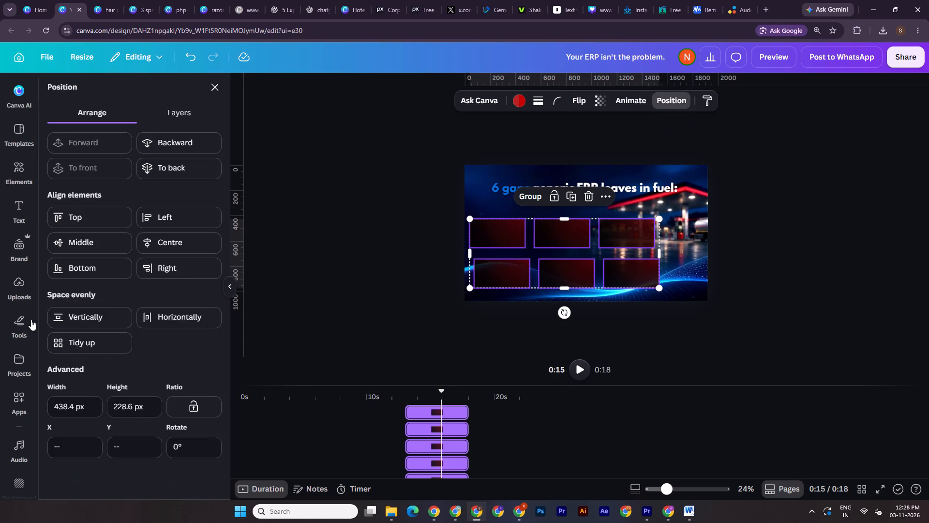
pyautogui.doubleClick(800, 256)
# Group the three red boxes in the top row.
pyautogui.moveTo(427, 231); pyautogui.dragTo(568, 243)
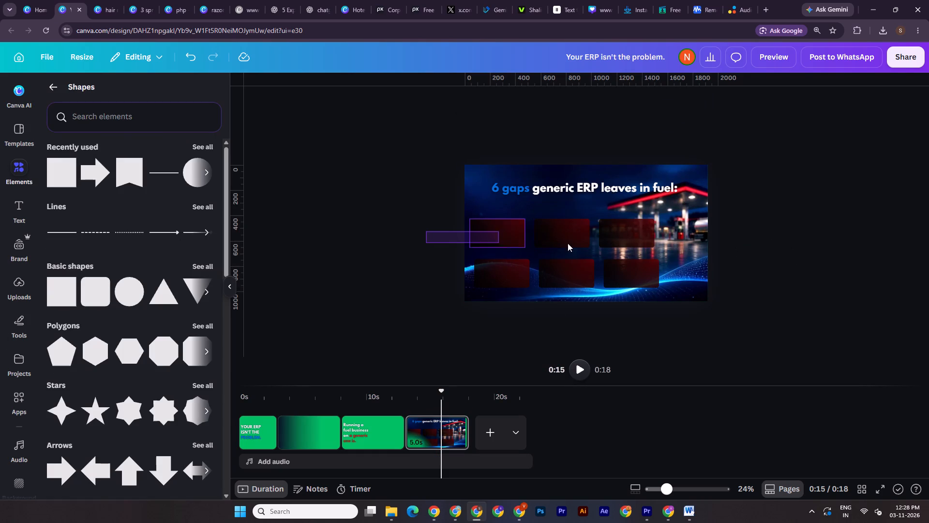
pyautogui.moveTo(568, 243); pyautogui.dragTo(642, 248)
pyautogui.click(677, 108)
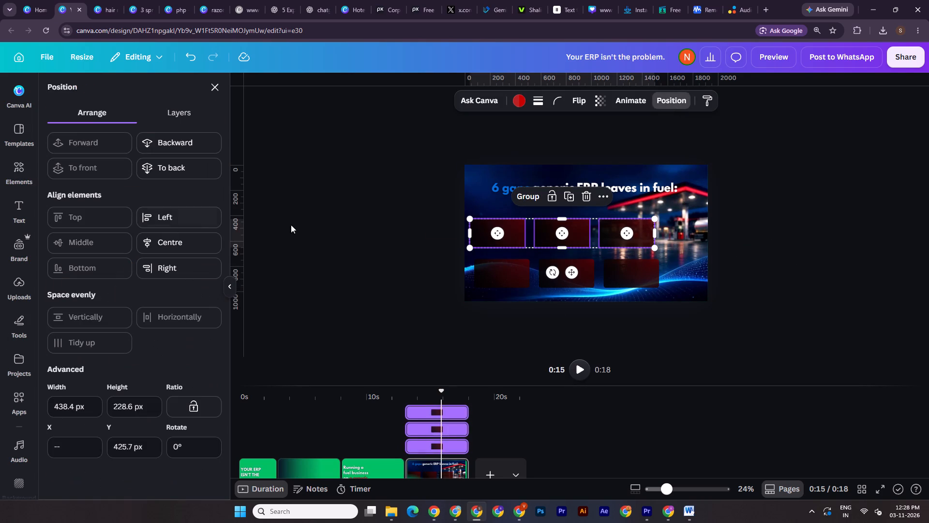
pyautogui.click(525, 192)
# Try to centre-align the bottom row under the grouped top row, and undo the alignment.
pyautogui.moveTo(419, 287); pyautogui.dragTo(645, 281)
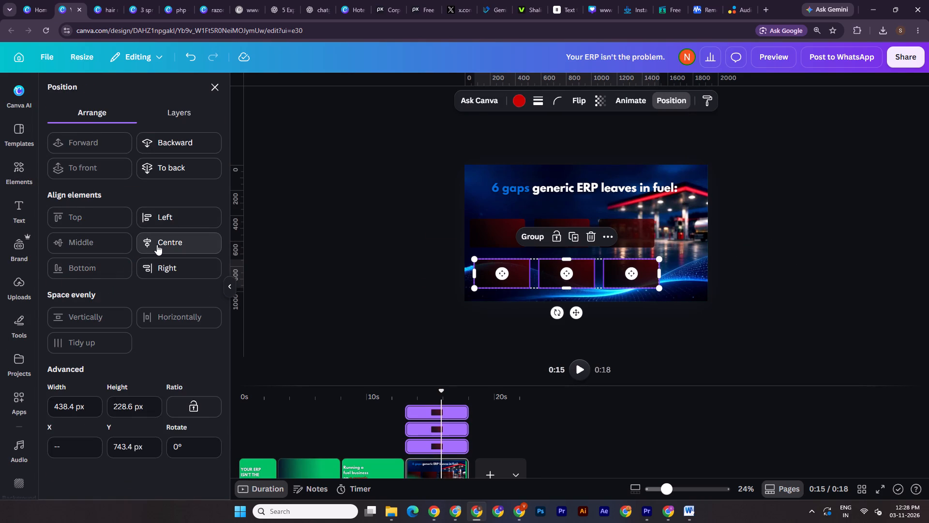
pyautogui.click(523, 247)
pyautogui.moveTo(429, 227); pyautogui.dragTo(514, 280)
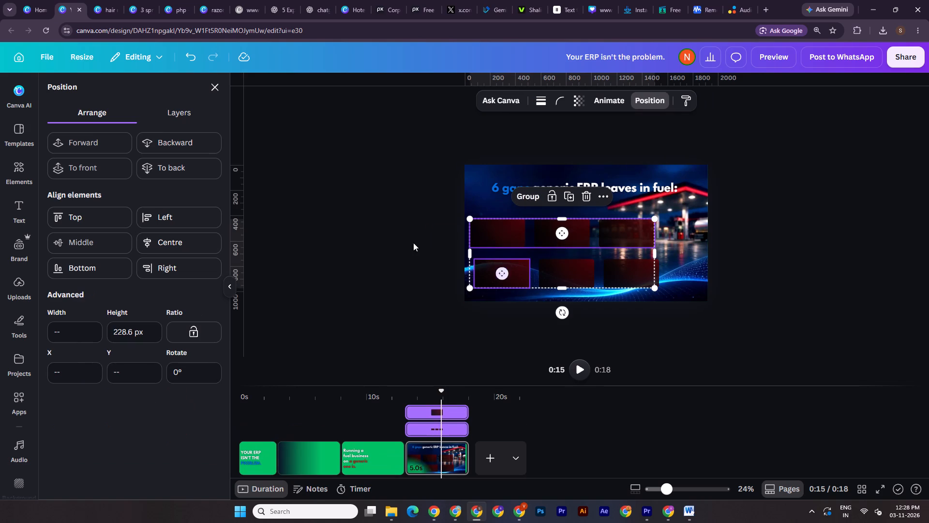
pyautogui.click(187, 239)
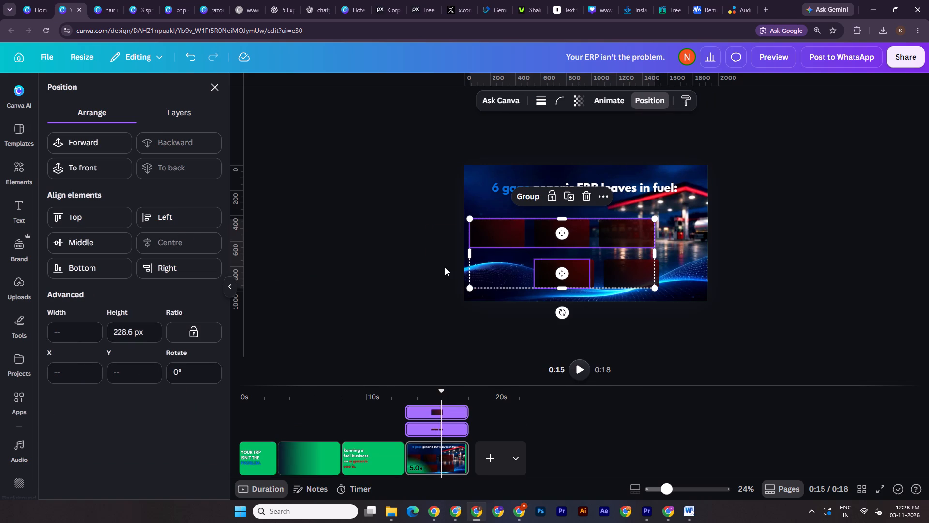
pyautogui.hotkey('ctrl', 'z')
# Group the three bottom boxes and align the two row groups by their horizontal centres.
pyautogui.moveTo(433, 268); pyautogui.dragTo(652, 283)
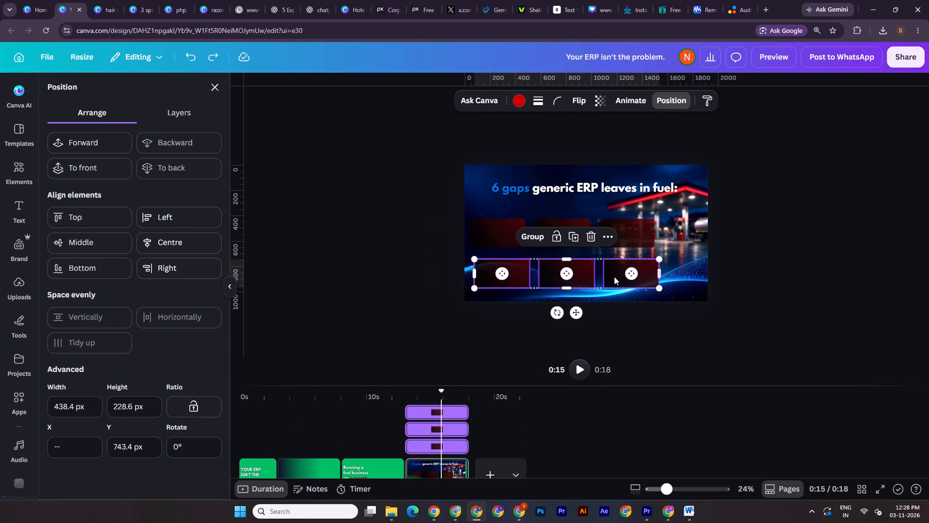
pyautogui.click(529, 234)
pyautogui.moveTo(389, 225); pyautogui.dragTo(714, 281)
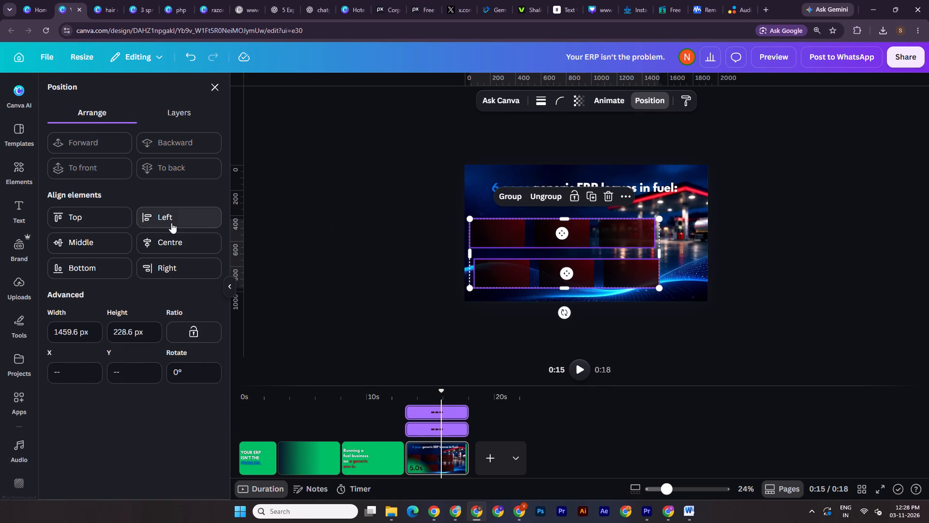
pyautogui.click(180, 239)
# Centre both rows horizontally on the page, then ungroup them and nudge the six boxes slightly upward.
pyautogui.keyDown('shift'); pyautogui.moveTo(604, 246); pyautogui.dragTo(631, 248); pyautogui.keyUp('shift')
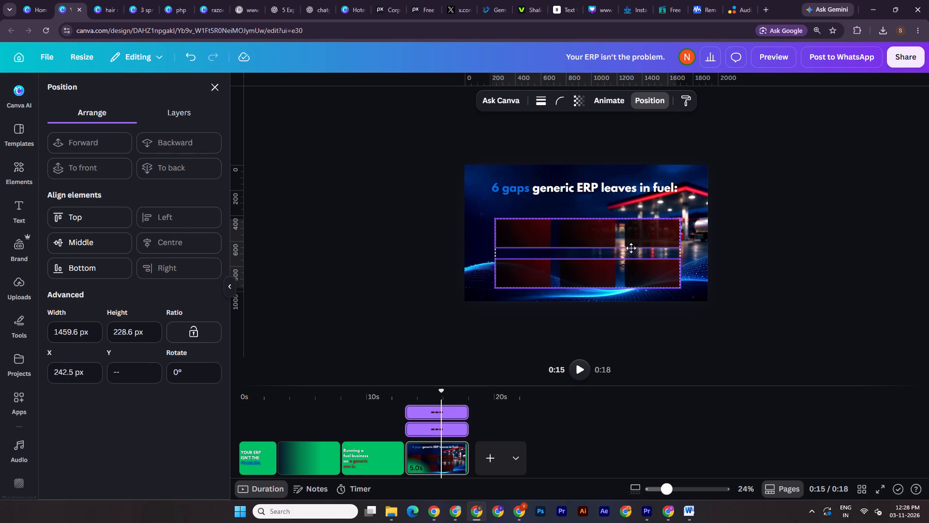
pyautogui.keyDown('shift'); pyautogui.moveTo(631, 248); pyautogui.dragTo(623, 246); pyautogui.keyUp('shift')
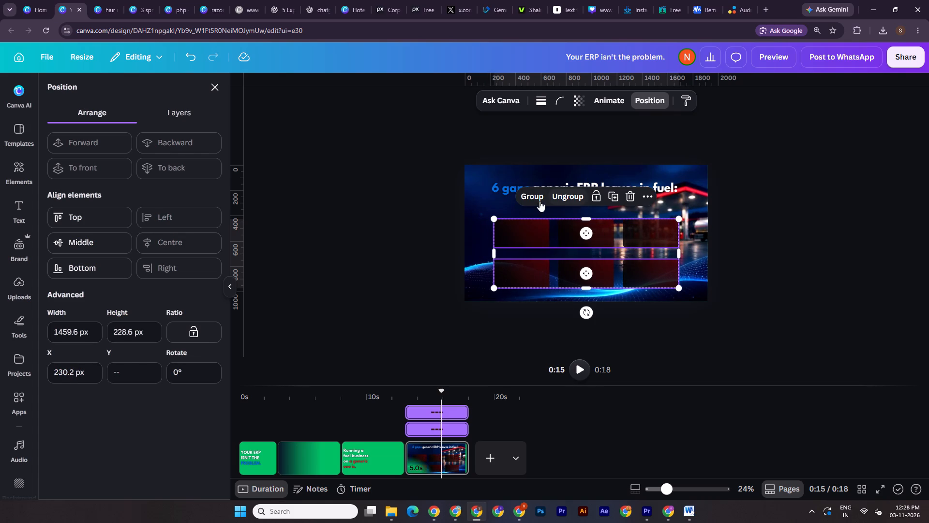
pyautogui.click(558, 200)
pyautogui.keyDown('shift'); pyautogui.click(664, 237); pyautogui.keyUp('shift')
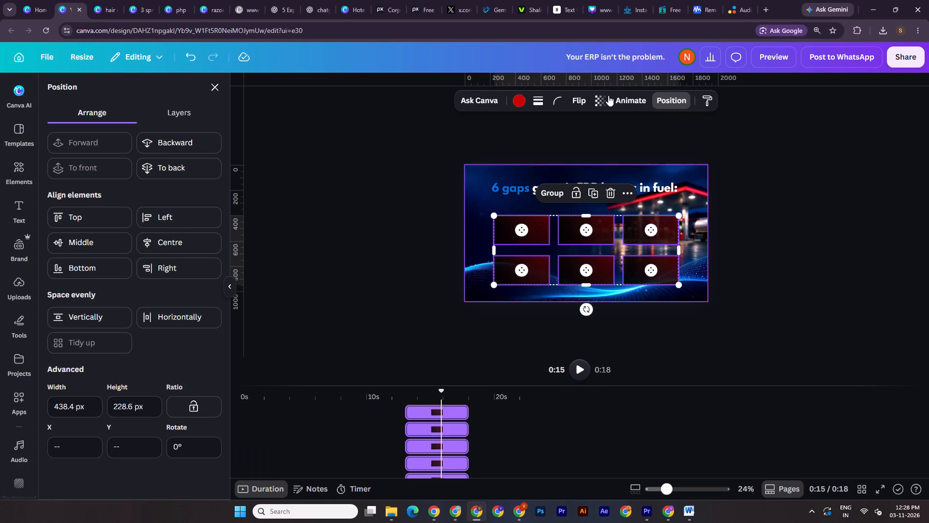
# Make all six red boxes partly transparent so the background shows through.
pyautogui.click(598, 105)
pyautogui.moveTo(610, 145); pyautogui.dragTo(592, 148)
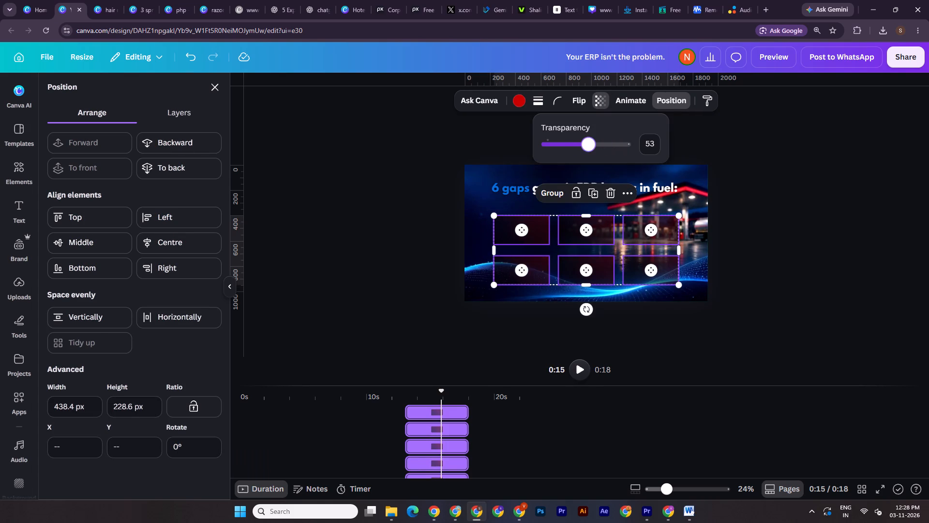
pyautogui.moveTo(592, 148); pyautogui.dragTo(606, 150)
pyautogui.tripleClick(759, 169)
pyautogui.click(759, 169)
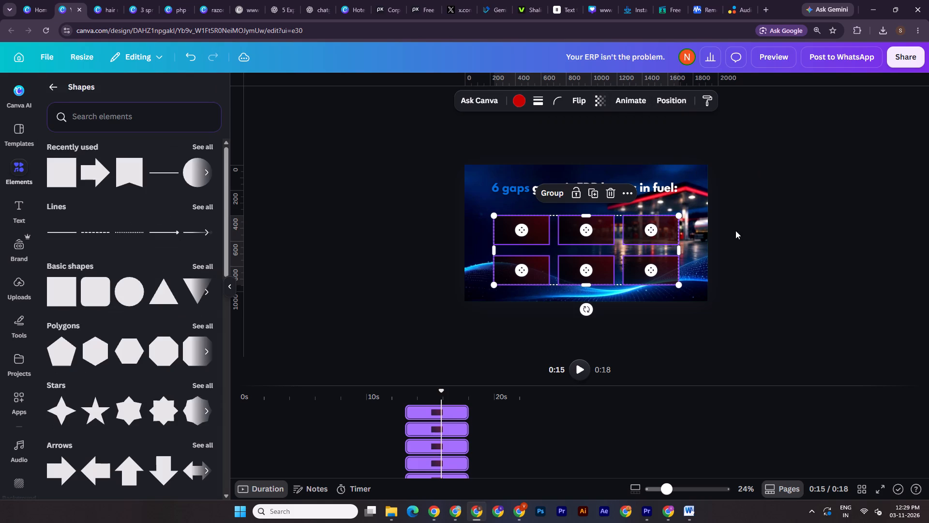
pyautogui.click(675, 491)
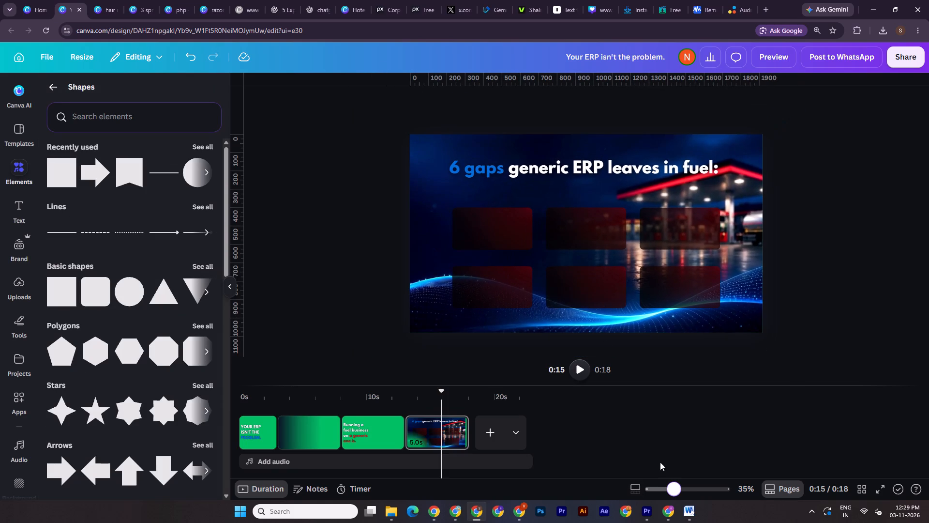
# Copy the "Supplier Files" text from the "3 spreadsheets" design and paste it onto the "6 gaps" page.
pyautogui.click(151, 0)
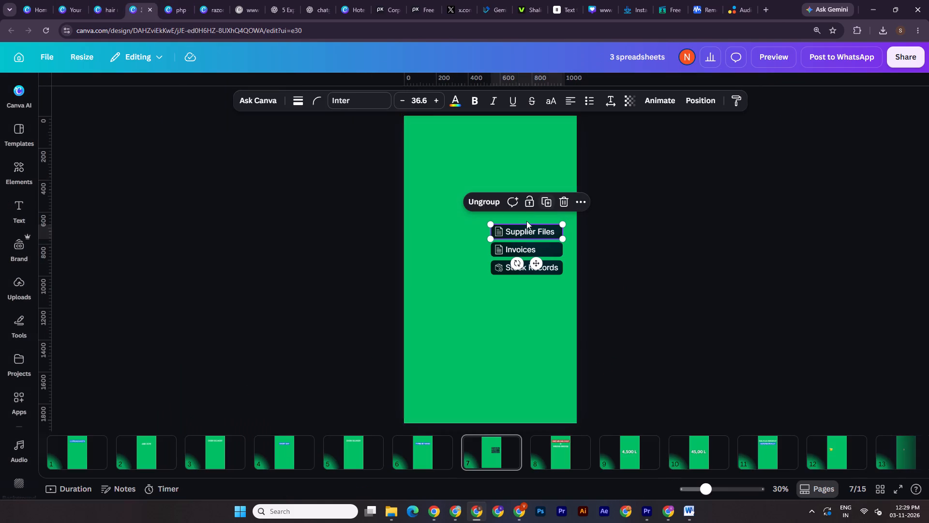
pyautogui.click(531, 231)
pyautogui.hotkey('ctrl', 'c')
pyautogui.click(78, 0)
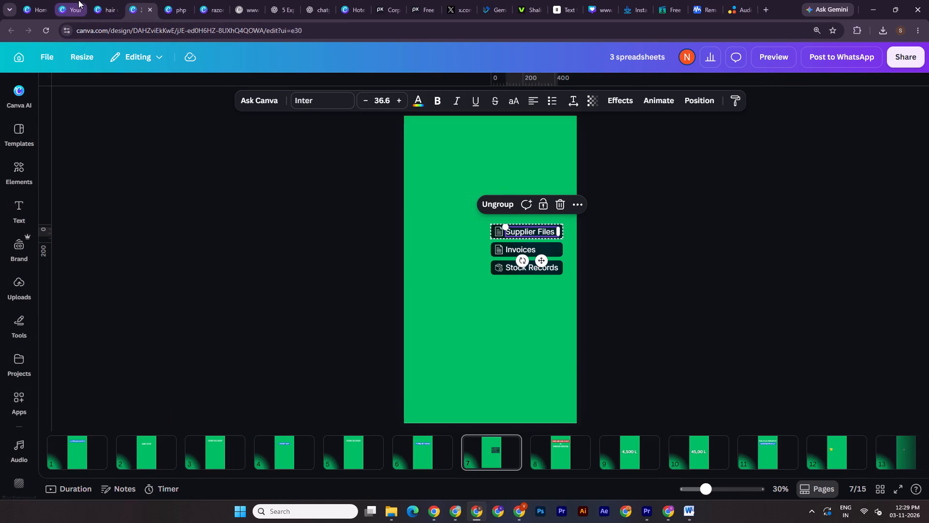
pyautogui.hotkey('ctrl', 'v')
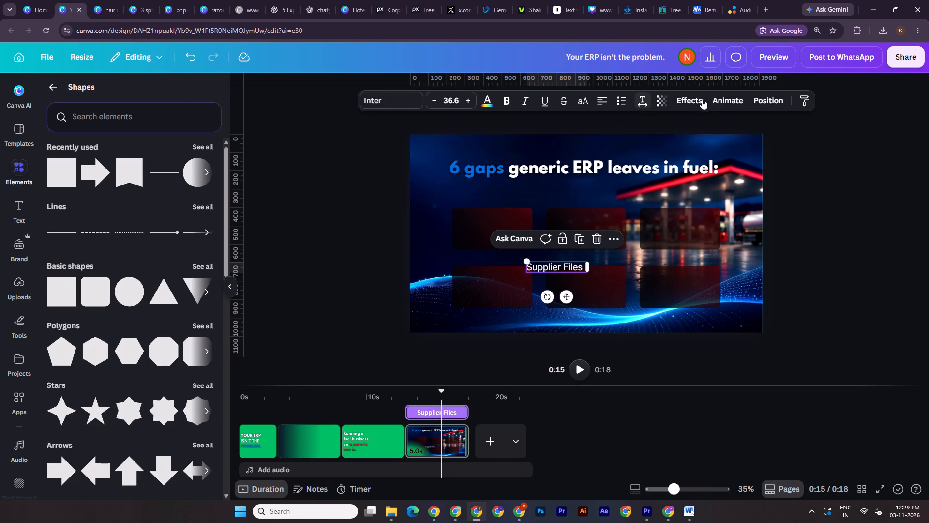
# Remove all animations from the "6 gaps" page.
pyautogui.click(704, 98)
pyautogui.click(720, 98)
pyautogui.click(83, 118)
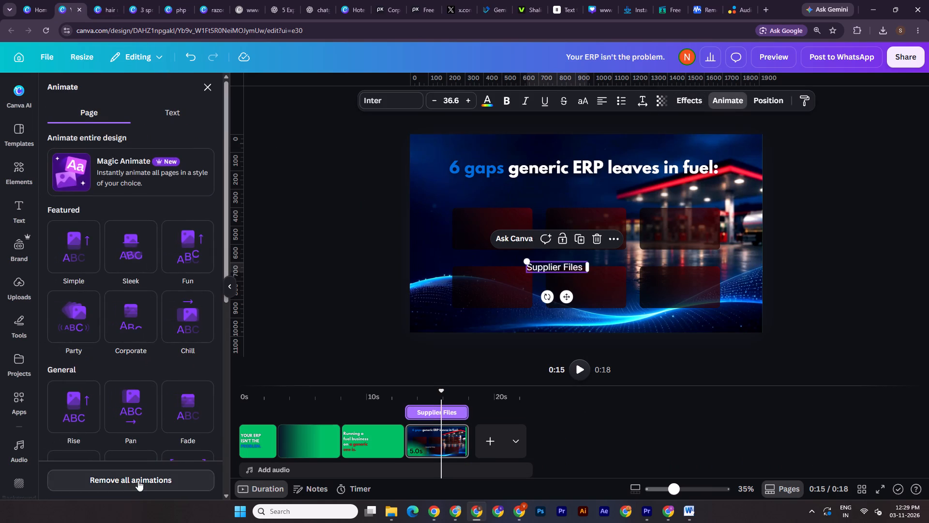
pyautogui.click(138, 480)
pyautogui.tripleClick(829, 293)
# Move the "Supplier Files" text into the first red box of the top row.
pyautogui.moveTo(553, 270); pyautogui.dragTo(490, 225)
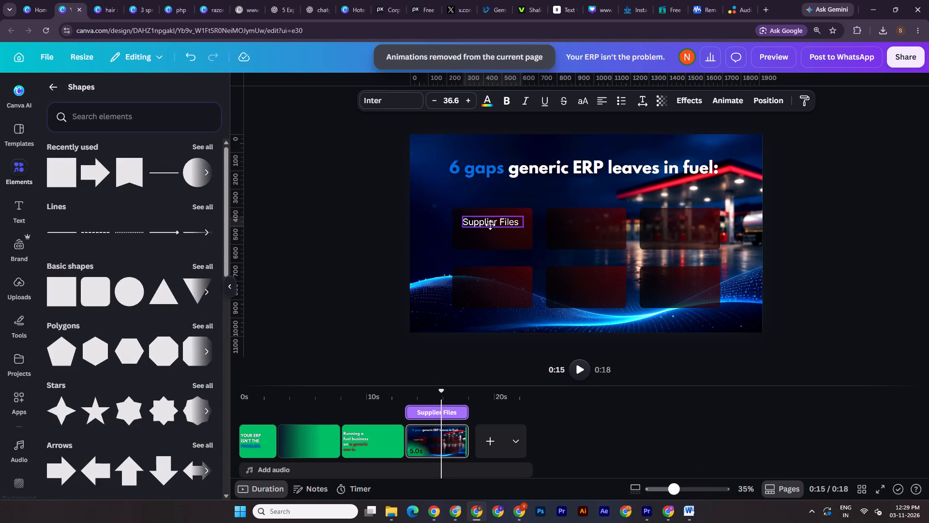
pyautogui.moveTo(490, 225); pyautogui.dragTo(489, 231)
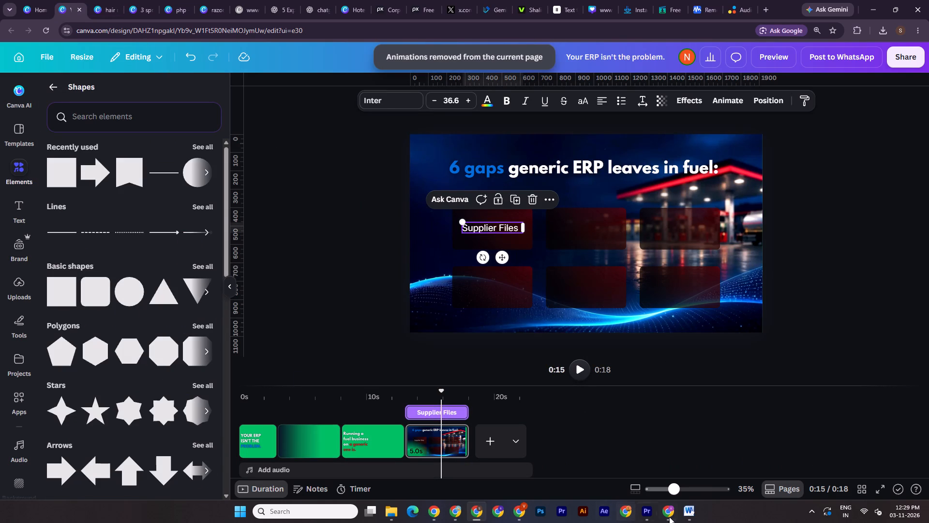
# Copy "Imports" from the Word script's 8–35 sec row and replace the "Supplier Files" text with it.
pyautogui.click(682, 514)
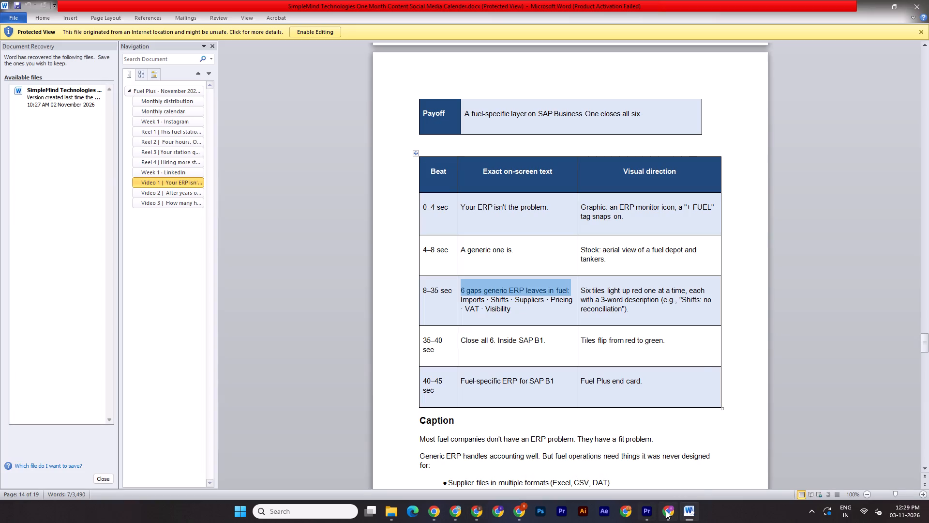
pyautogui.click(666, 510)
pyautogui.click(666, 510)
pyautogui.moveTo(484, 301); pyautogui.dragTo(461, 301)
pyautogui.rightClick(464, 299)
pyautogui.click(499, 102)
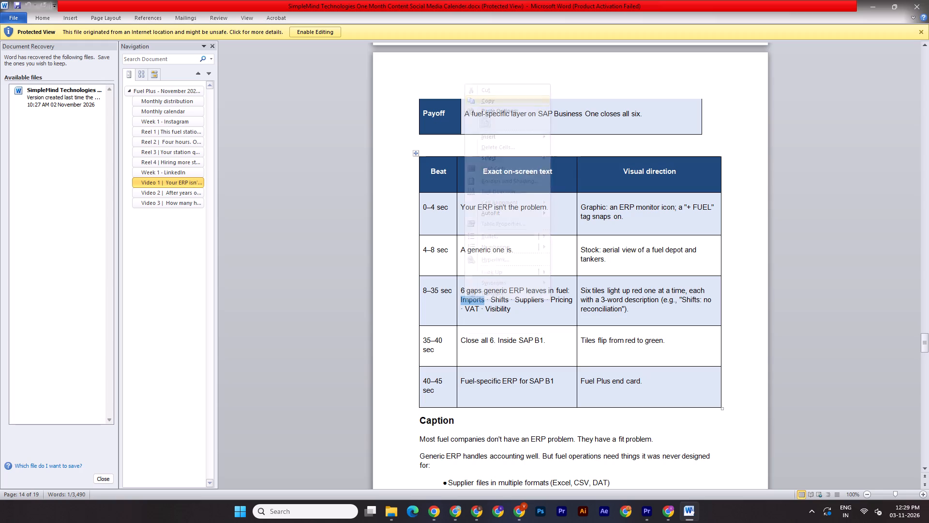
pyautogui.click(480, 515)
pyautogui.doubleClick(475, 228)
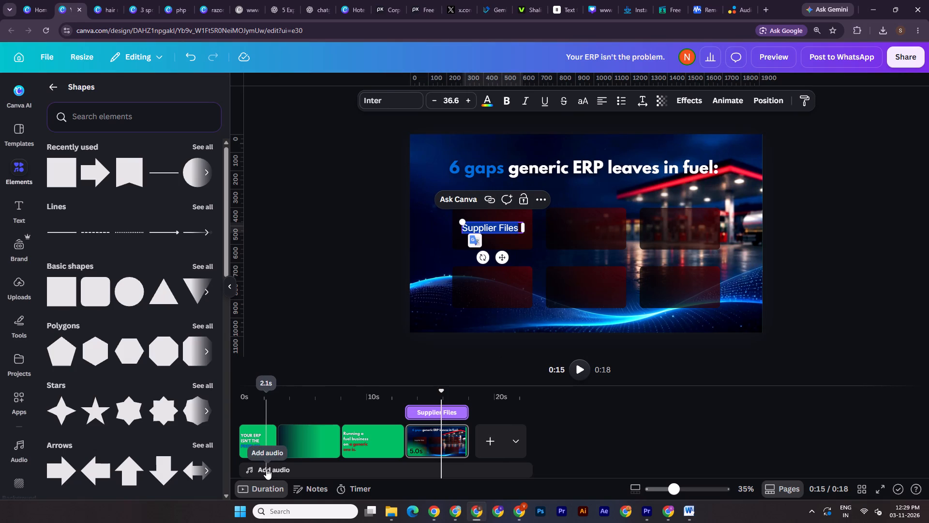
pyautogui.hotkey('ctrl', 'v')
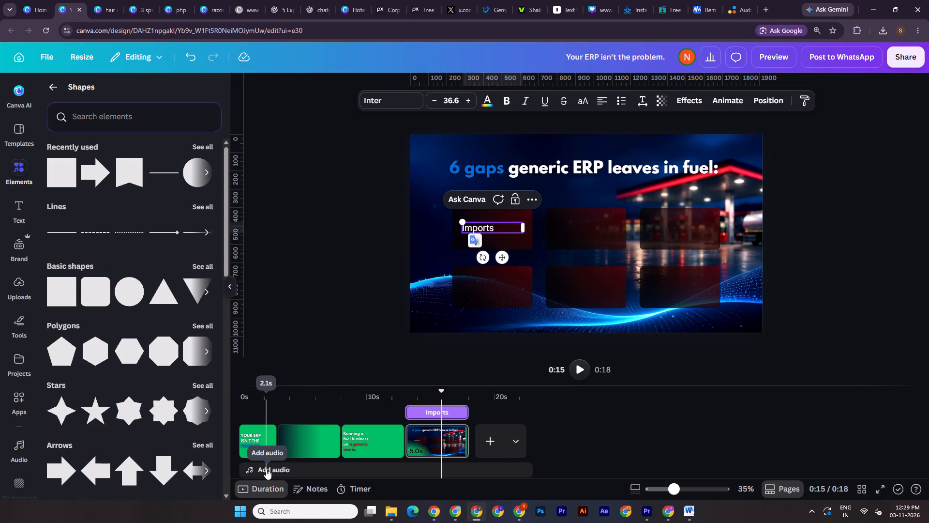
# Centre-align the "Imports" text, narrow its text box and enlarge the text to size 48.
pyautogui.click(601, 99)
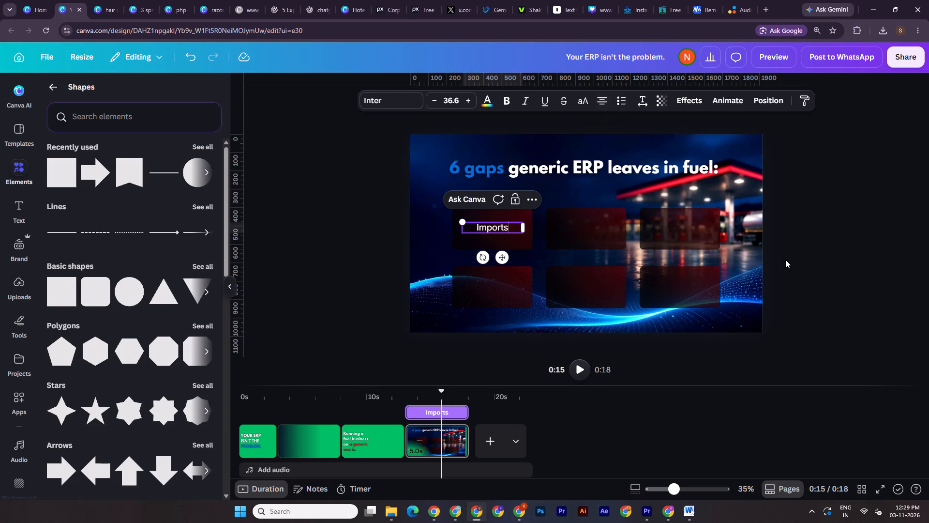
pyautogui.doubleClick(793, 258)
pyautogui.click(482, 228)
pyautogui.keyDown('shift'); pyautogui.click(488, 228); pyautogui.keyUp('shift')
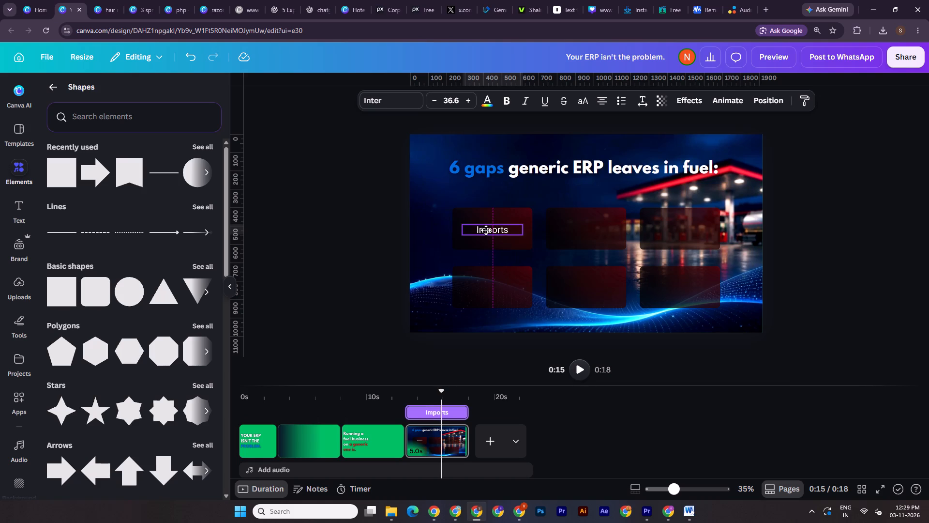
pyautogui.moveTo(523, 230); pyautogui.dragTo(512, 231)
pyautogui.keyDown('alt'); pyautogui.moveTo(517, 220); pyautogui.dragTo(523, 216); pyautogui.keyUp('alt')
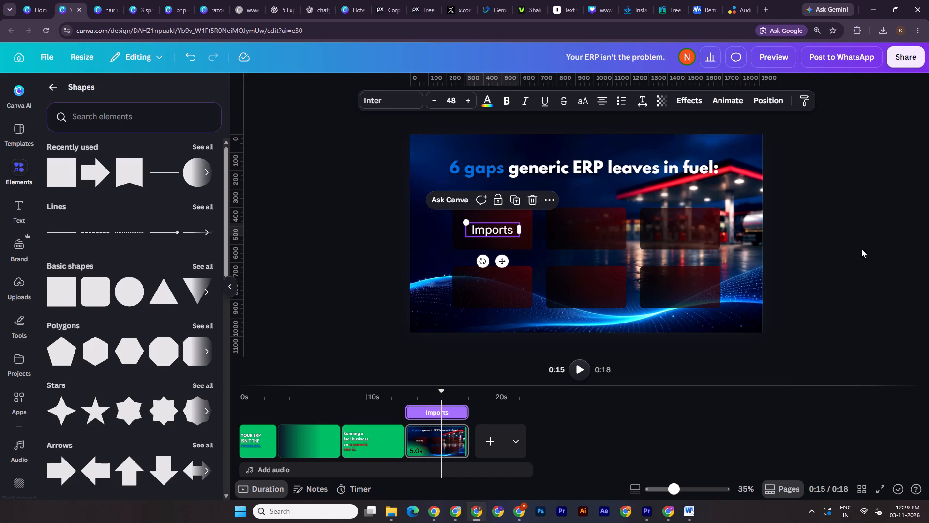
pyautogui.click(869, 244)
pyautogui.moveTo(870, 243); pyautogui.dragTo(865, 242)
# Align the "Imports" text to the exact centre of the first red tile in the top row.
pyautogui.keyDown('shift'); pyautogui.click(491, 232); pyautogui.keyUp('shift')
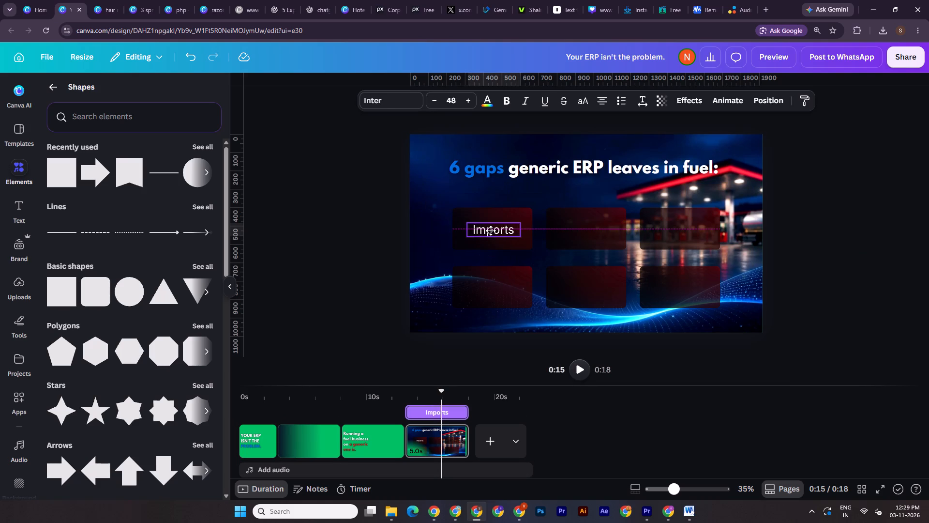
pyautogui.click(493, 215)
pyautogui.keyDown('shift'); pyautogui.click(494, 225); pyautogui.keyUp('shift')
pyautogui.click(806, 94)
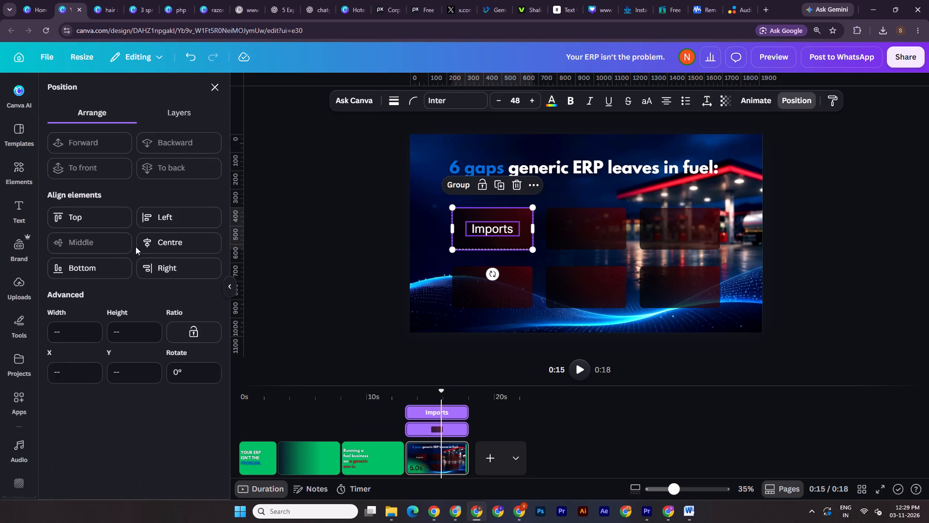
pyautogui.click(173, 240)
pyautogui.doubleClick(826, 226)
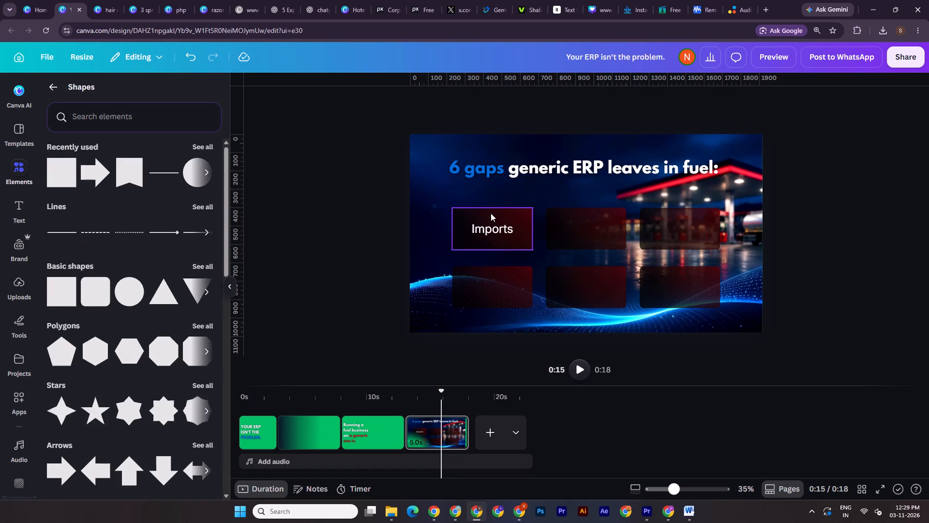
# Duplicate the "Imports" text into the middle tile of the top row and replace it with "Shifts" copied from the Word script.
pyautogui.click(487, 231)
pyautogui.click(517, 193)
pyautogui.click(504, 230)
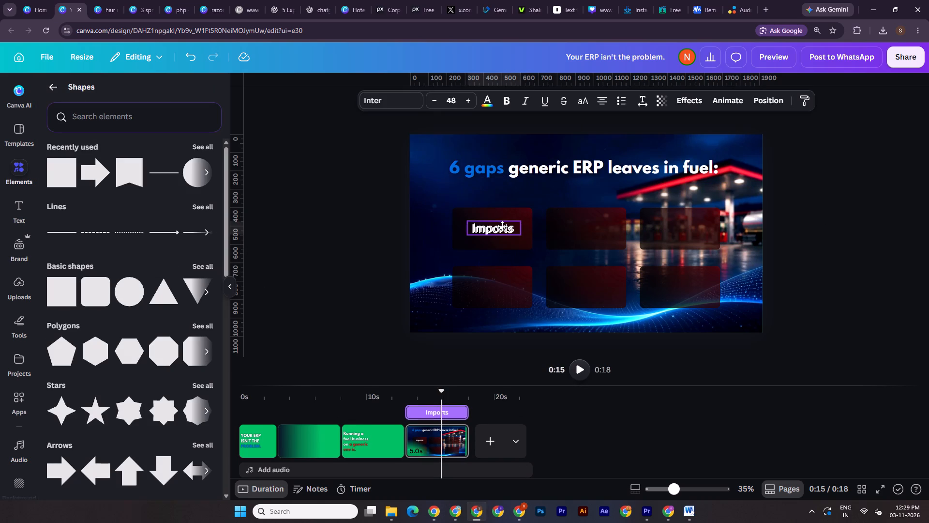
pyautogui.keyDown('shift'); pyautogui.moveTo(492, 231); pyautogui.dragTo(586, 231); pyautogui.keyUp('shift')
pyautogui.click(686, 522)
pyautogui.moveTo(492, 299); pyautogui.dragTo(493, 299)
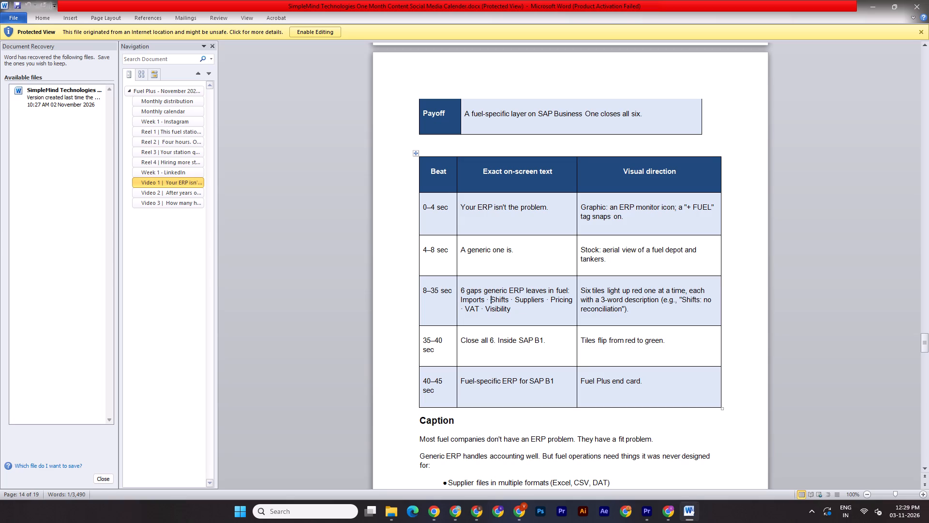
pyautogui.moveTo(493, 299); pyautogui.dragTo(508, 302)
pyautogui.hotkey('ctrl', 'c')
pyautogui.hotkey('ctrl', 'c')
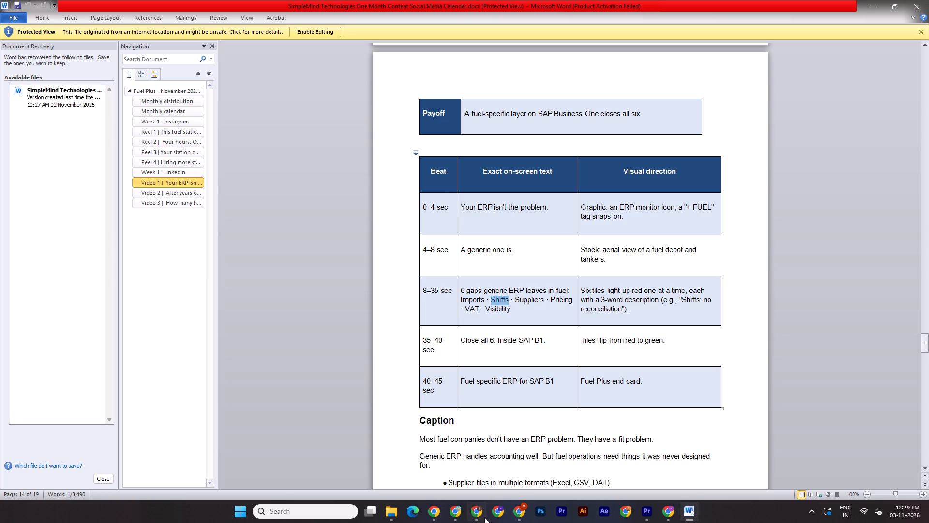
pyautogui.click(479, 508)
pyautogui.click(585, 222)
pyautogui.hotkey('ctrl', 'v')
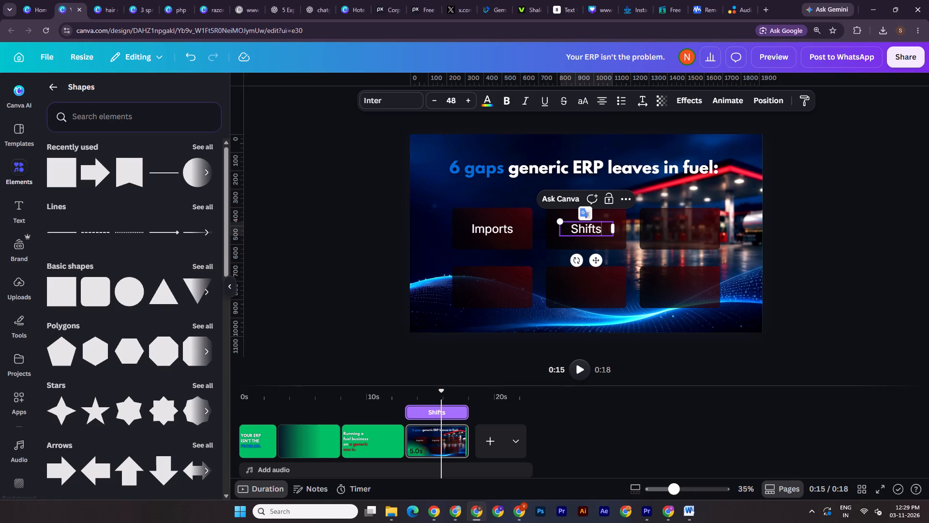
pyautogui.click(891, 237)
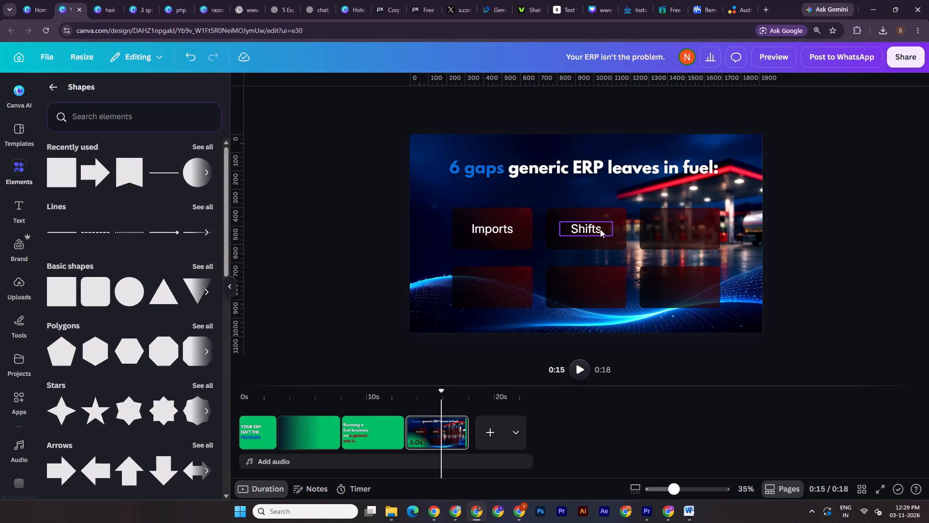
# Duplicate the "Shifts" text into the third tile of the top row and replace it with "Suppliers" copied from the Word script.
pyautogui.click(597, 229)
pyautogui.click(610, 195)
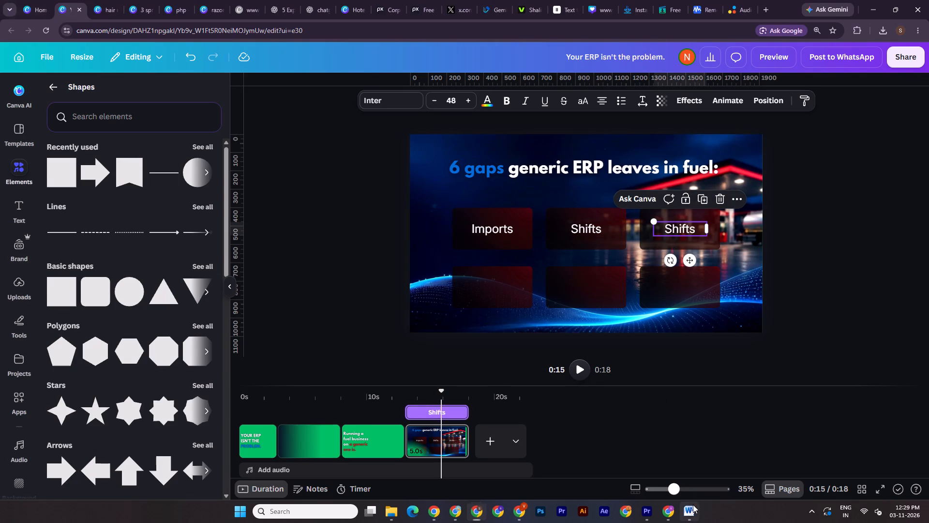
pyautogui.click(693, 505)
pyautogui.moveTo(516, 299); pyautogui.dragTo(544, 303)
pyautogui.hotkey('ctrl', 'c')
pyautogui.click(478, 515)
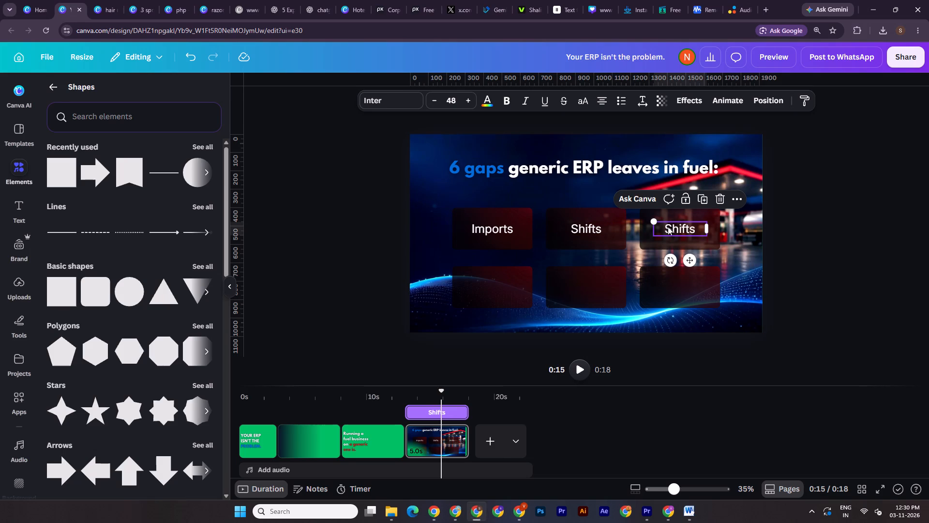
pyautogui.click(668, 227)
pyautogui.hotkey('ctrl', 'v')
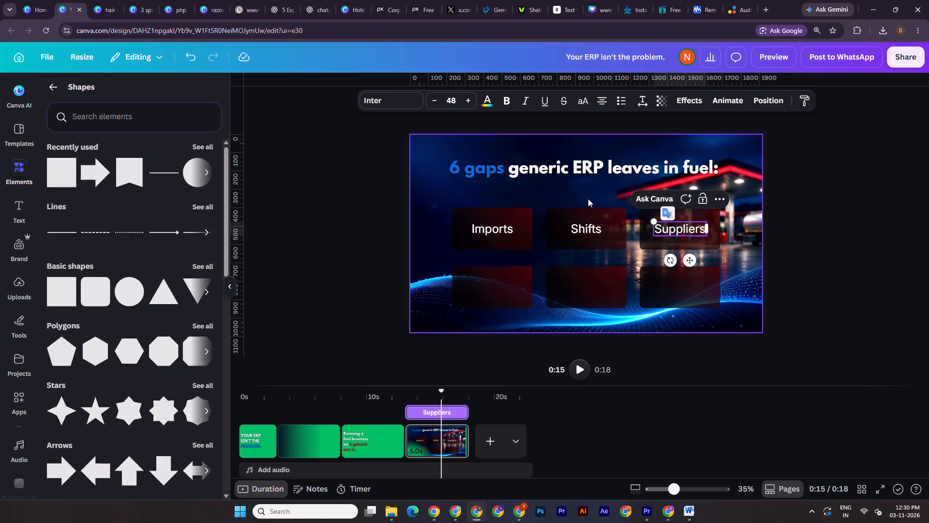
# Check how the "Shifts" and "Suppliers" labels are aligned within their red tiles.
pyautogui.moveTo(590, 193); pyautogui.dragTo(582, 233)
pyautogui.click(786, 100)
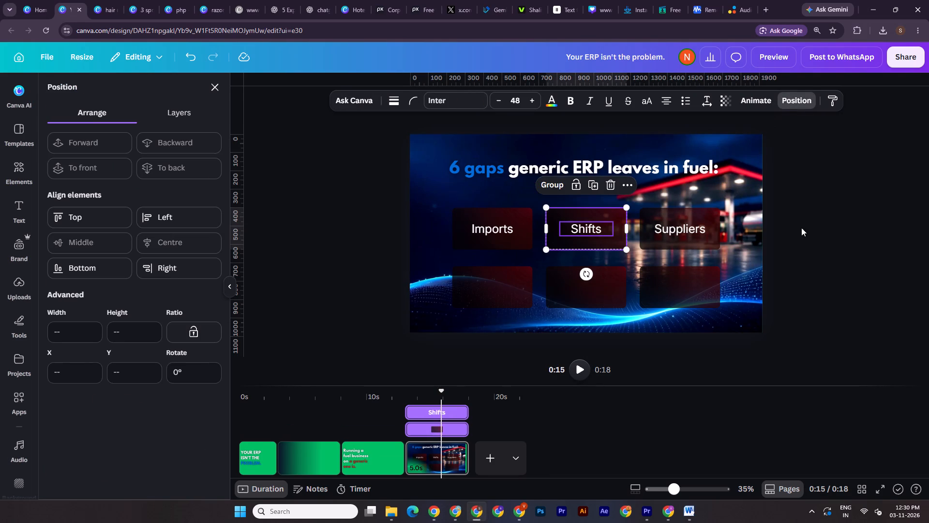
pyautogui.moveTo(796, 231); pyautogui.dragTo(688, 234)
pyautogui.doubleClick(871, 208)
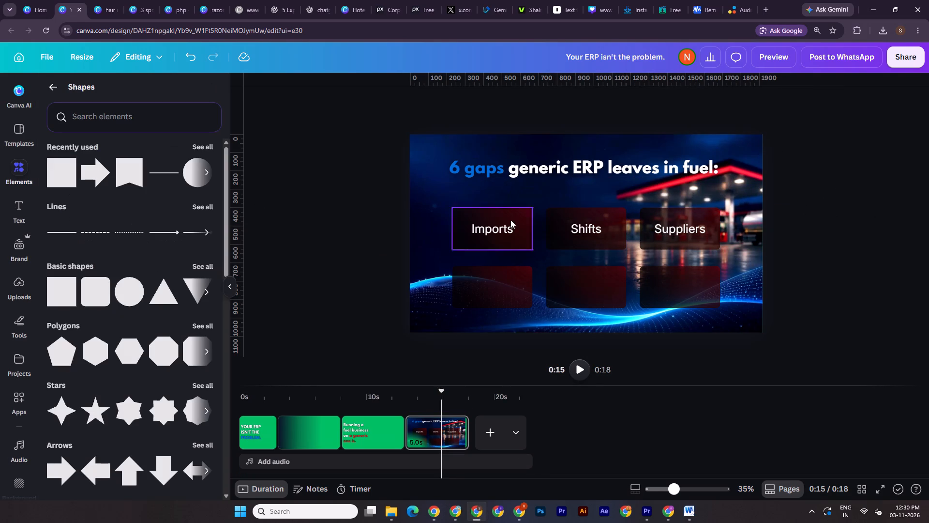
# Duplicate the three top-row labels together and place the copies centred in the three bottom-row tiles.
pyautogui.click(507, 227)
pyautogui.keyDown('shift'); pyautogui.click(595, 229); pyautogui.keyUp('shift')
pyautogui.keyDown('shift'); pyautogui.click(678, 233); pyautogui.keyUp('shift')
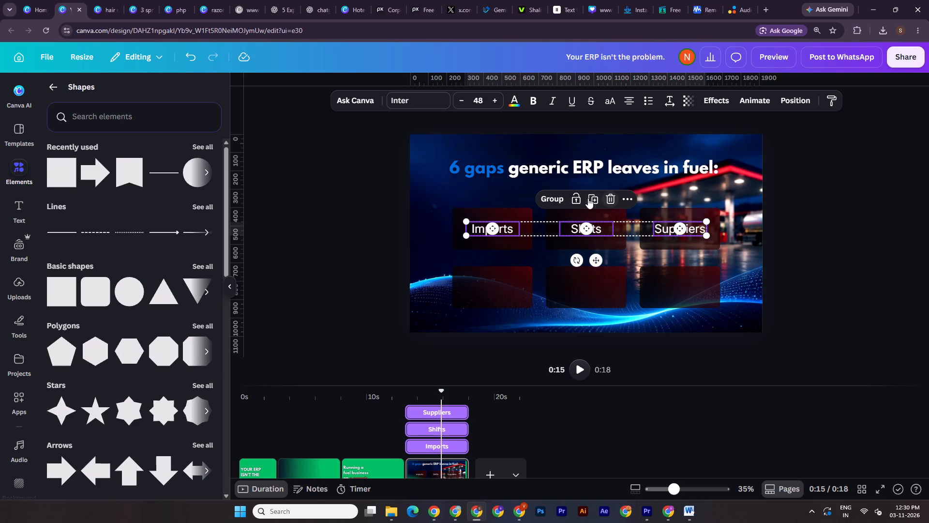
pyautogui.click(588, 198)
pyautogui.click(602, 234)
pyautogui.keyDown('shift'); pyautogui.moveTo(599, 230); pyautogui.dragTo(593, 279); pyautogui.keyUp('shift')
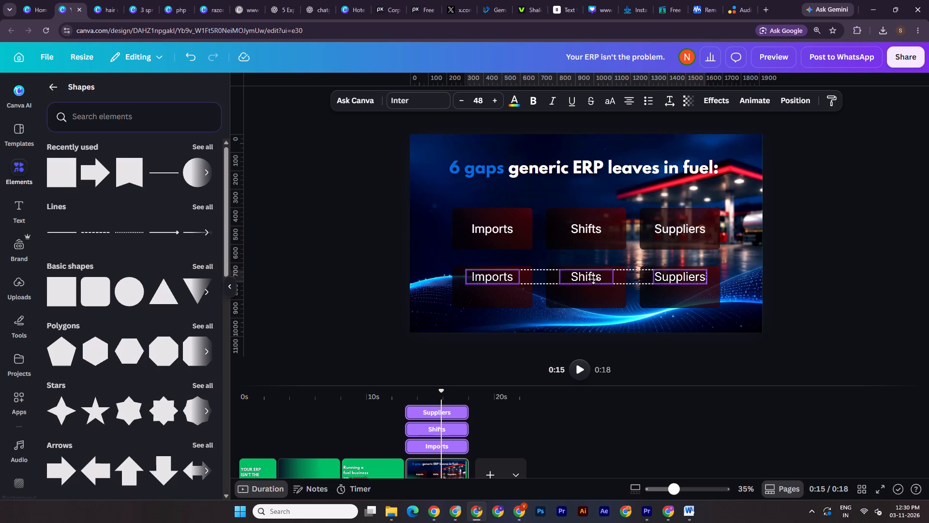
pyautogui.keyDown('shift'); pyautogui.moveTo(593, 279); pyautogui.dragTo(591, 288); pyautogui.keyUp('shift')
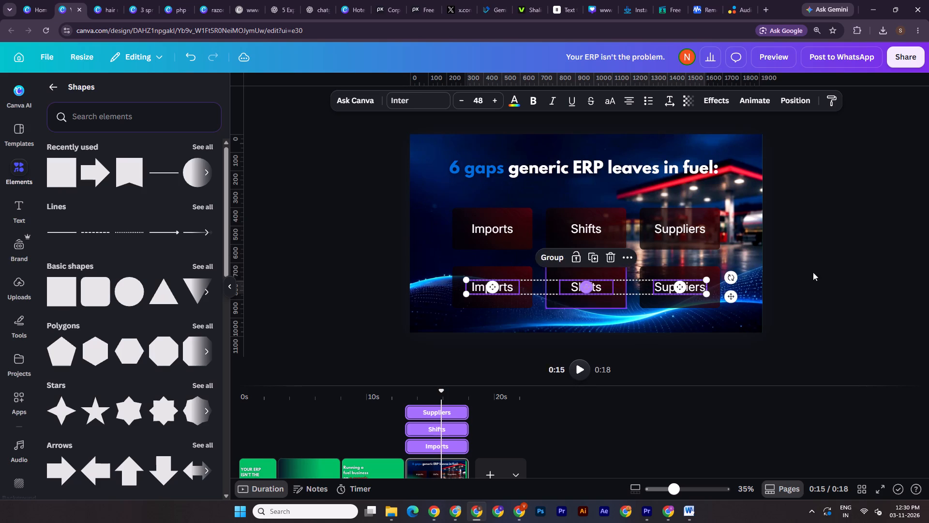
pyautogui.doubleClick(861, 262)
# Copy "Pricing" from the Word script's 8–35 sec row and replace the bottom-row "Imports" label with it.
pyautogui.click(687, 514)
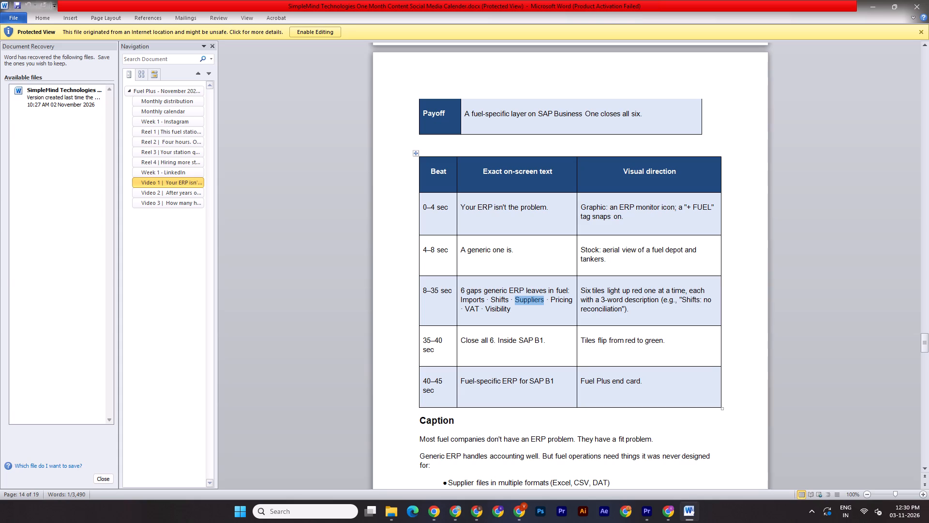
pyautogui.moveTo(551, 300); pyautogui.dragTo(571, 303)
pyautogui.hotkey('ctrl', 'c')
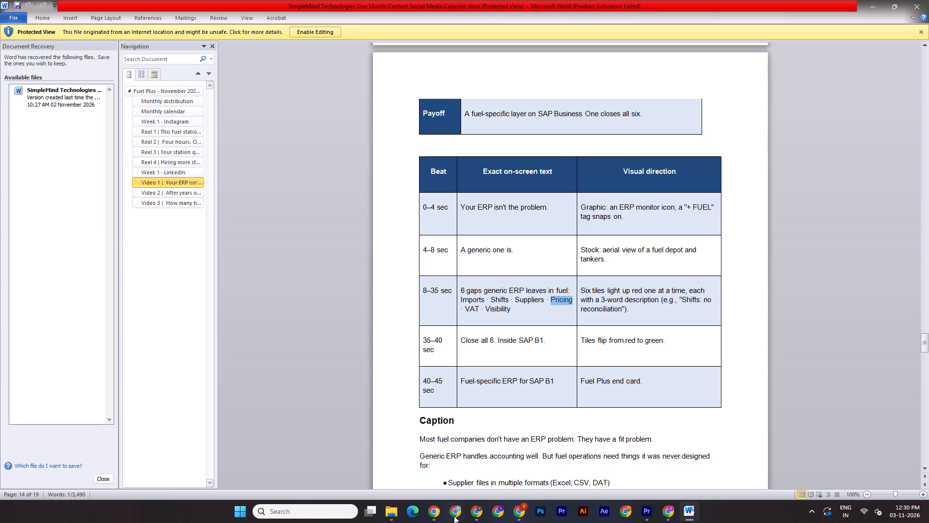
pyautogui.click(471, 517)
pyautogui.doubleClick(492, 289)
pyautogui.hotkey('ctrl', 'v')
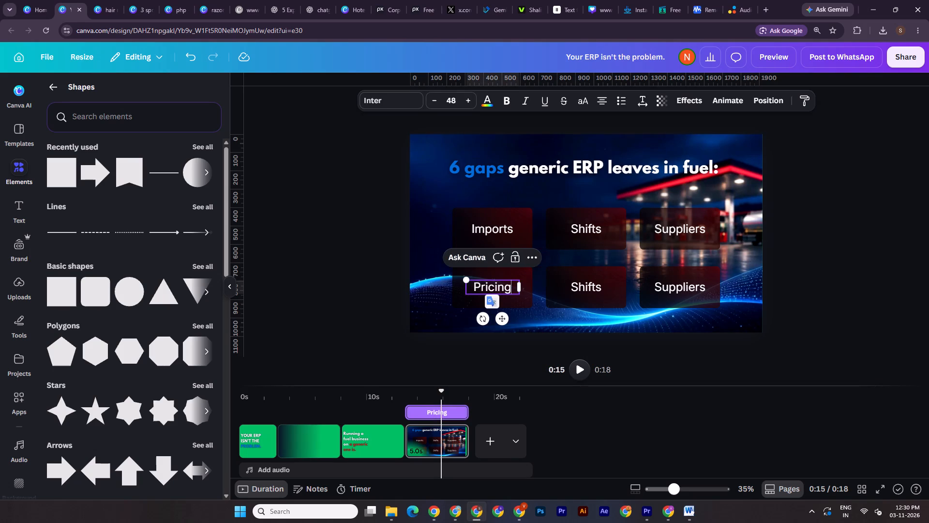
# Copy "VAT" from the Word script's 8–35 sec row and replace the bottom-row "Shifts" label with it.
pyautogui.click(689, 507)
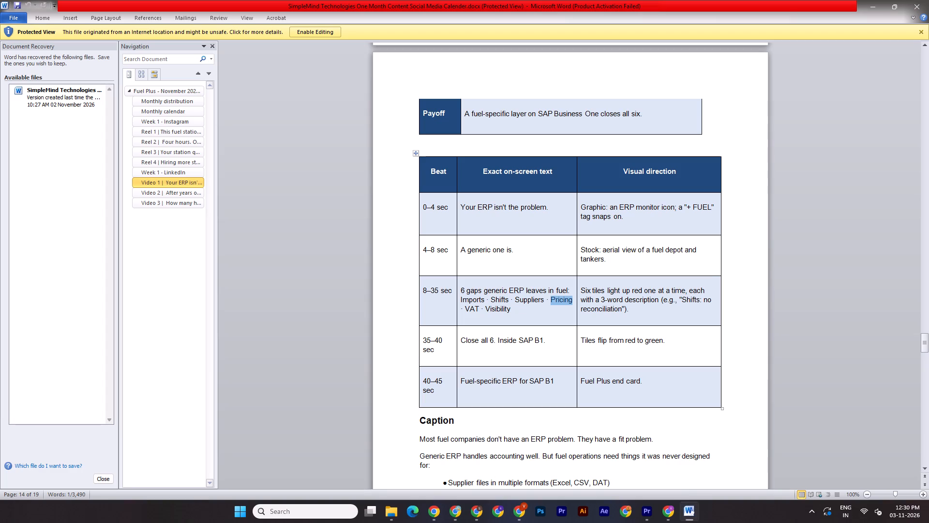
pyautogui.moveTo(466, 309); pyautogui.dragTo(478, 311)
pyautogui.hotkey('ctrl', 'c')
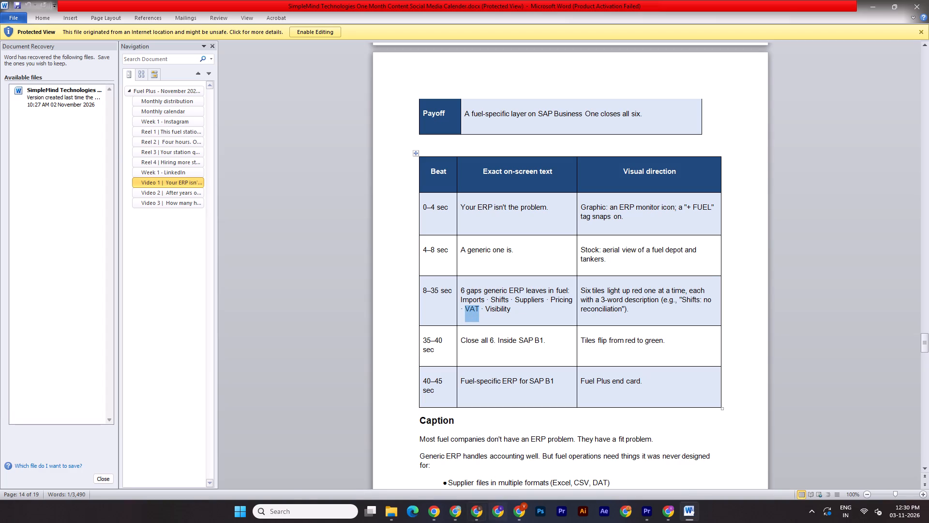
pyautogui.click(473, 515)
pyautogui.doubleClick(575, 287)
pyautogui.hotkey('ctrl', 'v')
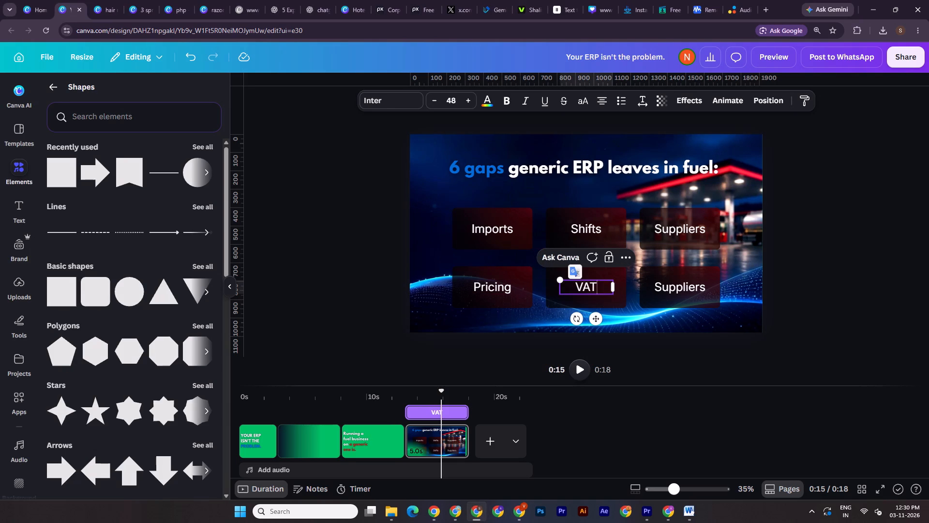
# Copy "Visibility" from the Word script's 8–35 sec row and replace the bottom-row "Suppliers" label with it.
pyautogui.click(683, 517)
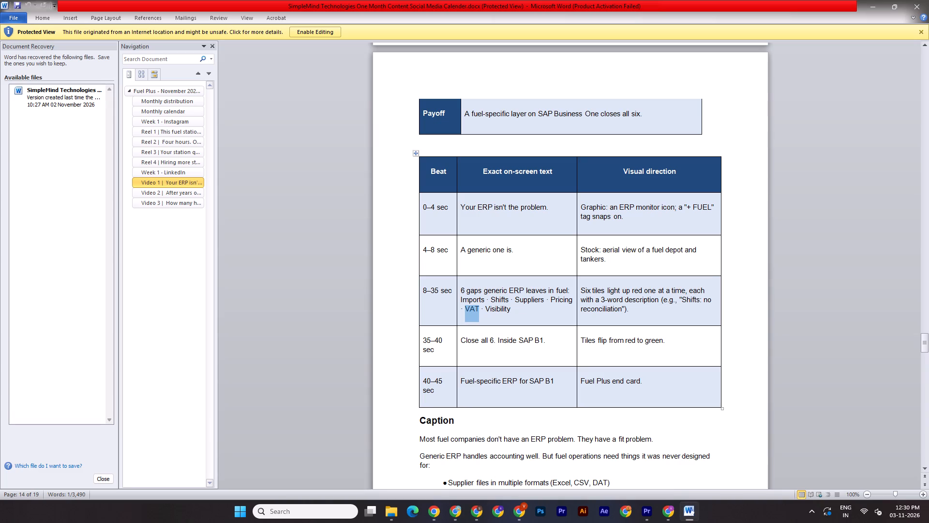
pyautogui.moveTo(485, 308); pyautogui.dragTo(509, 312)
pyautogui.hotkey('ctrl', 'c')
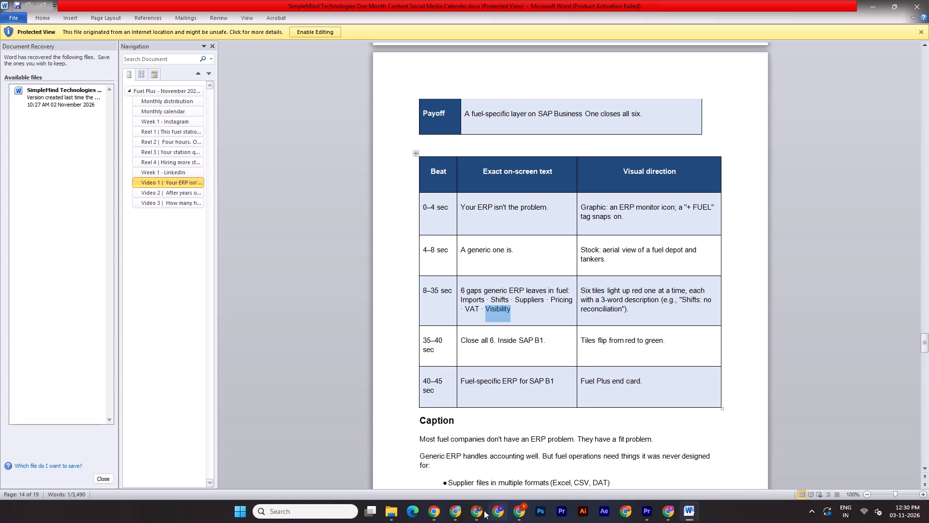
pyautogui.click(481, 510)
pyautogui.doubleClick(679, 281)
pyautogui.hotkey('ctrl', 'v')
pyautogui.keyDown('ctrl'); pyautogui.click(865, 285); pyautogui.keyUp('ctrl')
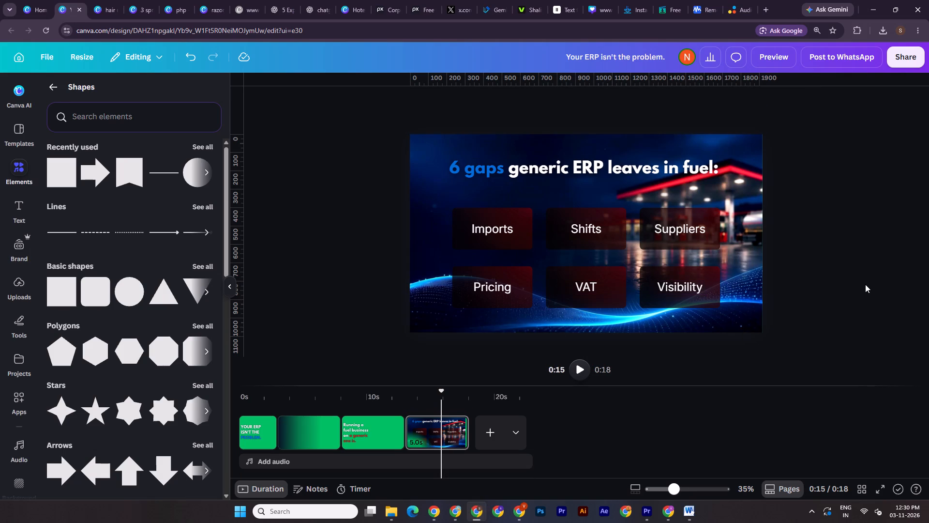
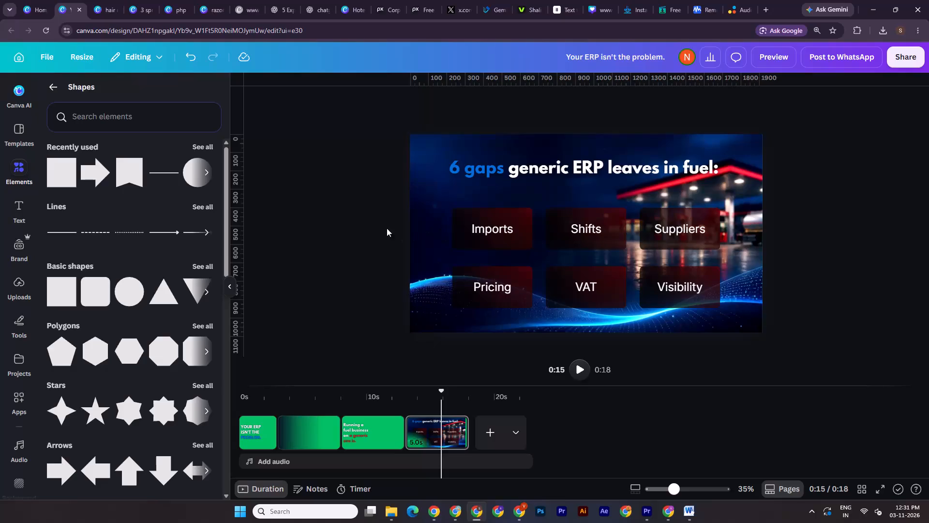
# Group each top-row label, "Imports", "Shifts" and "Suppliers", with the red tile behind it as three separate groups.
pyautogui.moveTo(381, 220); pyautogui.dragTo(485, 233)
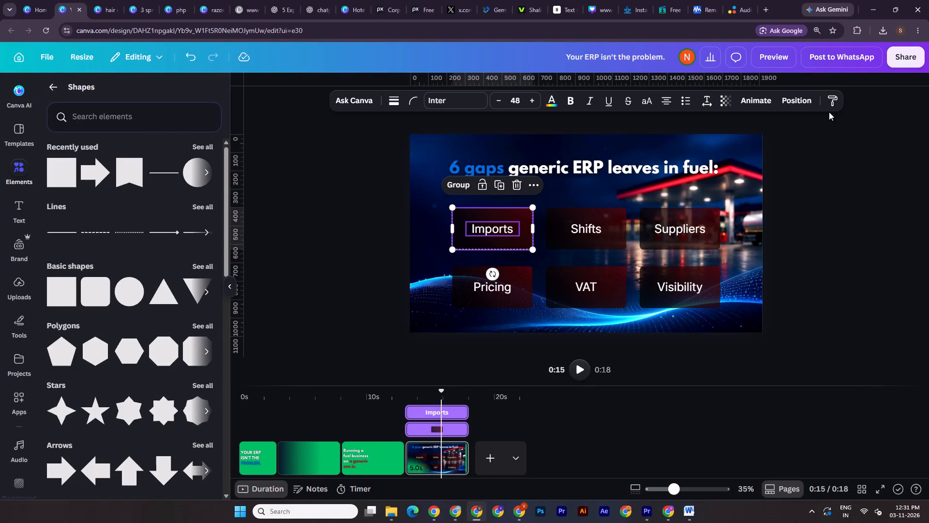
pyautogui.click(799, 100)
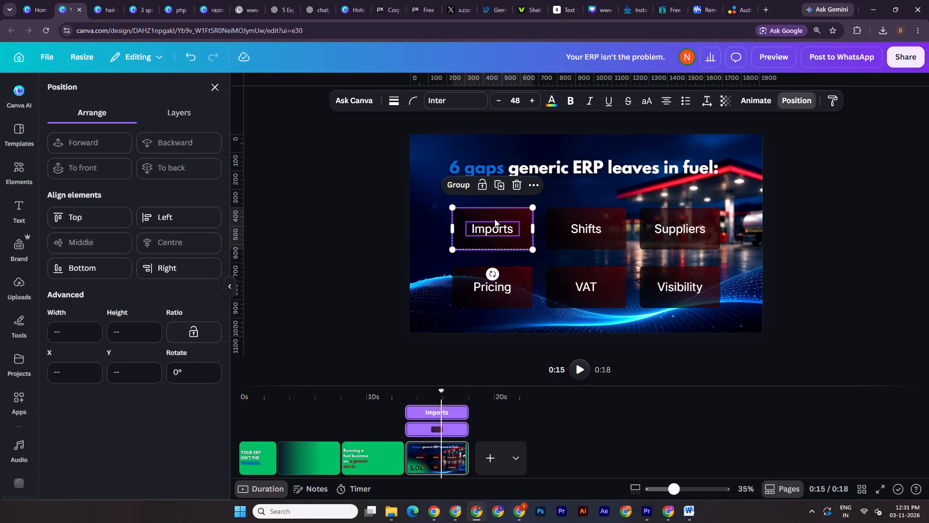
pyautogui.hotkey('ctrl', 'g')
pyautogui.moveTo(588, 200); pyautogui.dragTo(582, 234)
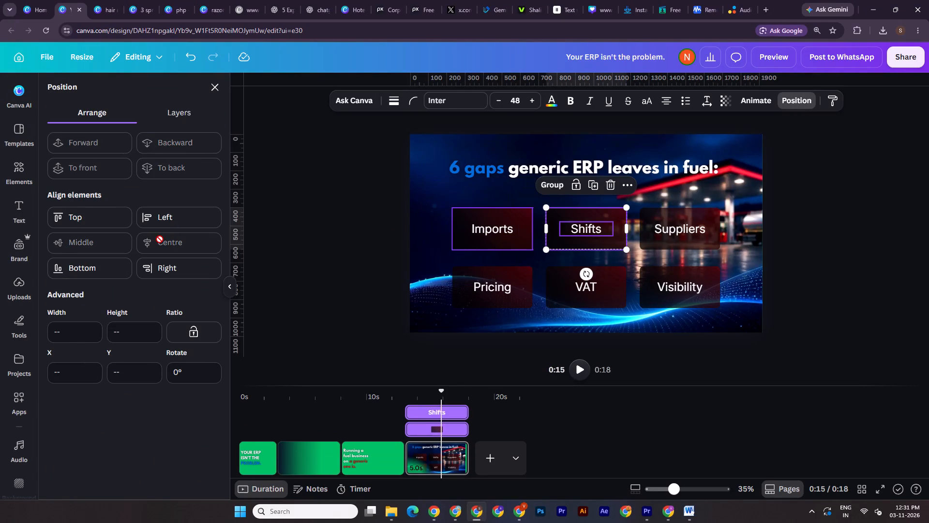
pyautogui.hotkey('ctrl', 'g')
pyautogui.moveTo(781, 223); pyautogui.dragTo(704, 231)
pyautogui.hotkey('ctrl', 'g')
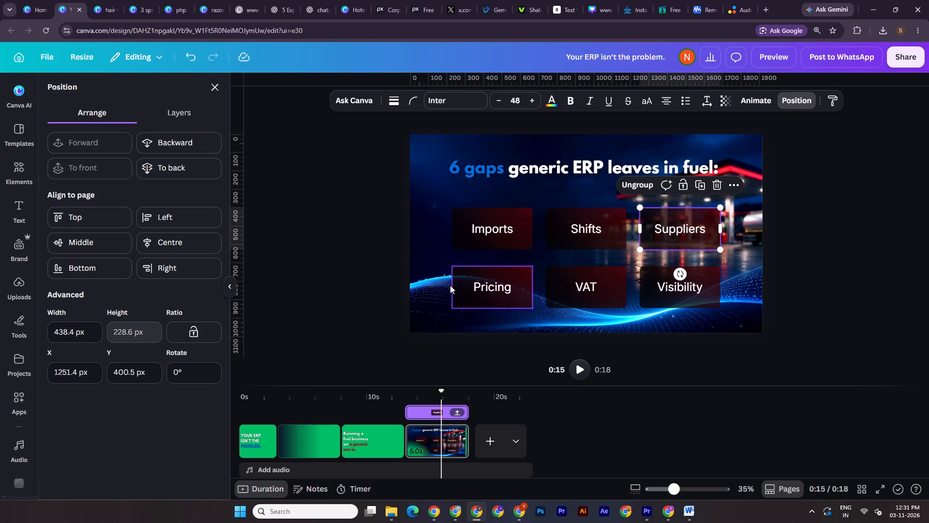
# Group each bottom-row label, "Pricing", "VAT" and "Visibility", with its red tile as three separate groups.
pyautogui.moveTo(395, 285); pyautogui.dragTo(493, 302)
pyautogui.hotkey('ctrl', 'g')
pyautogui.moveTo(606, 342); pyautogui.dragTo(599, 323)
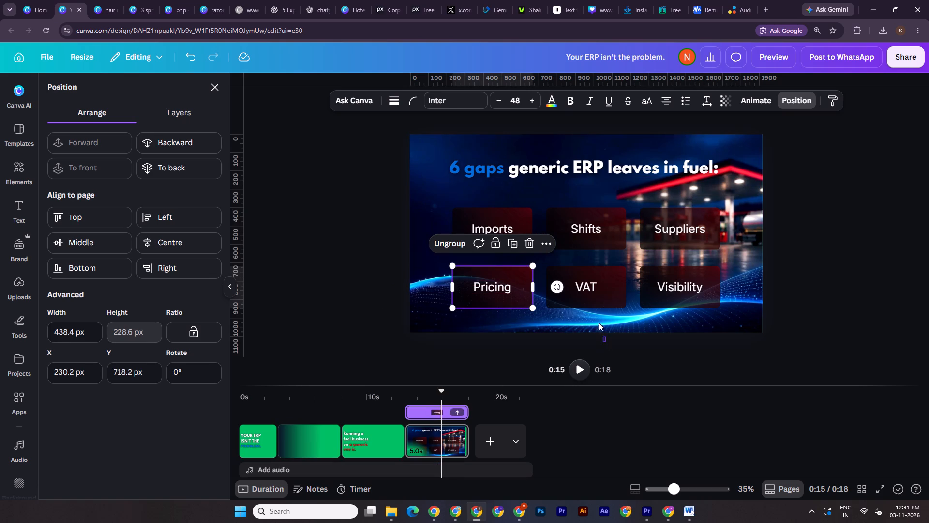
pyautogui.moveTo(599, 323); pyautogui.dragTo(589, 285)
pyautogui.hotkey('ctrl', 'g')
pyautogui.moveTo(830, 312); pyautogui.dragTo(704, 297)
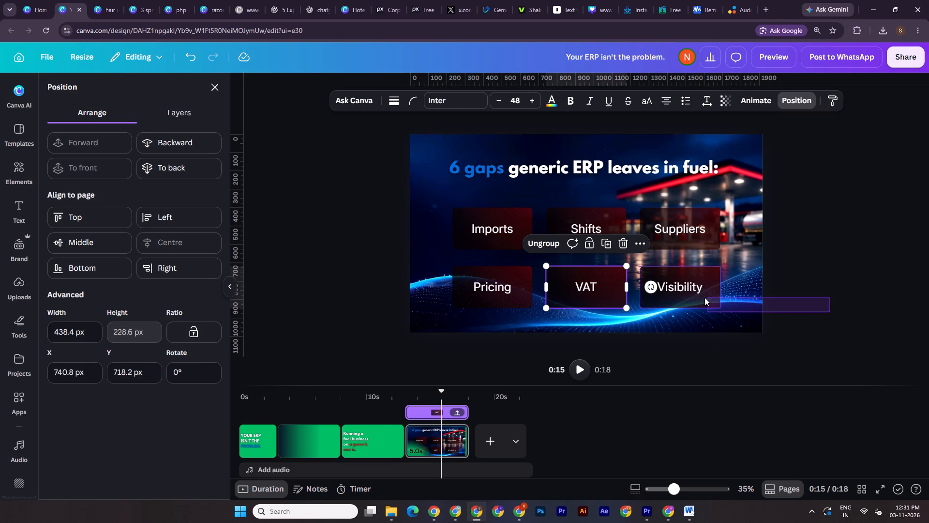
pyautogui.moveTo(704, 297); pyautogui.dragTo(679, 292)
pyautogui.hotkey('ctrl', 'g')
pyautogui.click(909, 261)
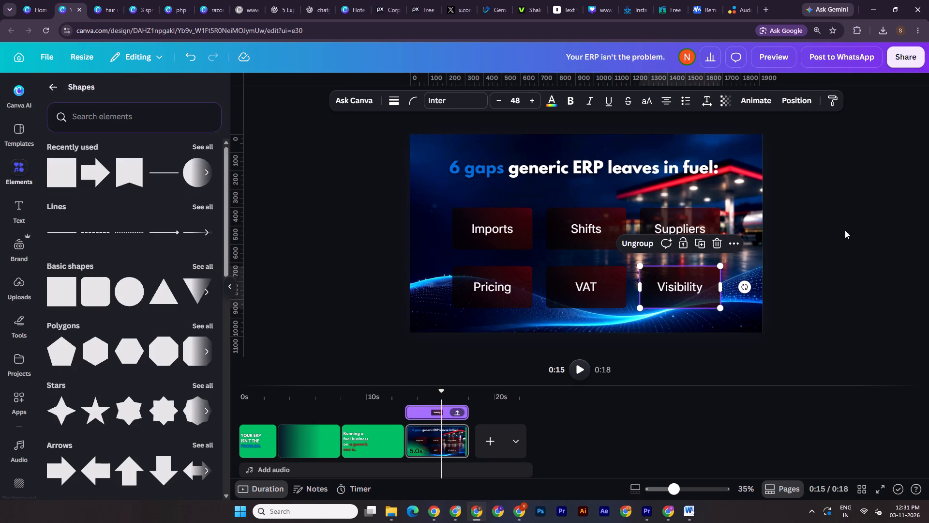
pyautogui.doubleClick(845, 230)
# Apply the Glow text effect at maximum intensity to the "Imports" label.
pyautogui.click(490, 226)
pyautogui.click(493, 231)
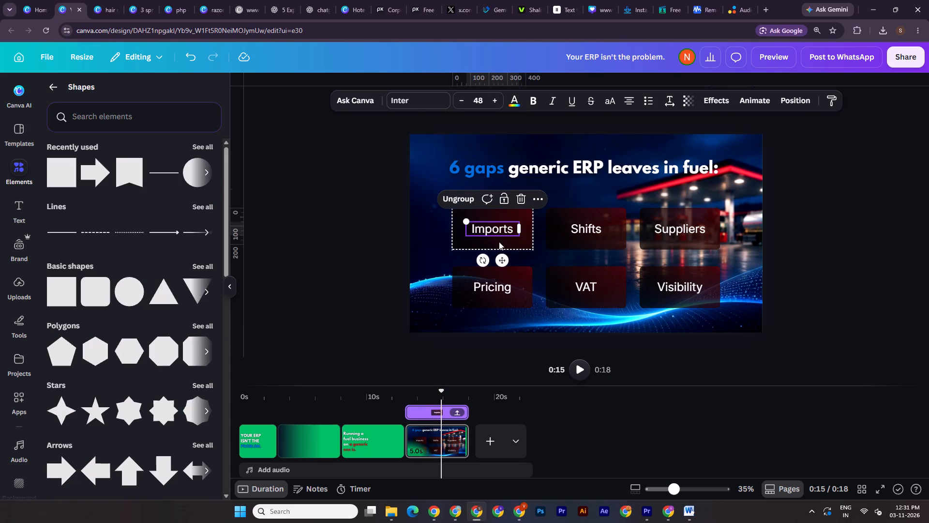
pyautogui.click(724, 96)
pyautogui.click(124, 130)
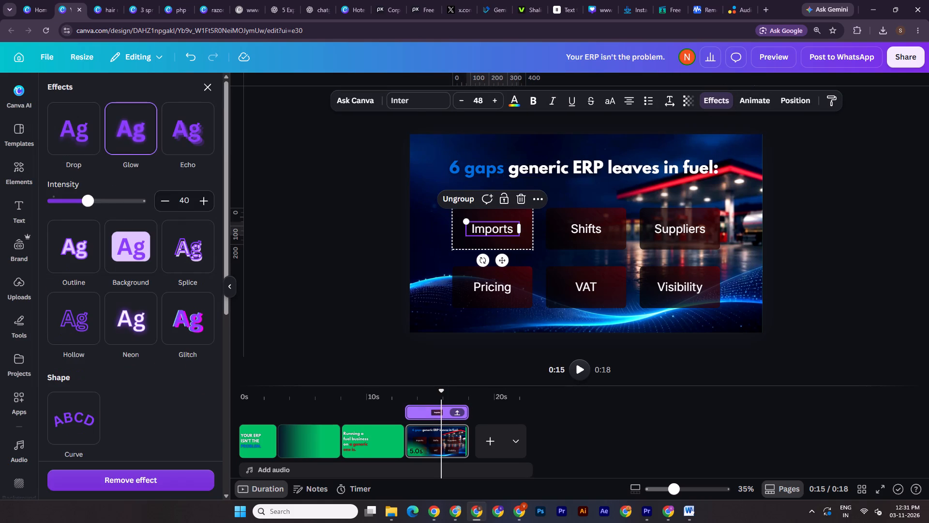
pyautogui.moveTo(86, 198); pyautogui.dragTo(220, 197)
# Apply the Glow text effect at intensity 100 to the "Shifts" label.
pyautogui.click(579, 233)
pyautogui.click(586, 228)
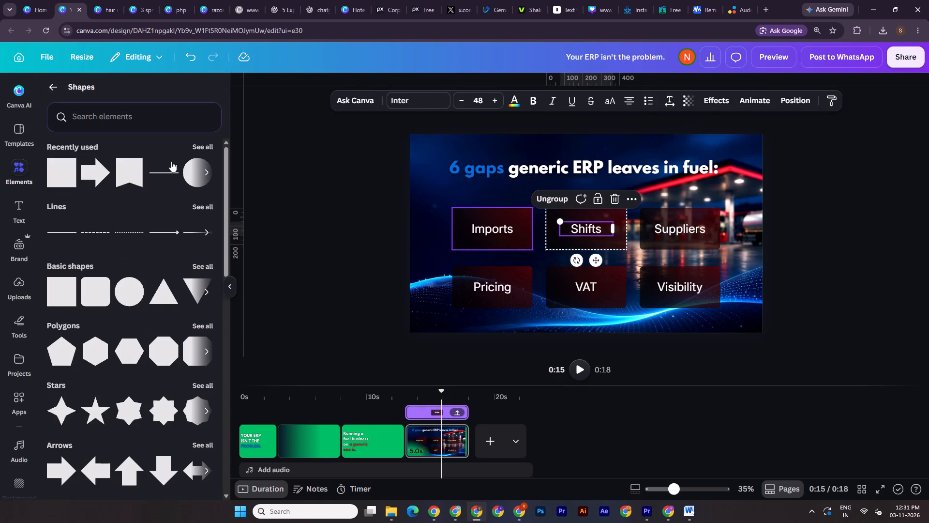
pyautogui.click(750, 99)
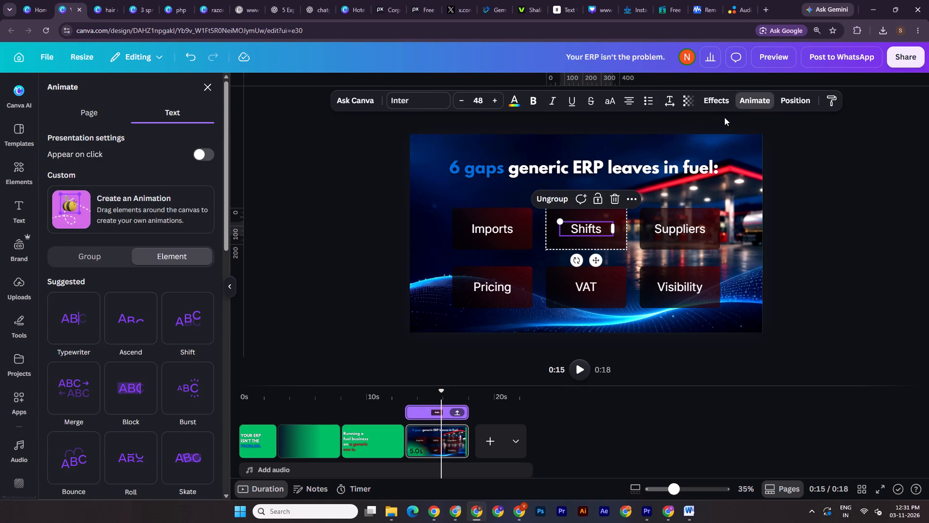
pyautogui.click(724, 104)
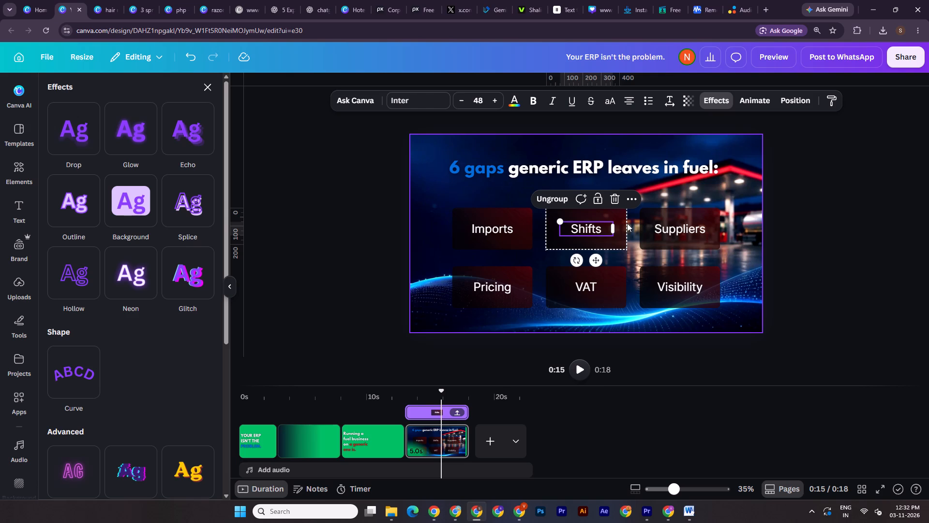
pyautogui.click(143, 136)
pyautogui.moveTo(90, 197); pyautogui.dragTo(173, 204)
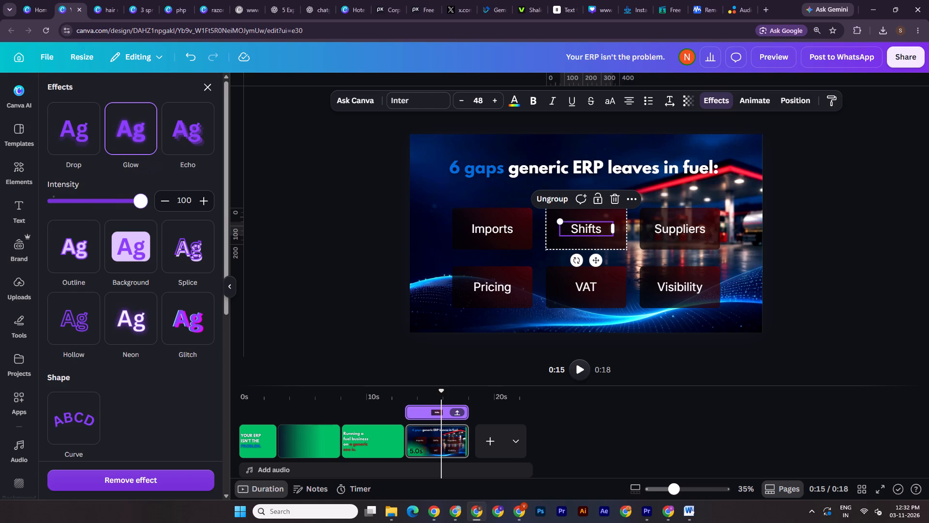
pyautogui.moveTo(173, 204); pyautogui.dragTo(195, 204)
# Apply the Glow text effect at maximum intensity to the "Suppliers" label.
pyautogui.click(700, 229)
pyautogui.click(695, 229)
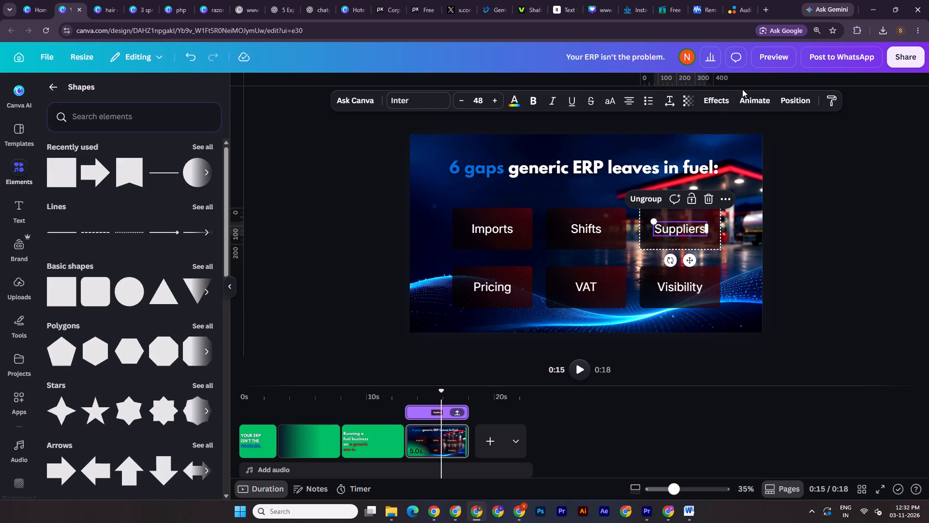
pyautogui.click(719, 98)
pyautogui.click(139, 137)
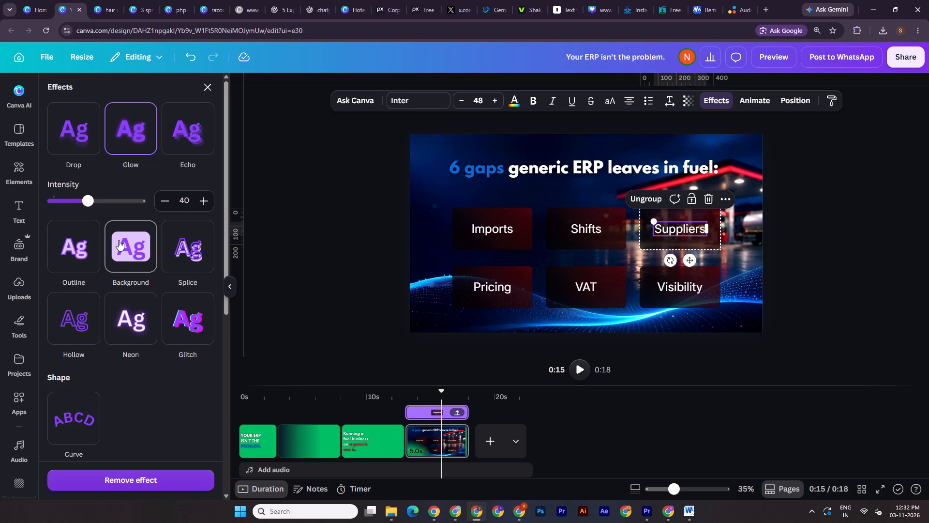
pyautogui.moveTo(88, 200); pyautogui.dragTo(250, 202)
# Apply the Glow text effect at maximum intensity to the "Pricing" label.
pyautogui.doubleClick(497, 288)
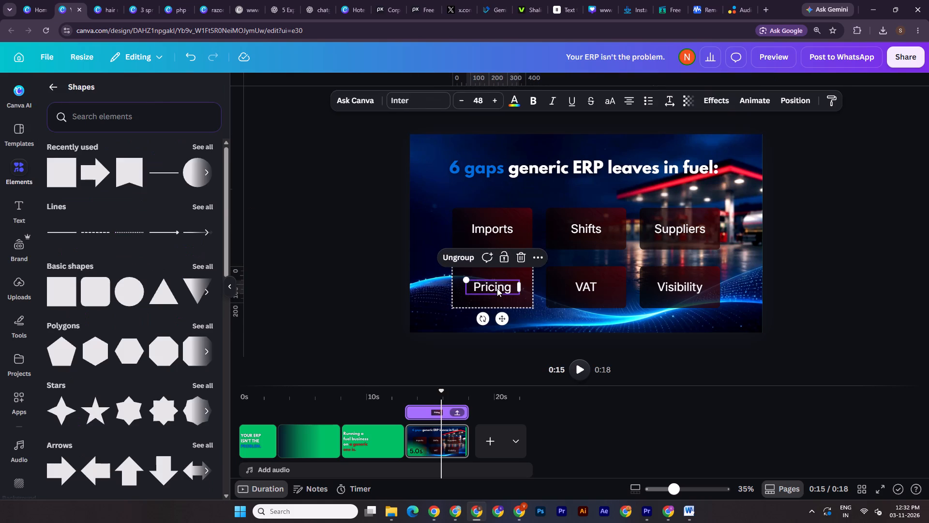
pyautogui.click(710, 102)
pyautogui.click(130, 130)
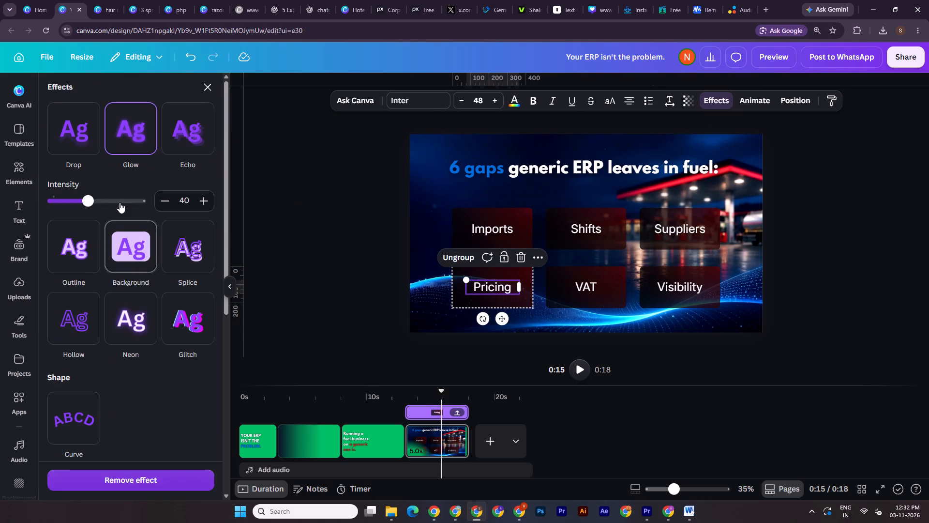
pyautogui.moveTo(118, 202); pyautogui.dragTo(222, 206)
# Apply the Glow text effect at maximum intensity to the "VAT" label.
pyautogui.click(587, 282)
pyautogui.click(586, 287)
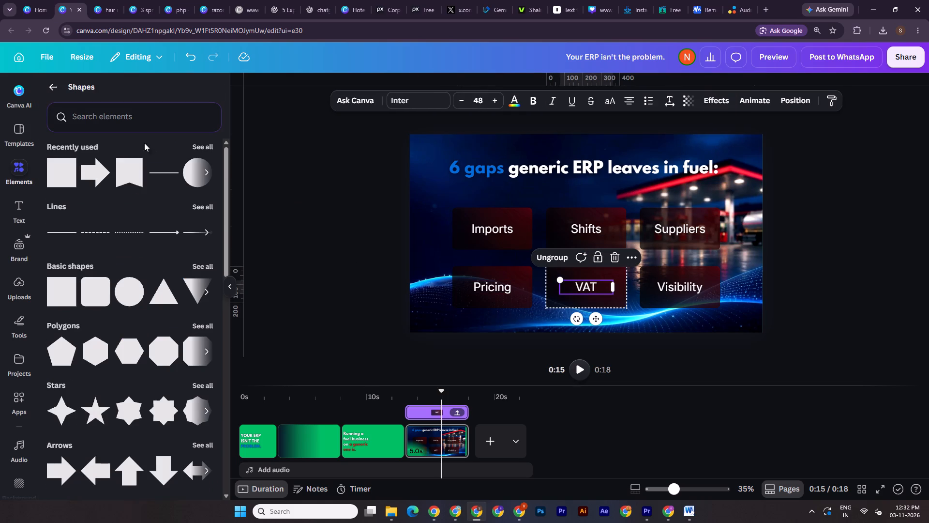
pyautogui.click(722, 99)
pyautogui.click(126, 142)
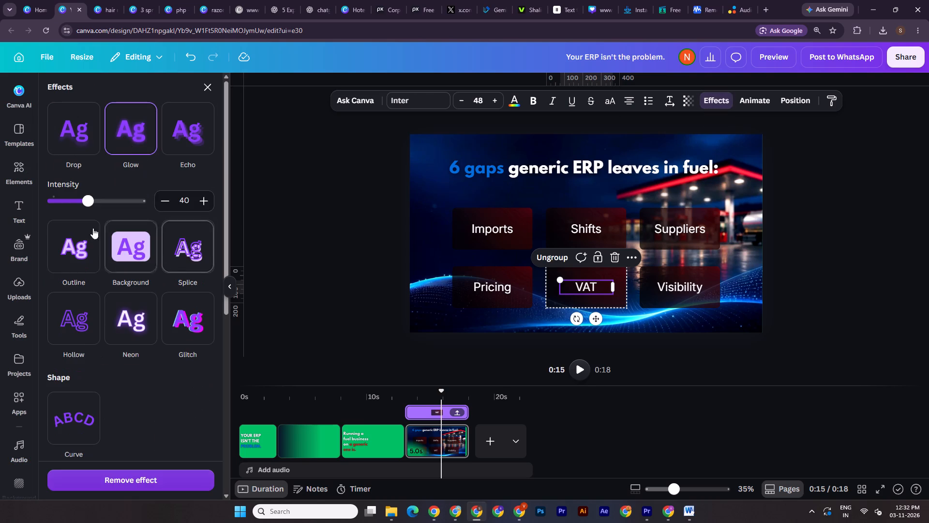
pyautogui.moveTo(101, 203); pyautogui.dragTo(291, 202)
# Apply the Glow text effect at intensity 100 to the "Visibility" label.
pyautogui.doubleClick(678, 290)
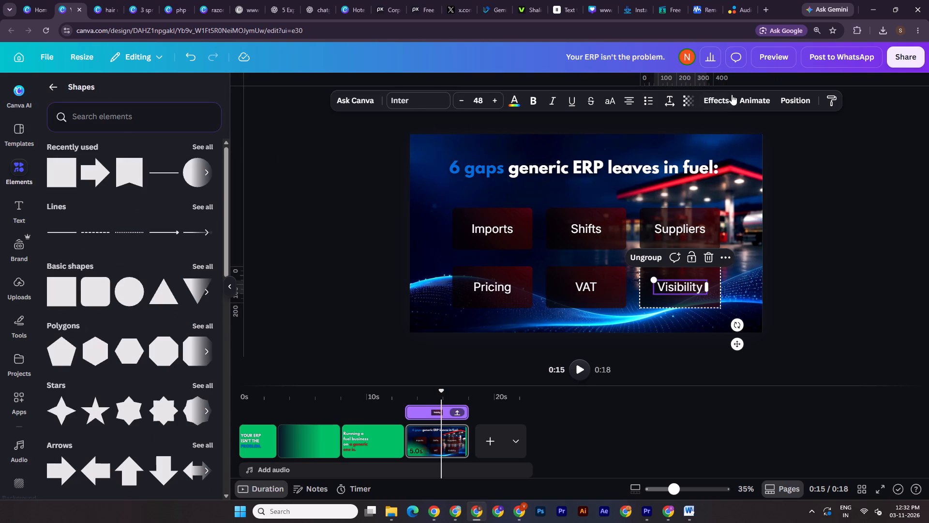
pyautogui.click(731, 101)
pyautogui.click(148, 132)
pyautogui.moveTo(93, 203); pyautogui.dragTo(266, 206)
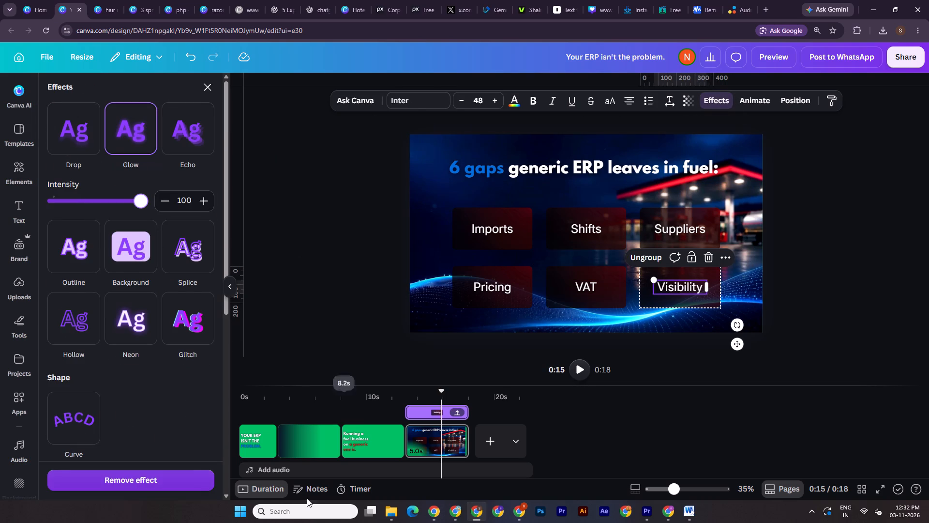
pyautogui.click(928, 277)
pyautogui.doubleClick(875, 277)
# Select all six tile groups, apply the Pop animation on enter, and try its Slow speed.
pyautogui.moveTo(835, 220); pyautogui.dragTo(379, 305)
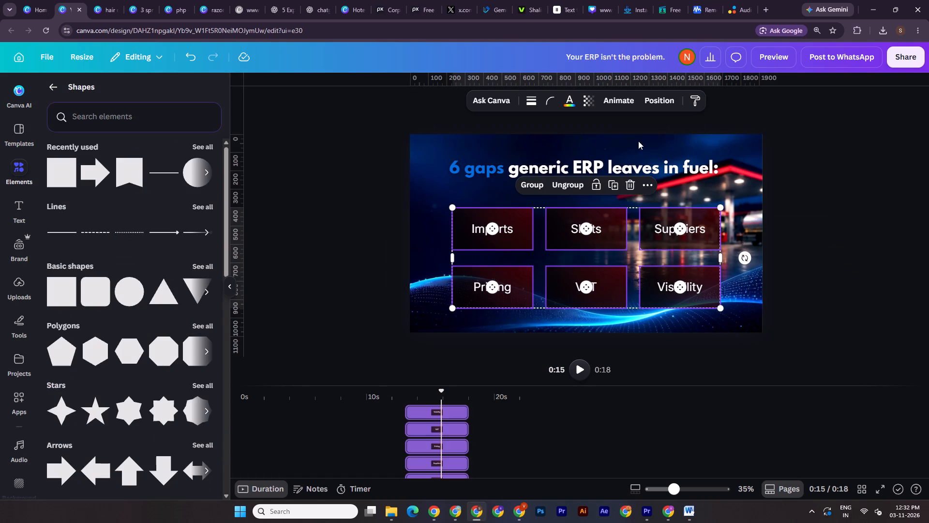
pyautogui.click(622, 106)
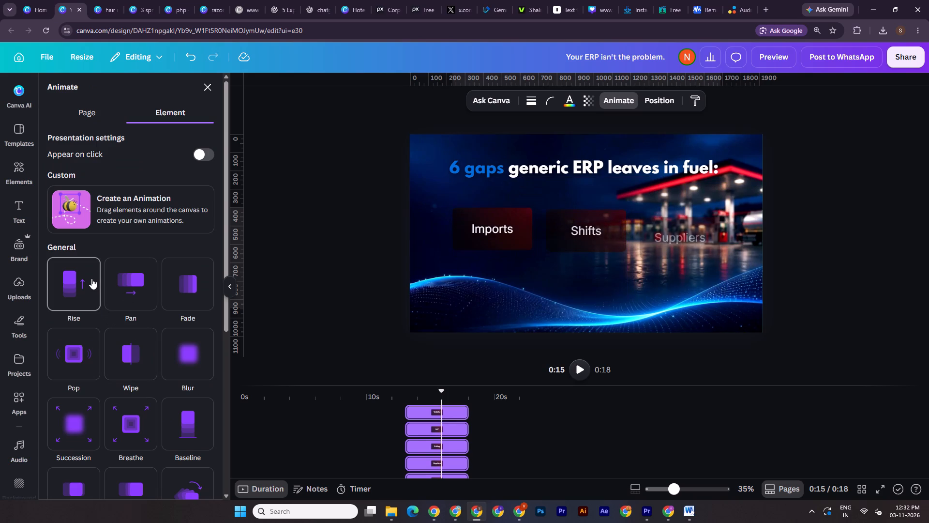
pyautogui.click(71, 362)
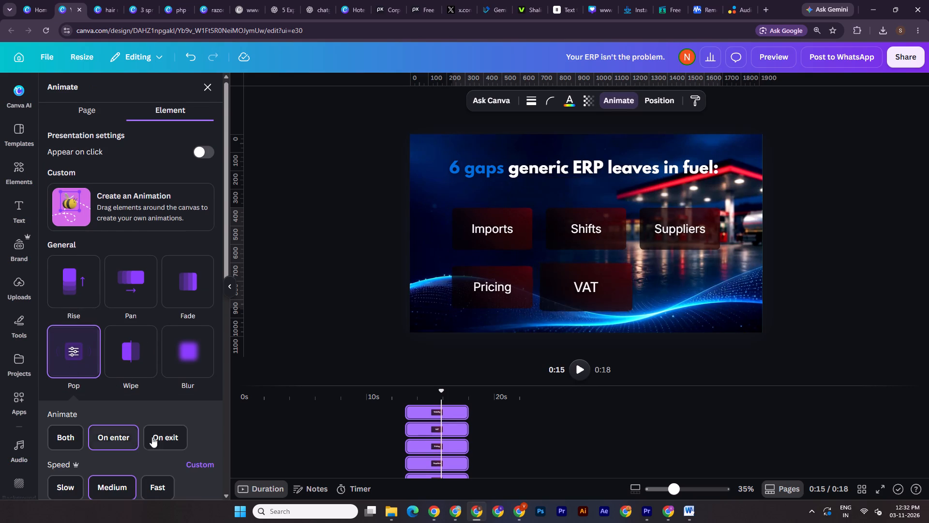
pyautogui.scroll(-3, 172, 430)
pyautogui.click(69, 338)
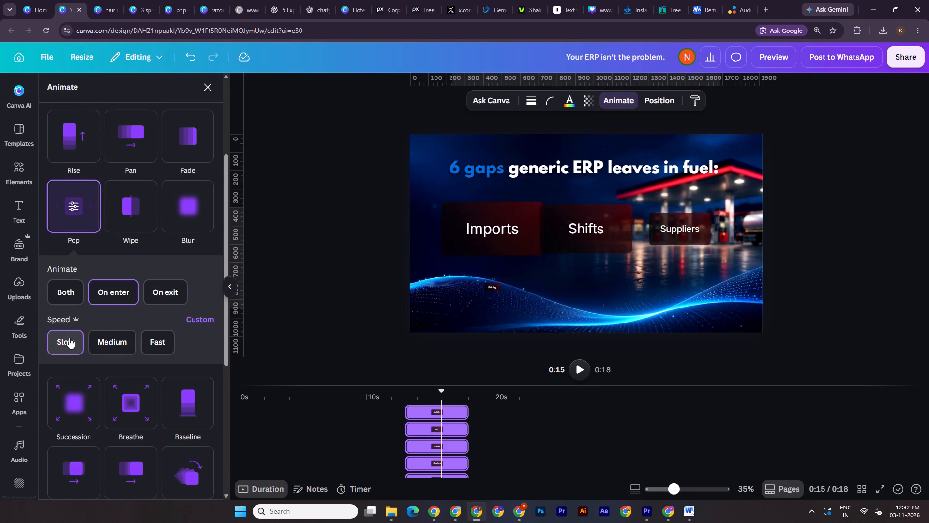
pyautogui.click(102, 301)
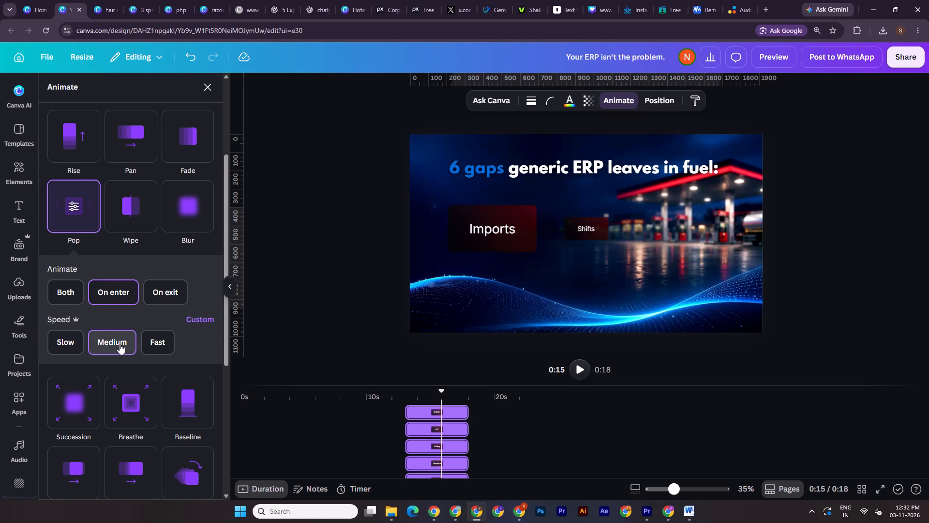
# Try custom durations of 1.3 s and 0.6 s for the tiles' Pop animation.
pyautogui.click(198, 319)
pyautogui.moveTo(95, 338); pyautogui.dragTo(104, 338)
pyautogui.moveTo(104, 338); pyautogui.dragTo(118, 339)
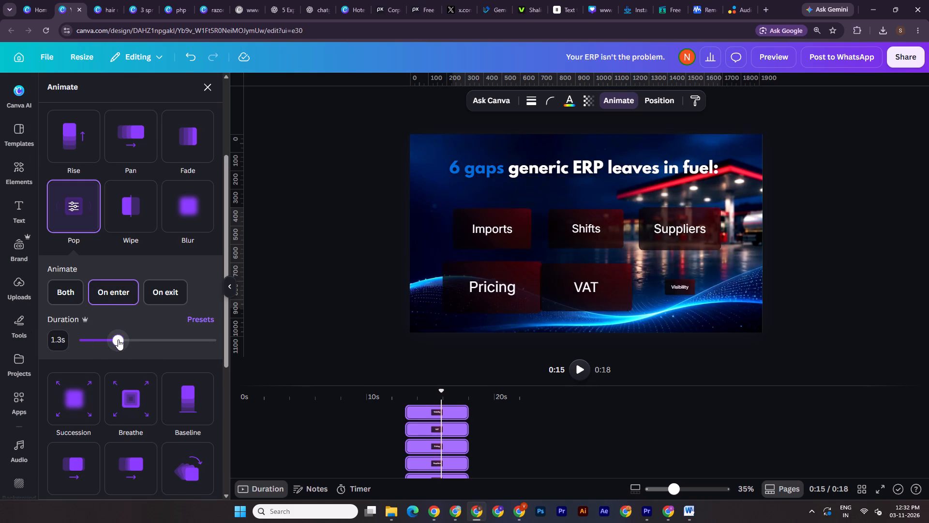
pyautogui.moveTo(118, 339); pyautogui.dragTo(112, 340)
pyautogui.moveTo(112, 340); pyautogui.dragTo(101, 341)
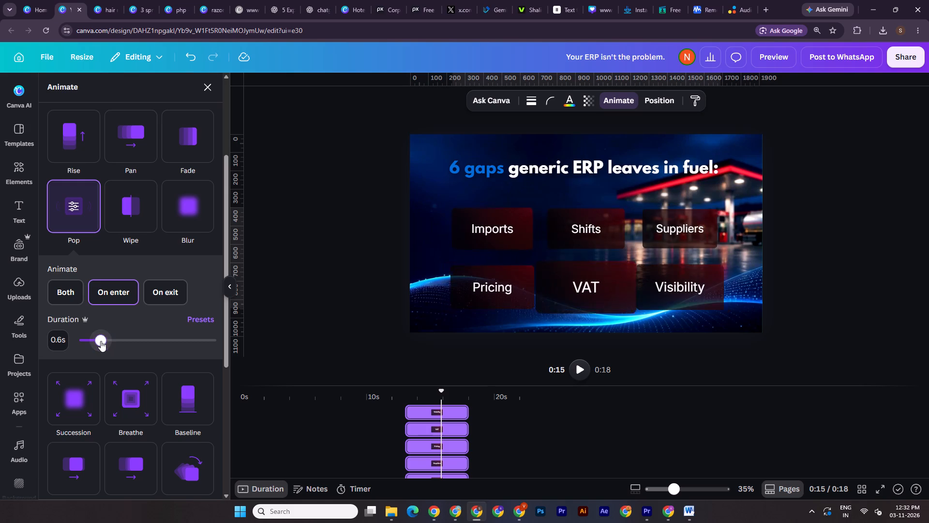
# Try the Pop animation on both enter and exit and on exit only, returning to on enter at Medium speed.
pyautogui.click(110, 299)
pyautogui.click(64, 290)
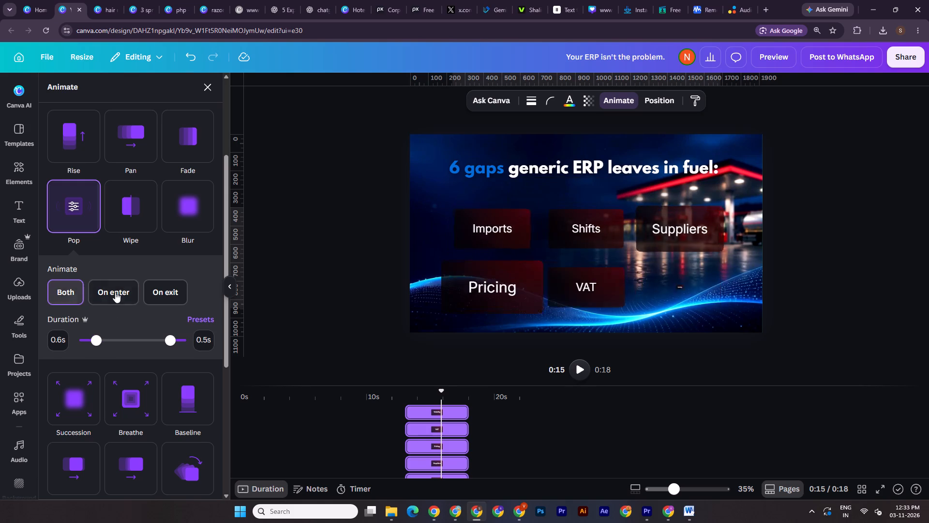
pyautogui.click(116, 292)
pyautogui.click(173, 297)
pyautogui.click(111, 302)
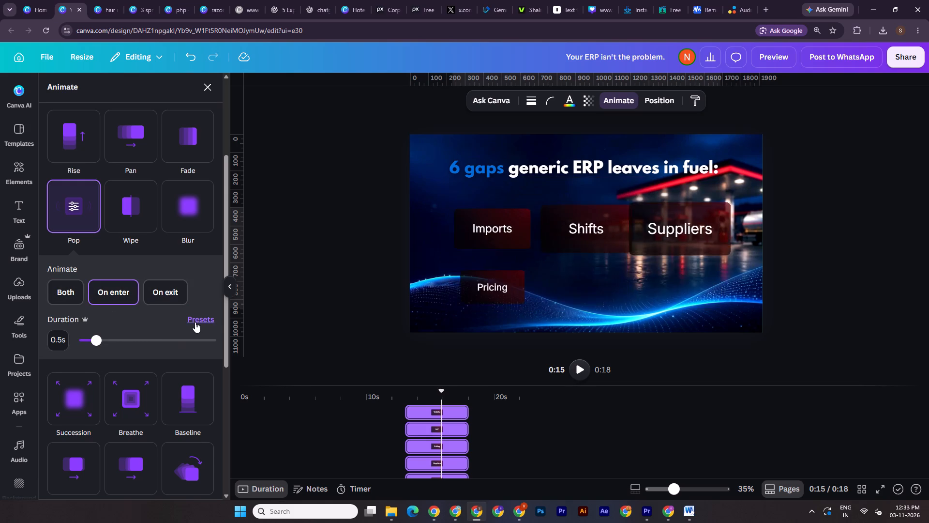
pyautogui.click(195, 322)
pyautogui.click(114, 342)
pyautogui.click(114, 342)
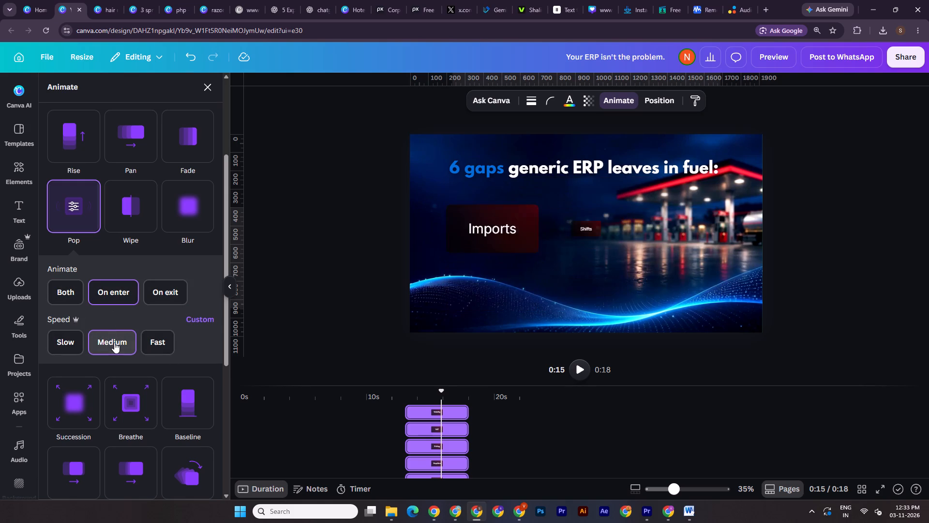
# Remove all animations from the "6 gaps" page.
pyautogui.scroll(3, 94, 156)
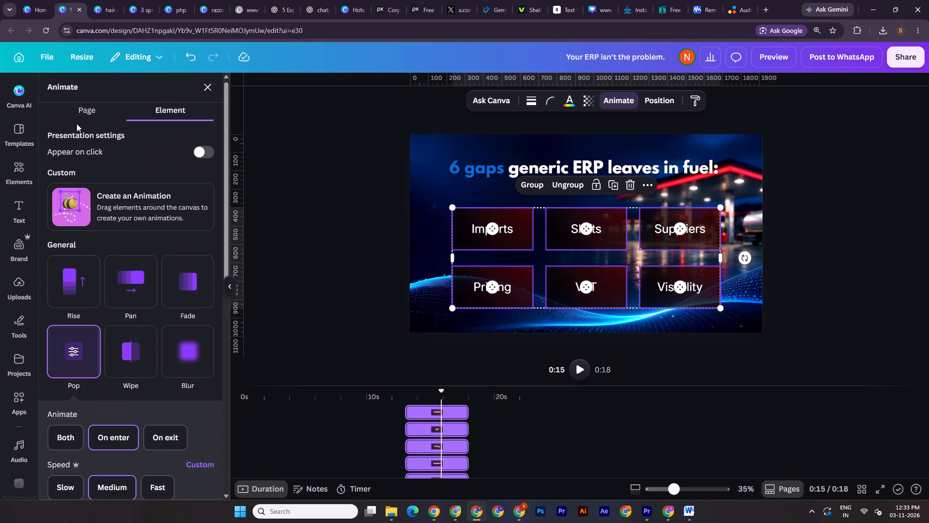
pyautogui.click(81, 111)
pyautogui.click(136, 482)
# Apply the Pop animation on enter at Medium speed to all six selected tile groups.
pyautogui.click(174, 121)
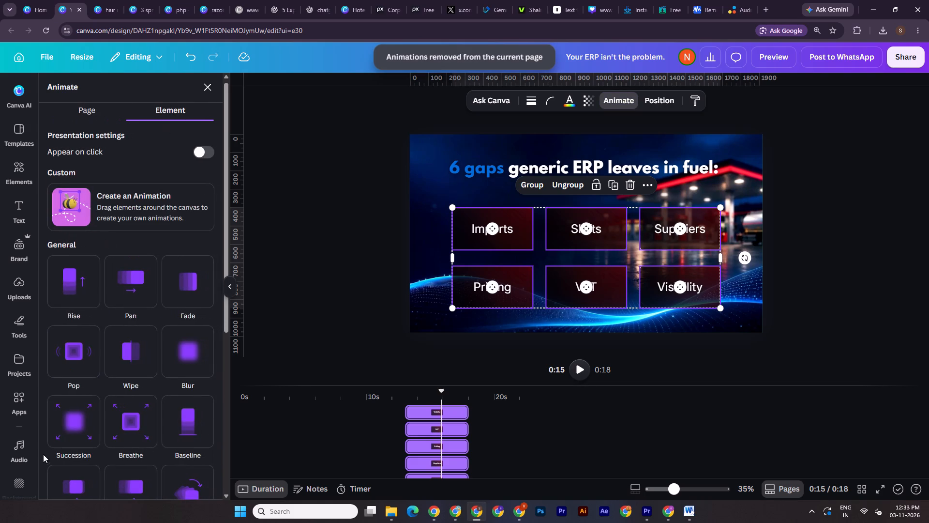
pyautogui.click(75, 353)
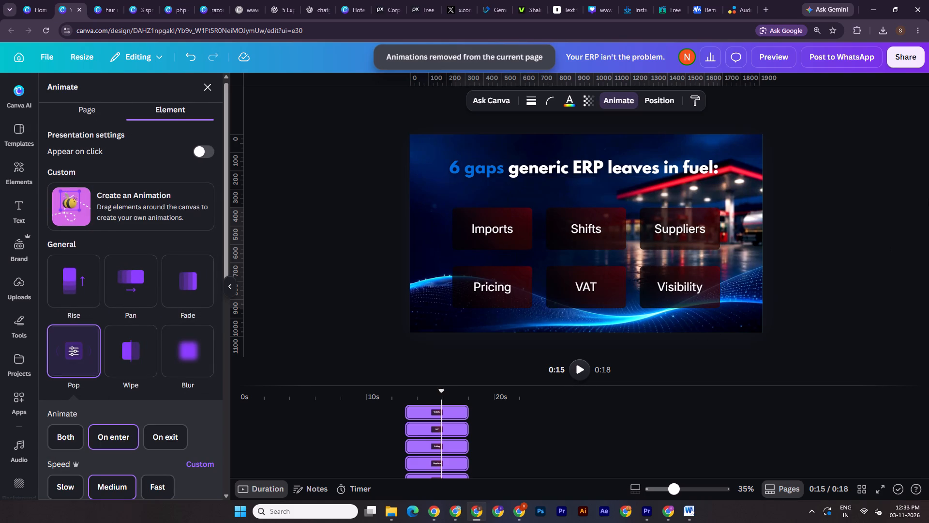
pyautogui.tripleClick(887, 214)
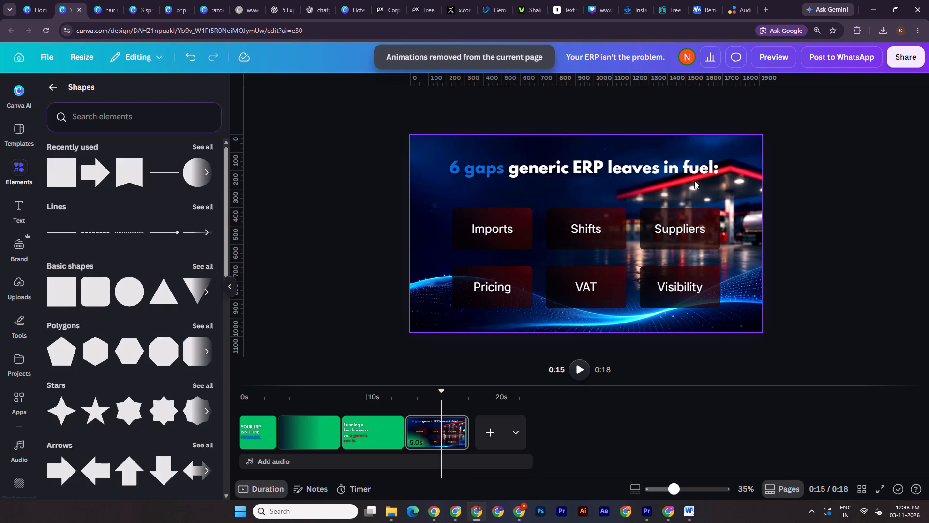
# Apply the Typewriter text animation on enter to the "6 gaps generic ERP leaves in fuel:" heading.
pyautogui.click(692, 175)
pyautogui.click(730, 107)
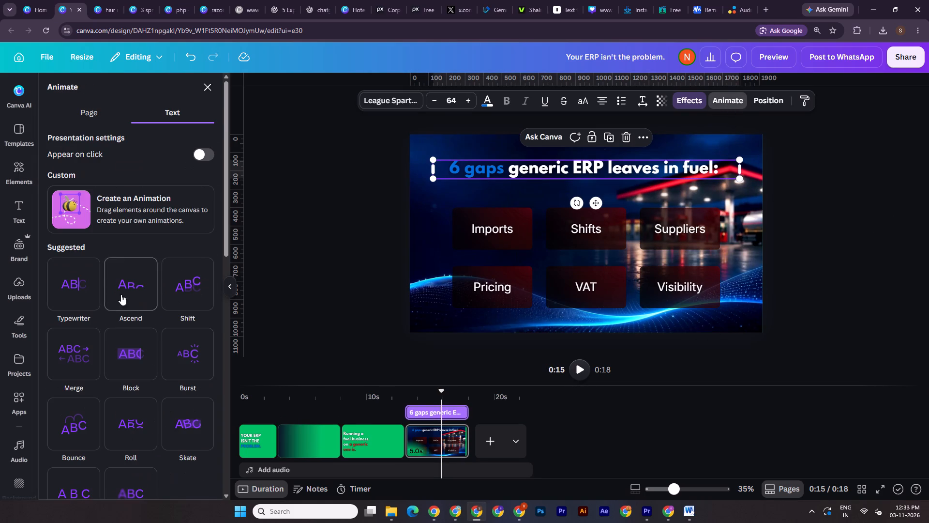
pyautogui.click(87, 298)
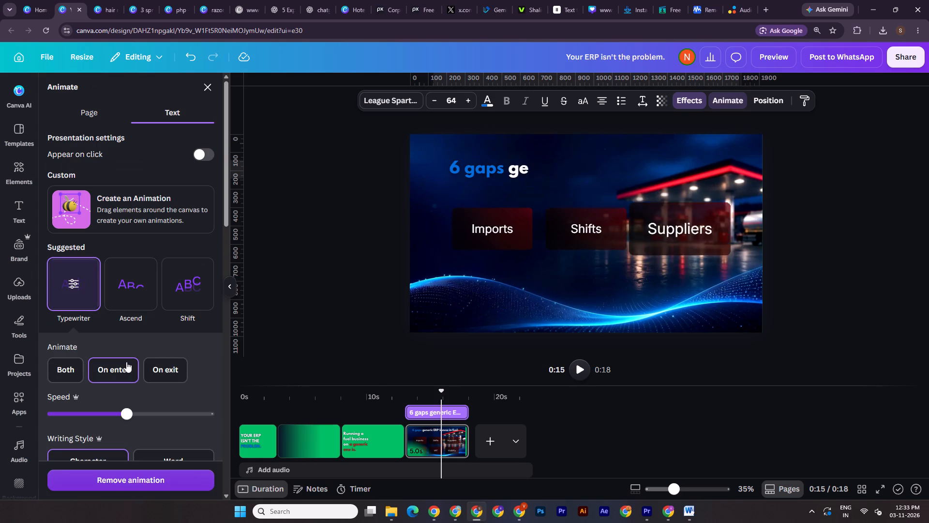
pyautogui.click(127, 368)
pyautogui.click(887, 301)
pyautogui.click(884, 298)
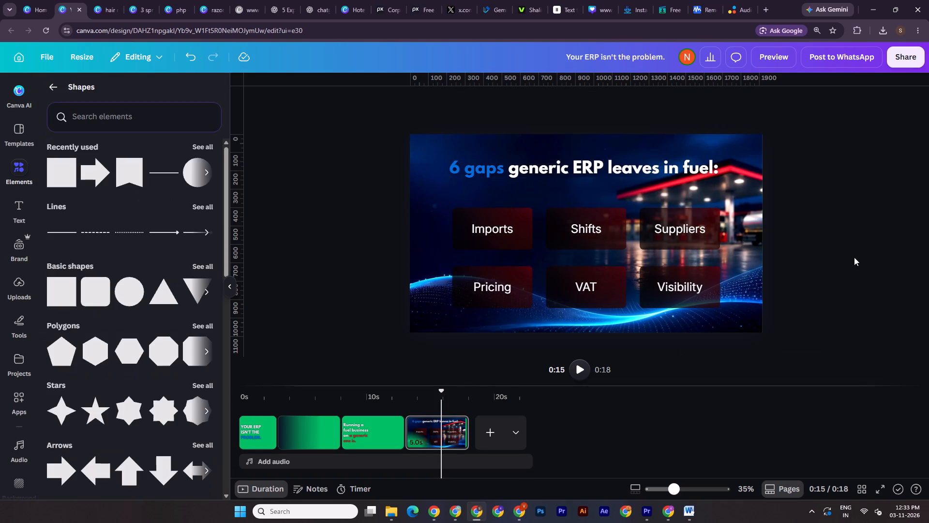
# Duplicate the "6 gaps" page.
pyautogui.rightClick(430, 431)
pyautogui.click(471, 212)
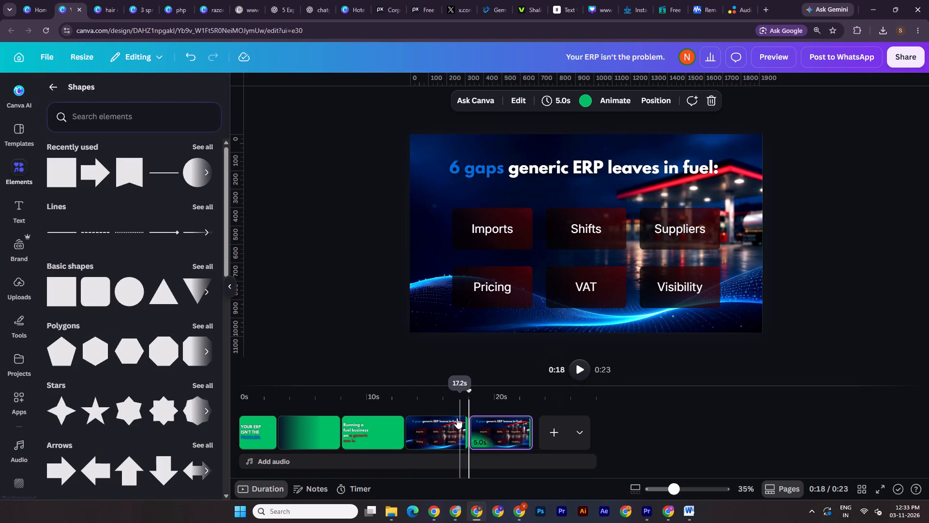
# Set the original "6 gaps" page's duration to 13 s and the duplicate page's duration to 10 s.
pyautogui.click(444, 429)
pyautogui.click(568, 90)
pyautogui.click(568, 101)
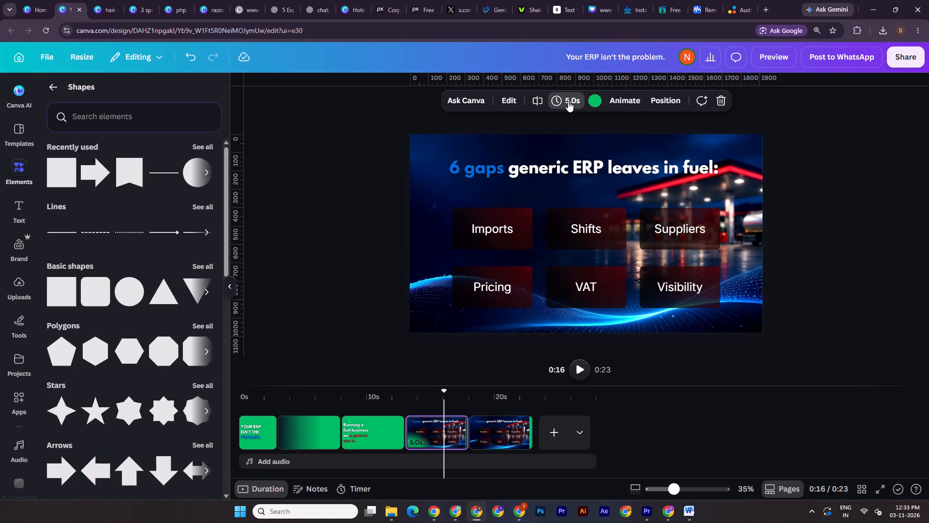
pyautogui.write('13')
pyautogui.press('Return')
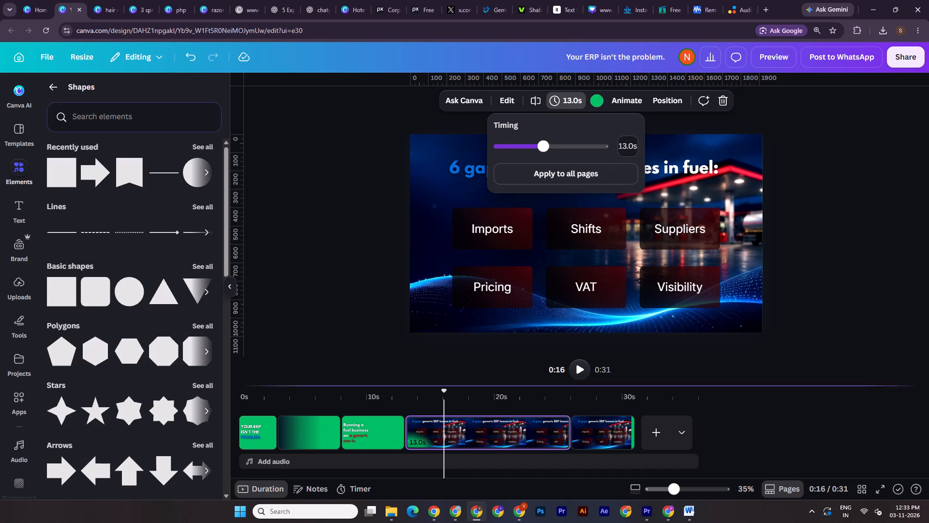
pyautogui.click(602, 429)
pyautogui.click(572, 102)
pyautogui.write('10')
pyautogui.press('Return')
# Delete the six tiles and the background image from the 13-second page, leaving only the heading on green.
pyautogui.click(535, 434)
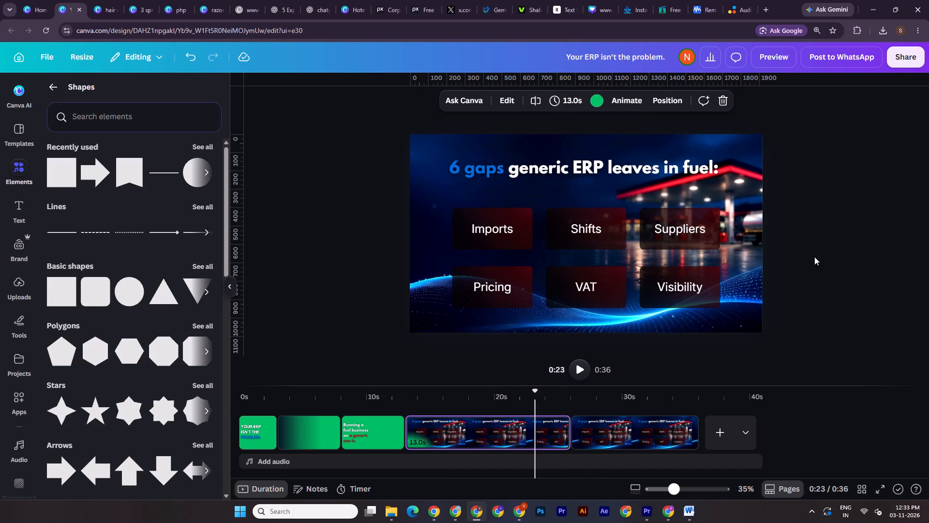
pyautogui.moveTo(827, 231); pyautogui.dragTo(452, 297)
pyautogui.press('Delete')
pyautogui.click(524, 289)
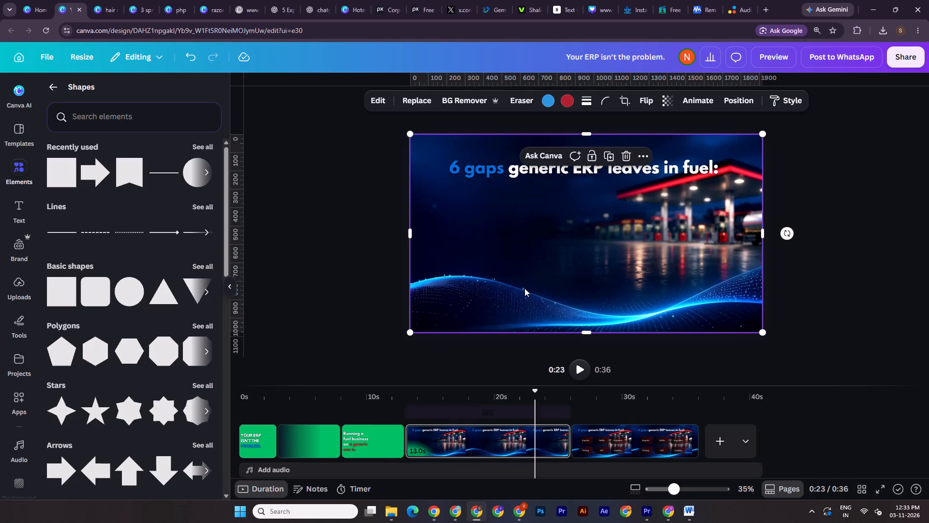
pyautogui.press('Delete')
# Delete the heading and the background image from the 10-second duplicate page, leaving only the tiles on green.
pyautogui.click(648, 437)
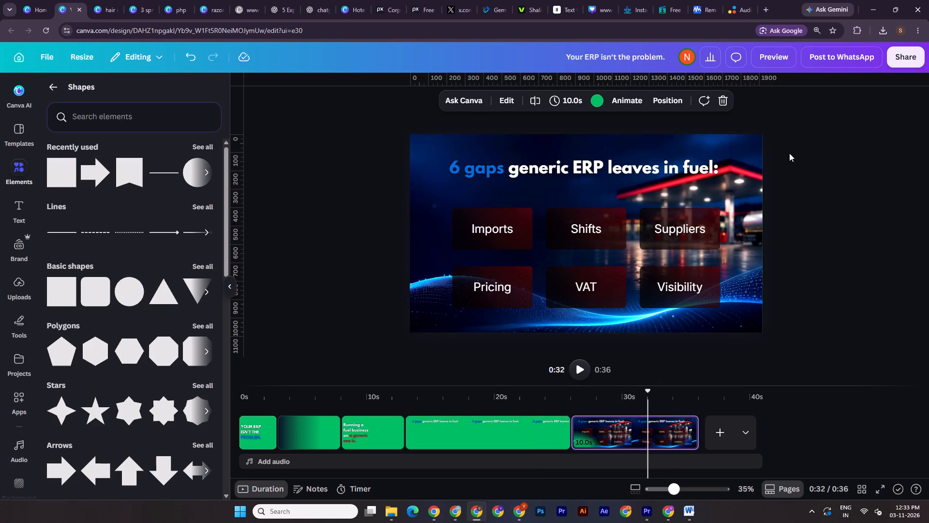
pyautogui.moveTo(789, 153); pyautogui.dragTo(603, 176)
pyautogui.press('Delete')
pyautogui.click(694, 180)
pyautogui.press('Delete')
pyautogui.doubleClick(895, 206)
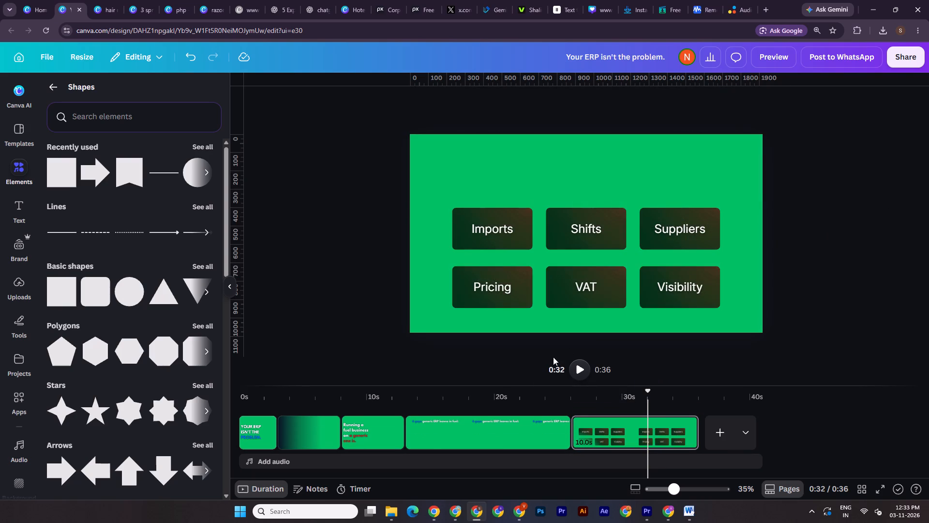
# Download only the heading page (page 4) as a 1080p MP4 video.
pyautogui.click(497, 434)
pyautogui.click(900, 52)
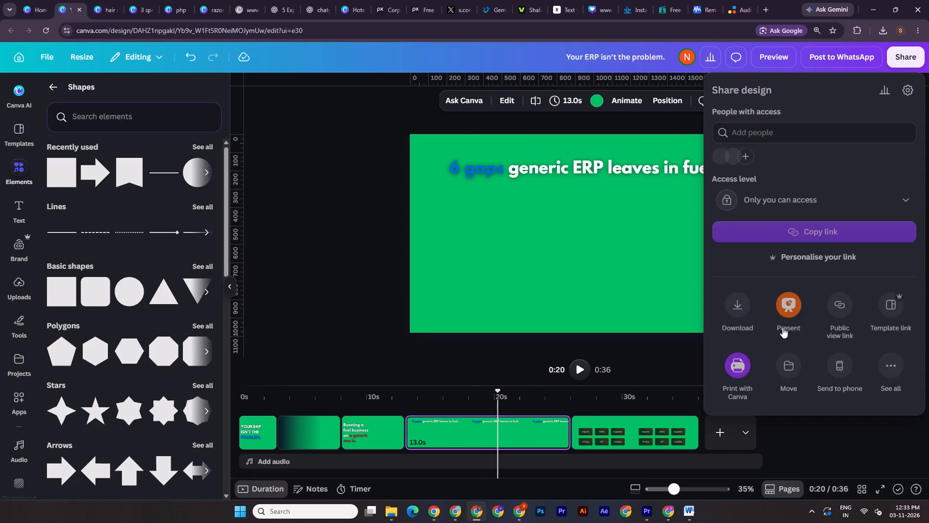
pyautogui.click(730, 317)
pyautogui.click(822, 237)
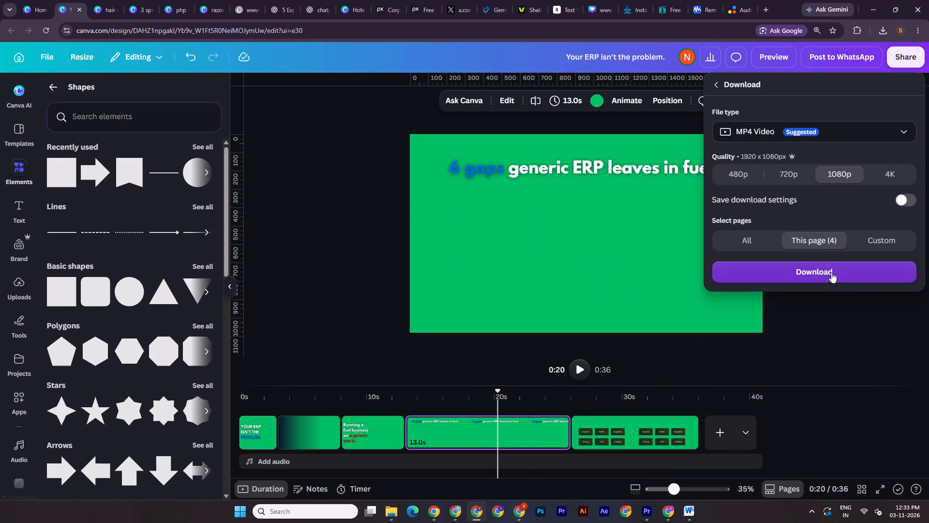
pyautogui.click(831, 269)
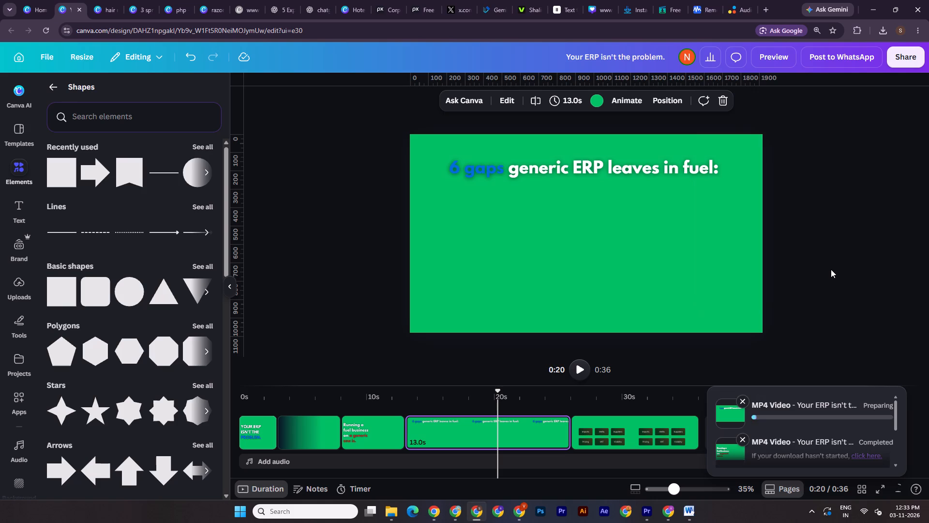
# Download only the tiles page (page 5) as a 1080p MP4 video.
pyautogui.click(644, 435)
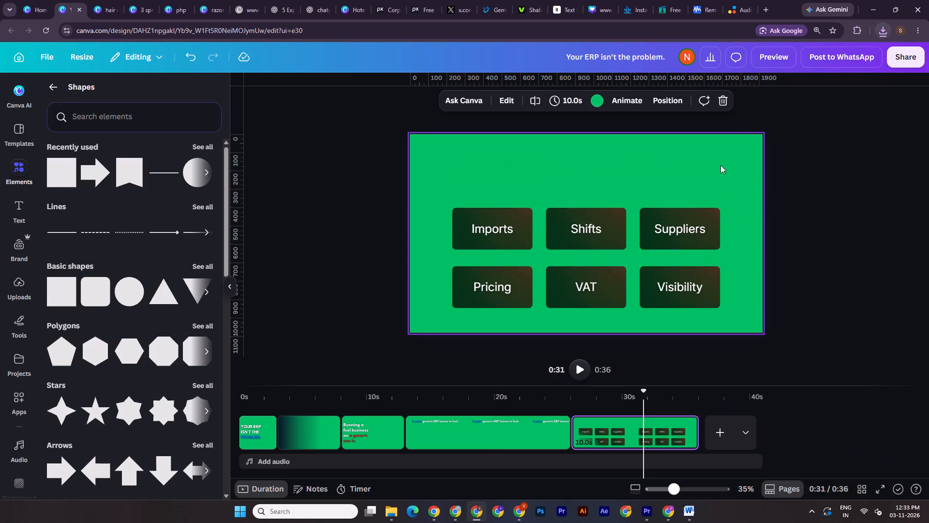
pyautogui.click(912, 64)
pyautogui.click(735, 311)
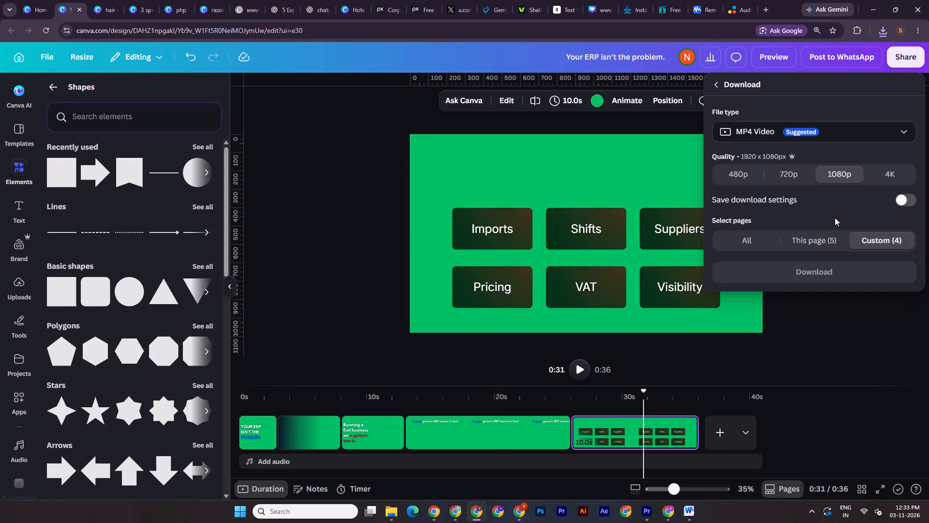
pyautogui.click(819, 243)
pyautogui.click(815, 277)
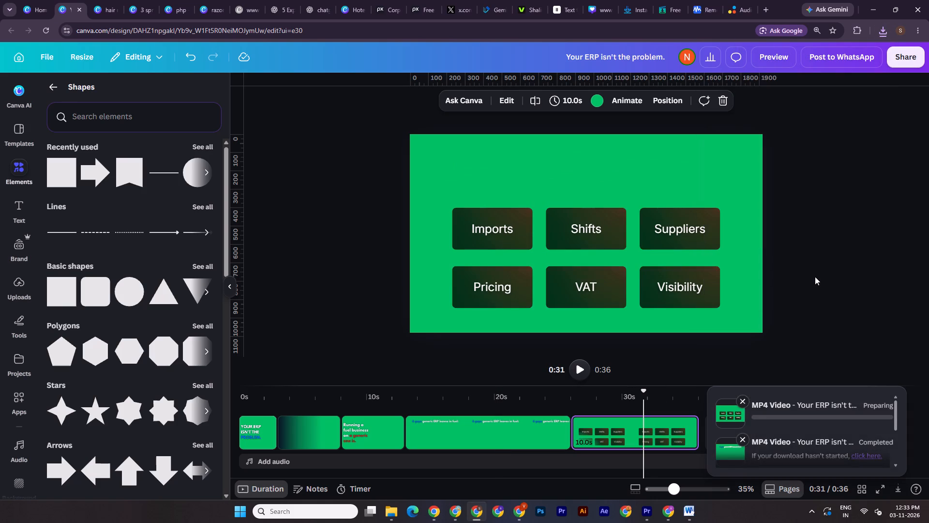
# In the Downloads folder, batch-rename the two new "Your ERP isn't the problem" MP4 files with the suffix _4.
pyautogui.click(391, 512)
pyautogui.click(339, 474)
pyautogui.moveTo(614, 179); pyautogui.dragTo(447, 210)
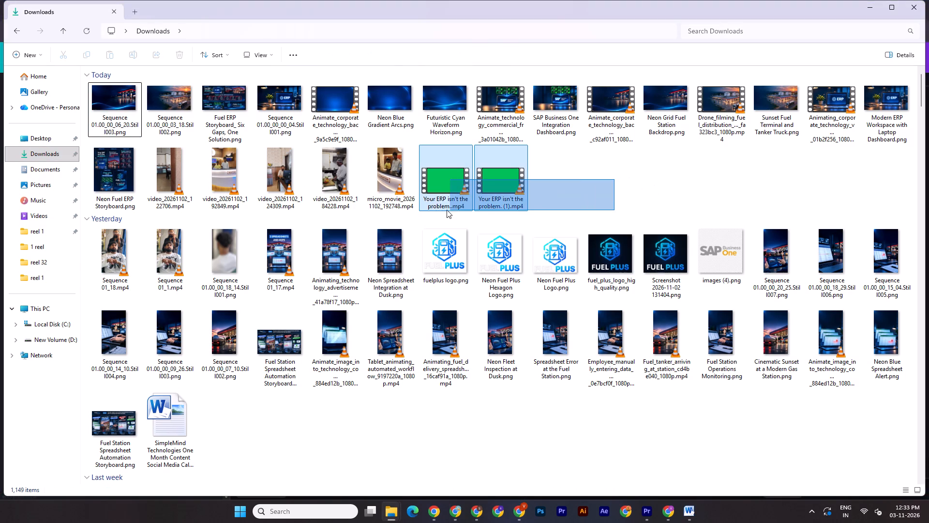
pyautogui.moveTo(447, 210); pyautogui.dragTo(433, 210)
pyautogui.click(392, 517)
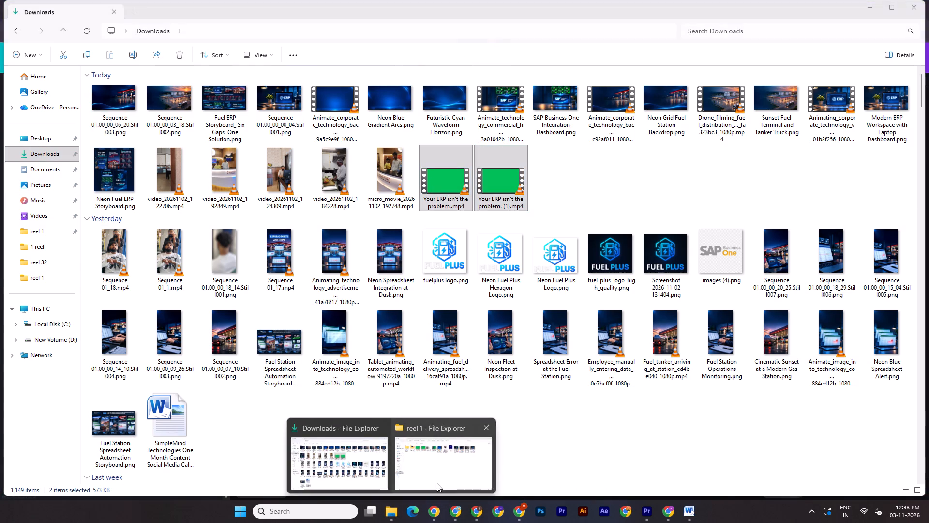
pyautogui.click(437, 483)
pyautogui.click(390, 511)
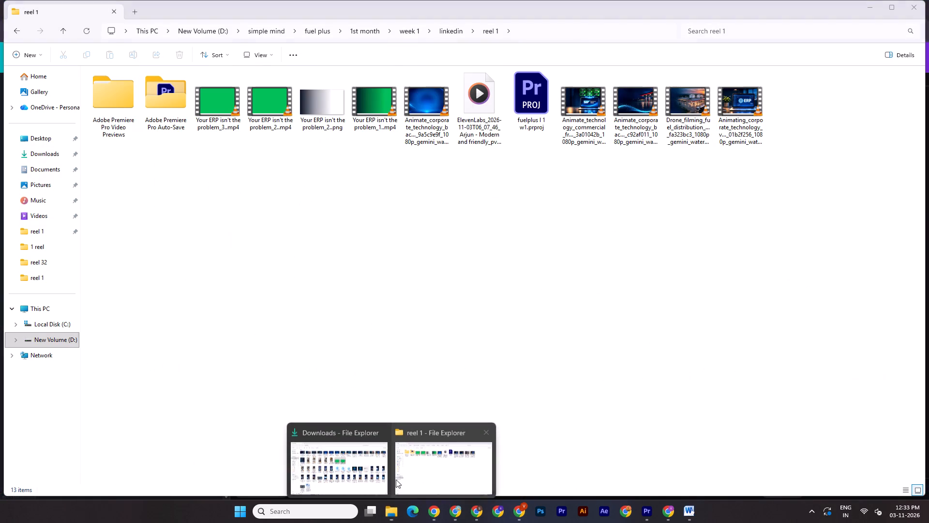
pyautogui.click(361, 478)
pyautogui.rightClick(448, 197)
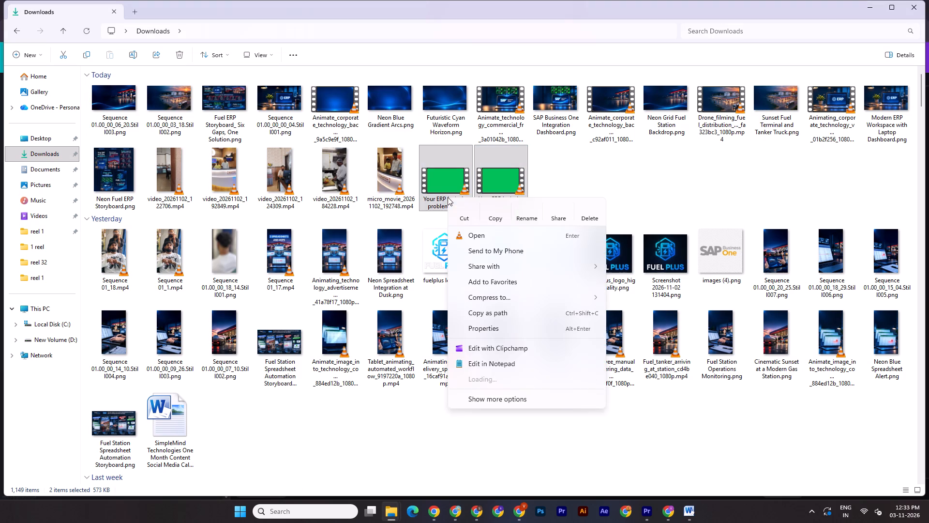
pyautogui.click(477, 400)
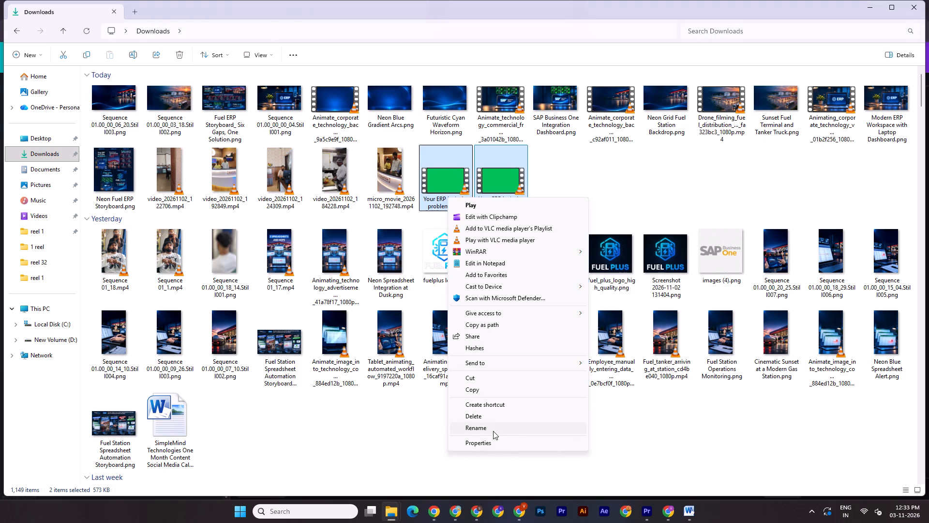
pyautogui.click(493, 431)
pyautogui.click(447, 205)
pyautogui.press('Right')
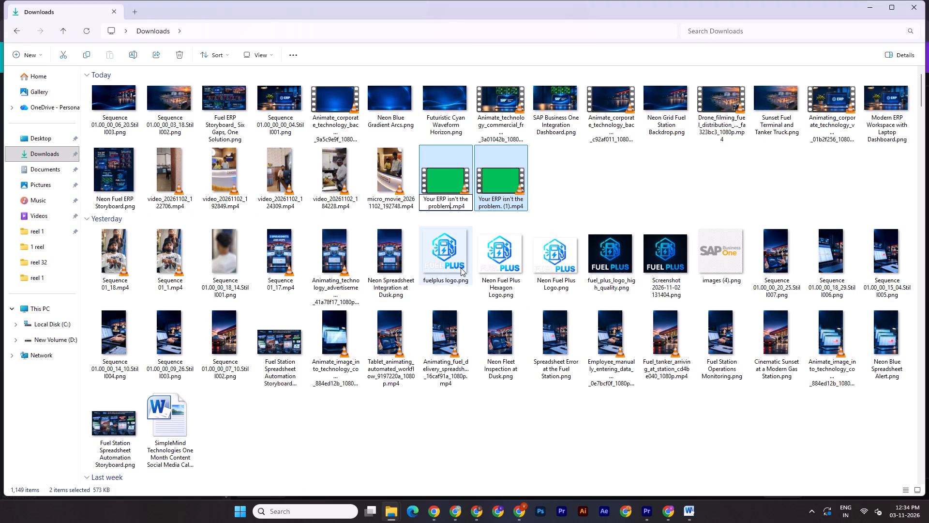
pyautogui.write('_4')
pyautogui.press('Return')
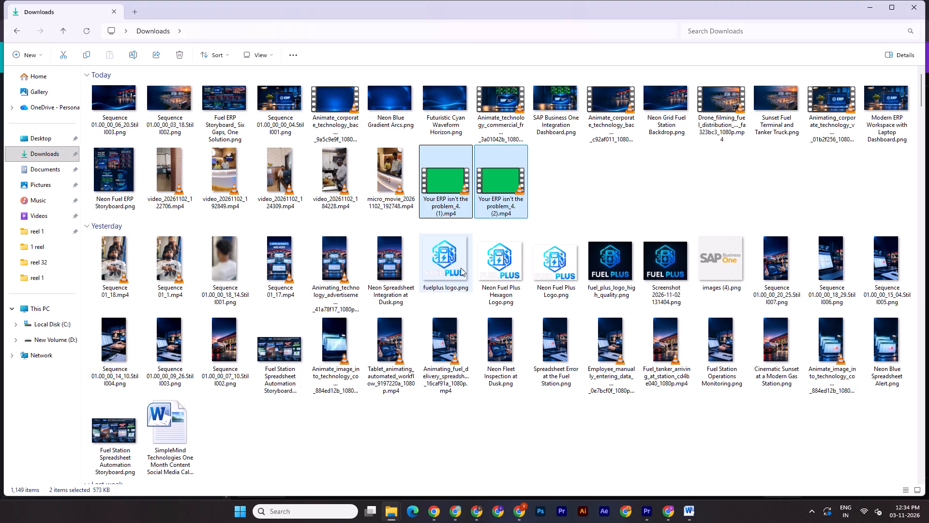
# Move the two renamed MP4 files from Downloads into the linkedin "reel 1" project folder.
pyautogui.hotkey('ctrl', 'x')
pyautogui.click(396, 511)
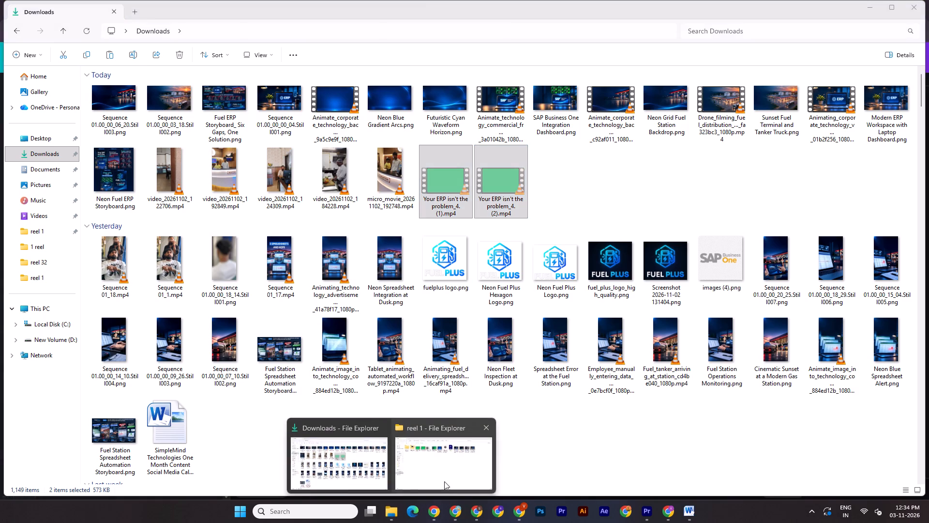
pyautogui.click(444, 481)
pyautogui.hotkey('ctrl', 'v')
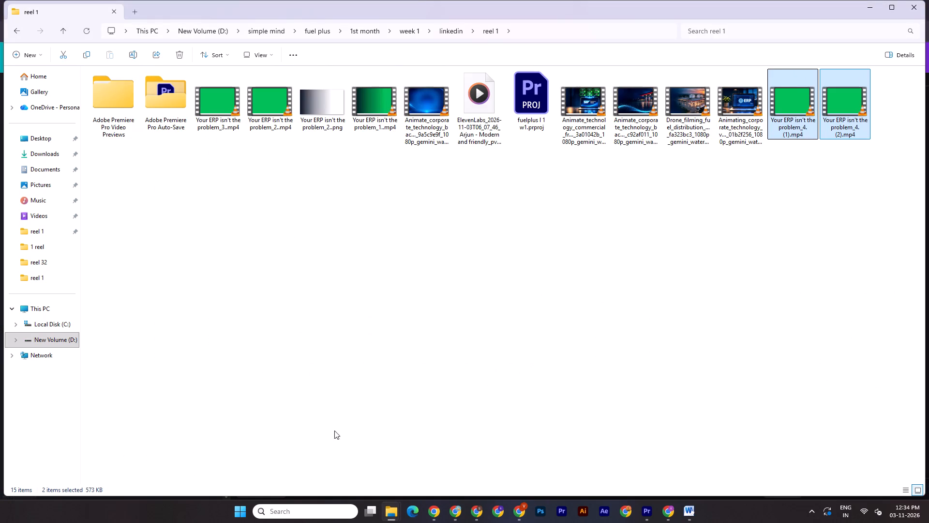
pyautogui.click(571, 315)
# Add the heading video "problem_4. (1).mp4" to Video 2 in the Premiere Pro sequence, directly after the second text clip.
pyautogui.moveTo(790, 113); pyautogui.dragTo(627, 459)
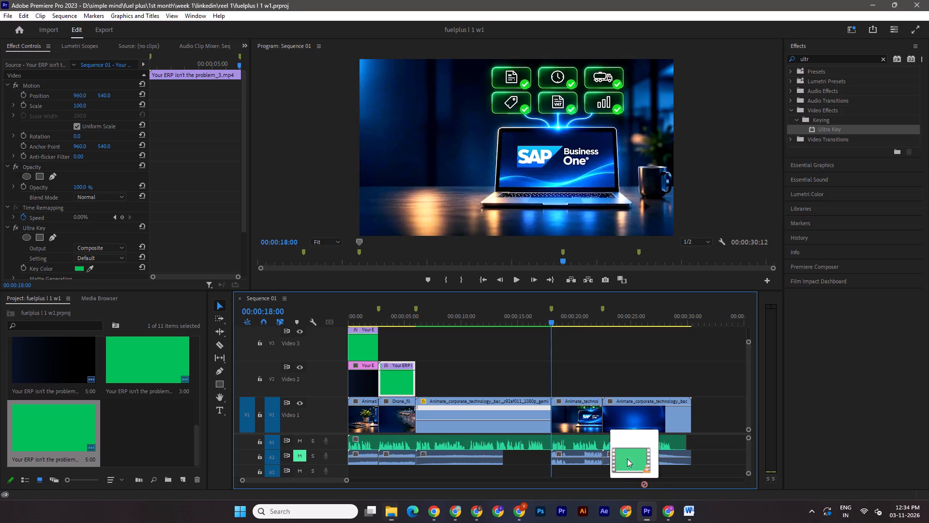
pyautogui.moveTo(627, 459); pyautogui.dragTo(422, 383)
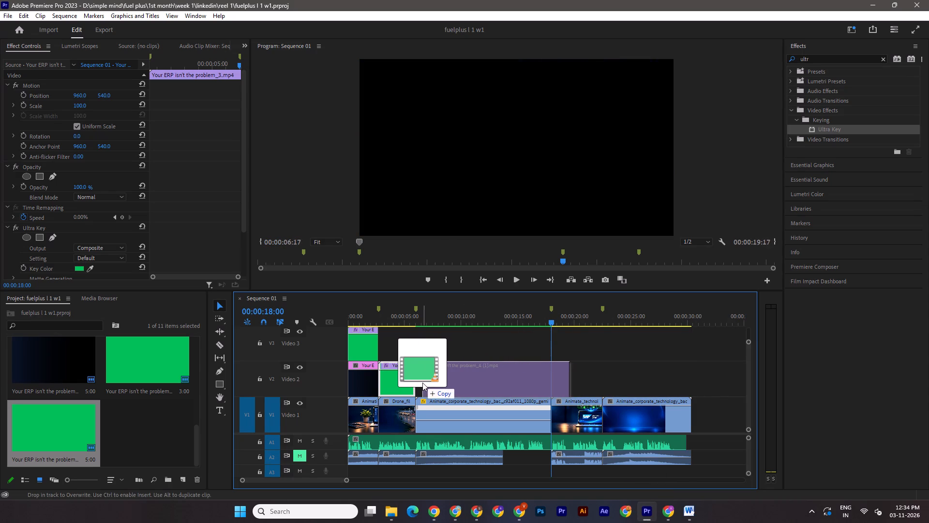
pyautogui.moveTo(422, 383); pyautogui.dragTo(421, 382)
# Shift the heading clip on Video 2 to start at 00:00:06:09 and trim its end to match the background clip below.
pyautogui.moveTo(549, 320); pyautogui.dragTo(495, 324)
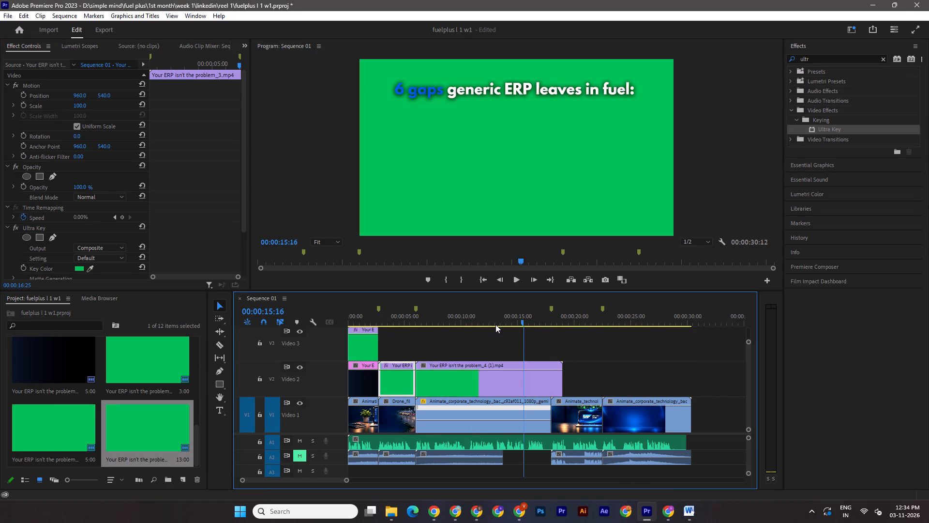
pyautogui.moveTo(495, 324); pyautogui.dragTo(416, 329)
pyautogui.click(416, 329)
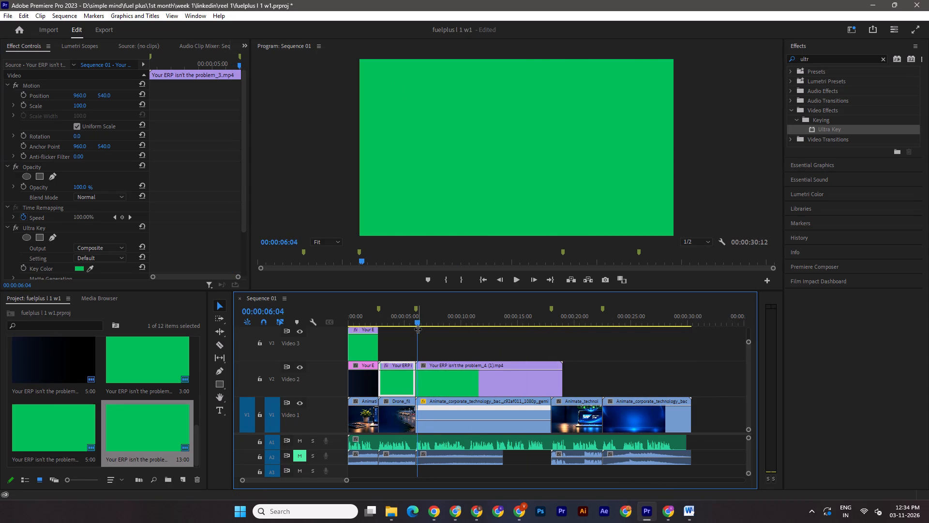
pyautogui.moveTo(436, 387); pyautogui.dragTo(442, 387)
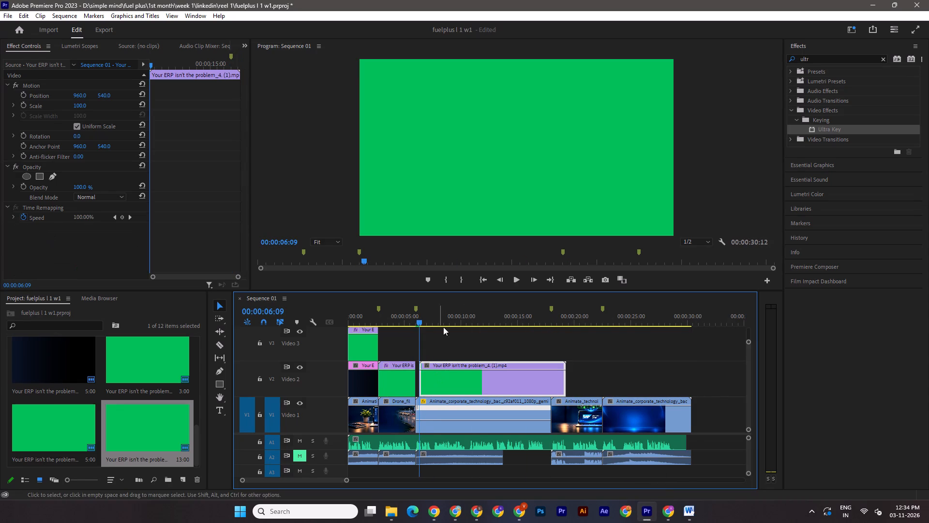
pyautogui.moveTo(564, 382); pyautogui.dragTo(549, 382)
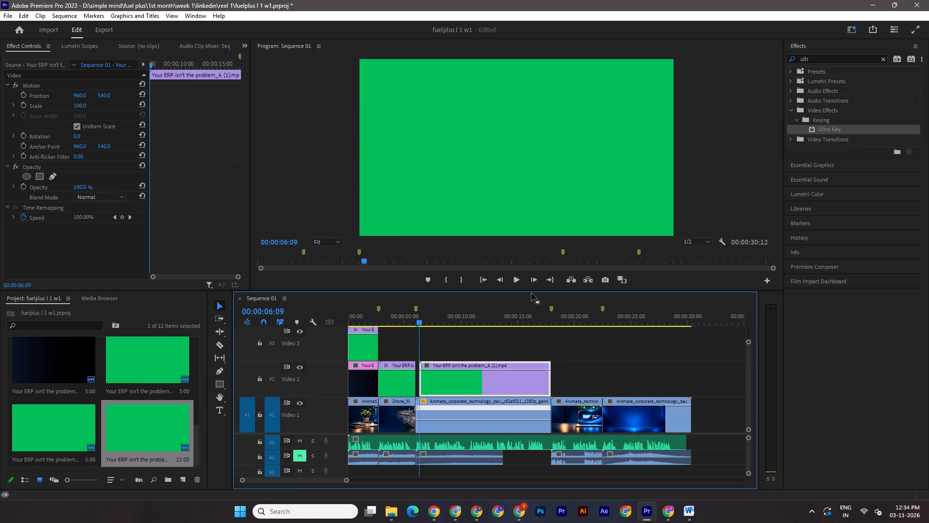
# Play through the heading's typing animation and add "problem_4. (2).mp4" to Video 3 at 00:00:10:28, where the heading is fully written.
pyautogui.click(516, 283)
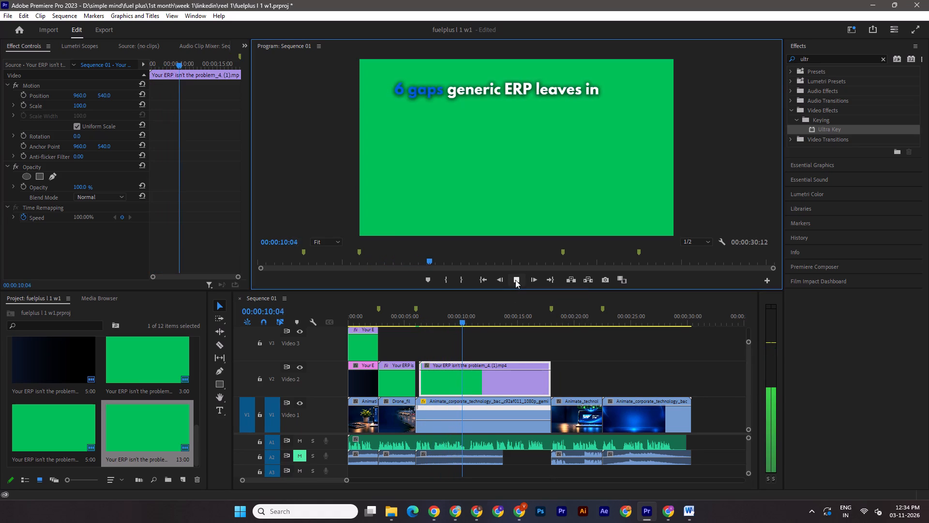
pyautogui.click(515, 280)
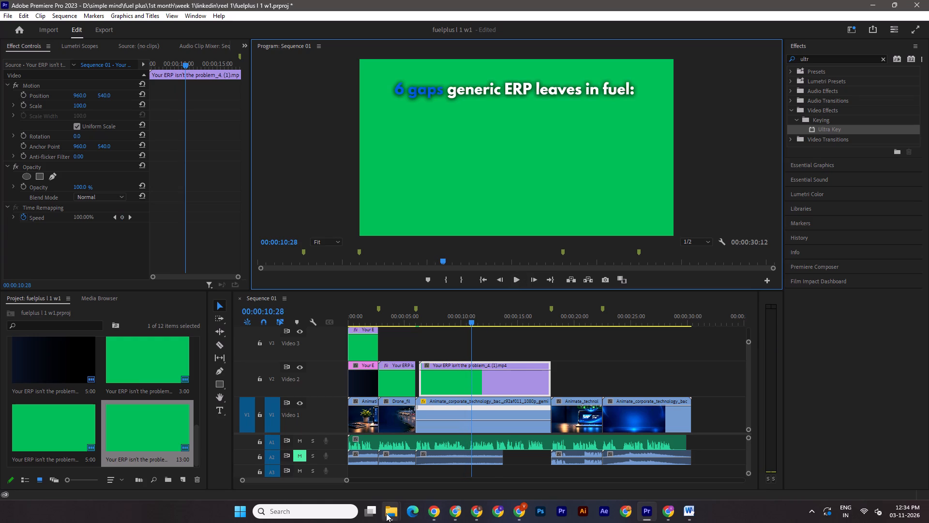
pyautogui.click(386, 513)
pyautogui.click(460, 472)
pyautogui.moveTo(845, 112); pyautogui.dragTo(652, 507)
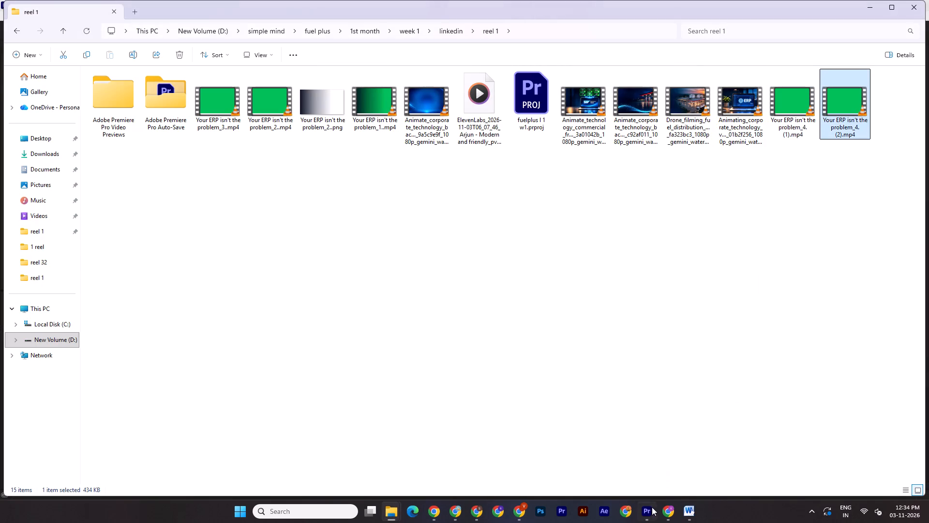
pyautogui.moveTo(652, 507); pyautogui.dragTo(471, 350)
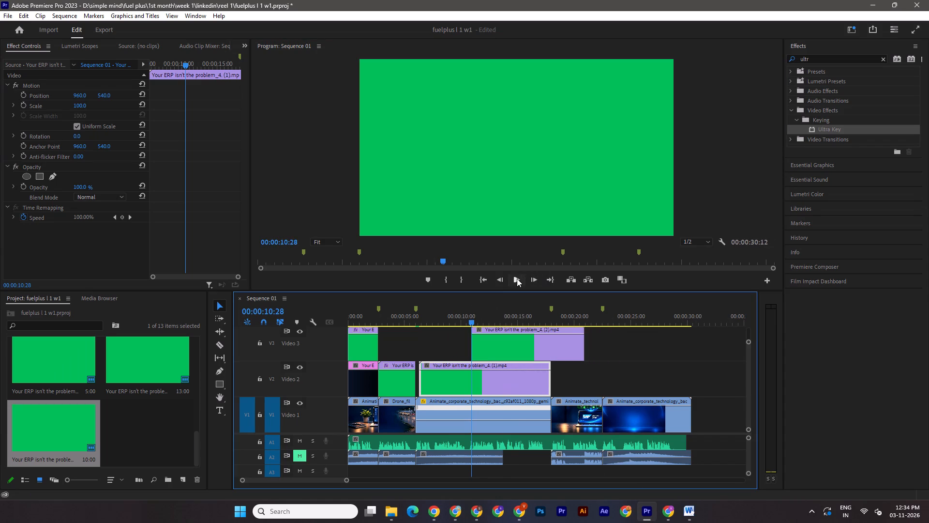
# Play on through the six-tile graphic and trim the Video 3 tiles clip's end to match the heading clip below.
pyautogui.click(517, 278)
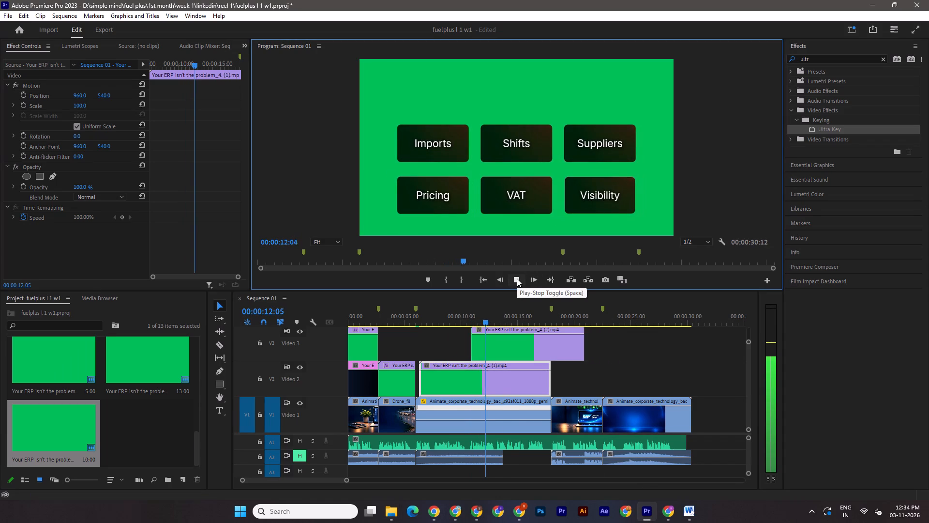
pyautogui.moveTo(583, 351); pyautogui.dragTo(553, 347)
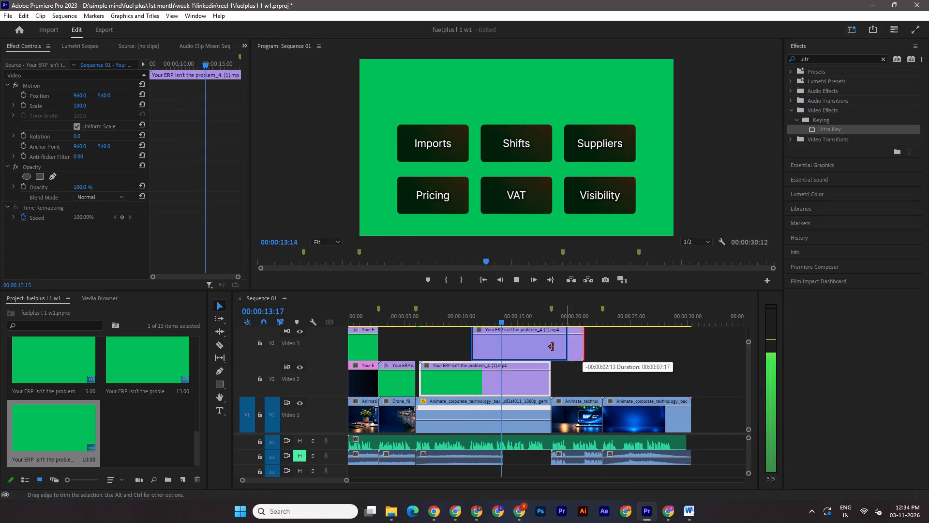
pyautogui.moveTo(553, 347); pyautogui.dragTo(548, 347)
pyautogui.click(518, 278)
# Apply Ultra Key to the six-tile clip on Video 3 and sample its green background as the key color.
pyautogui.moveTo(830, 128); pyautogui.dragTo(513, 352)
pyautogui.click(92, 266)
pyautogui.click(424, 93)
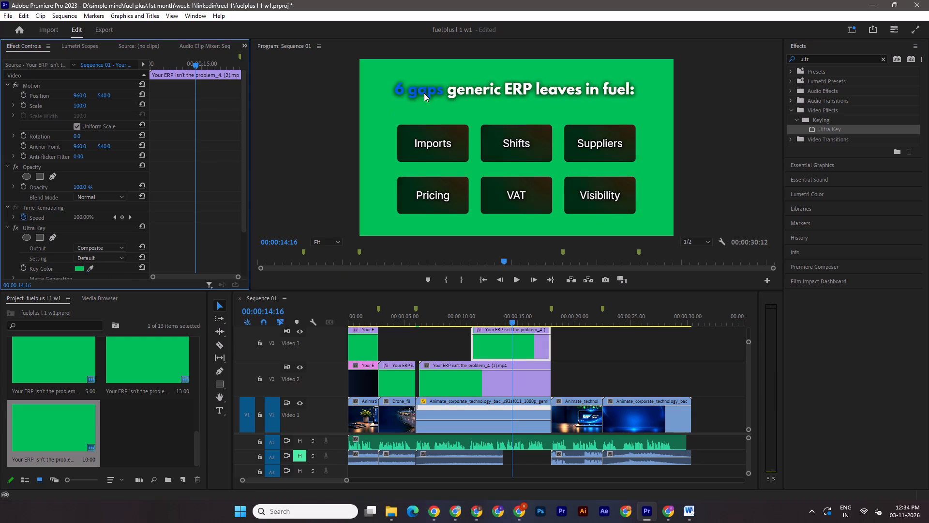
# Apply Ultra Key to the "6 gaps" heading clip on Video 2, sample its green background as key color, and save the project.
pyautogui.moveTo(833, 133); pyautogui.dragTo(462, 392)
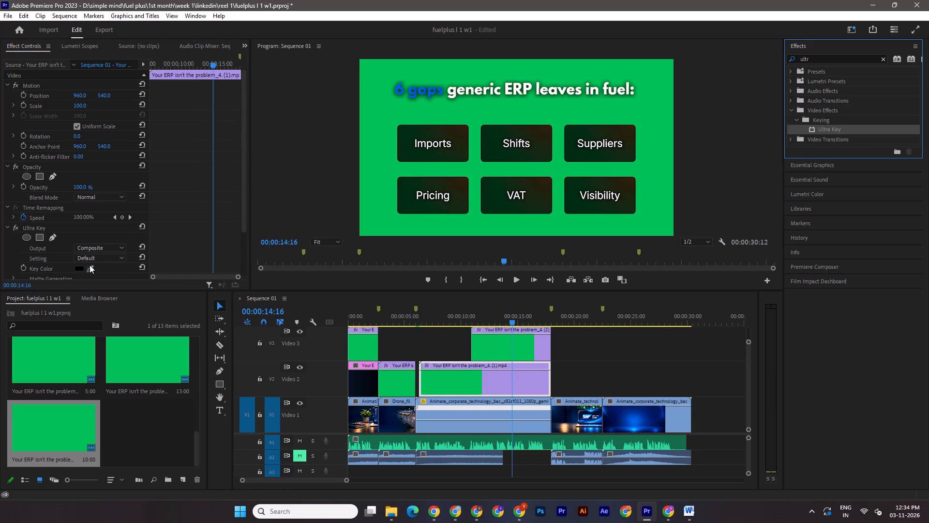
pyautogui.click(90, 265)
pyautogui.click(649, 103)
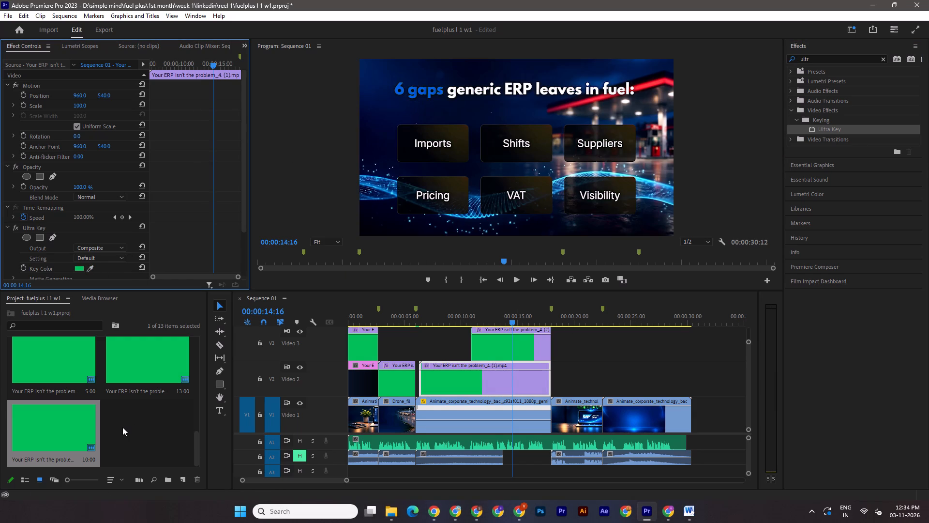
pyautogui.hotkey('ctrl', 's')
# Play the sequence from its start through the keyed six-gaps scene to review it, and save the project.
pyautogui.moveTo(512, 324); pyautogui.dragTo(220, 326)
pyautogui.click(520, 280)
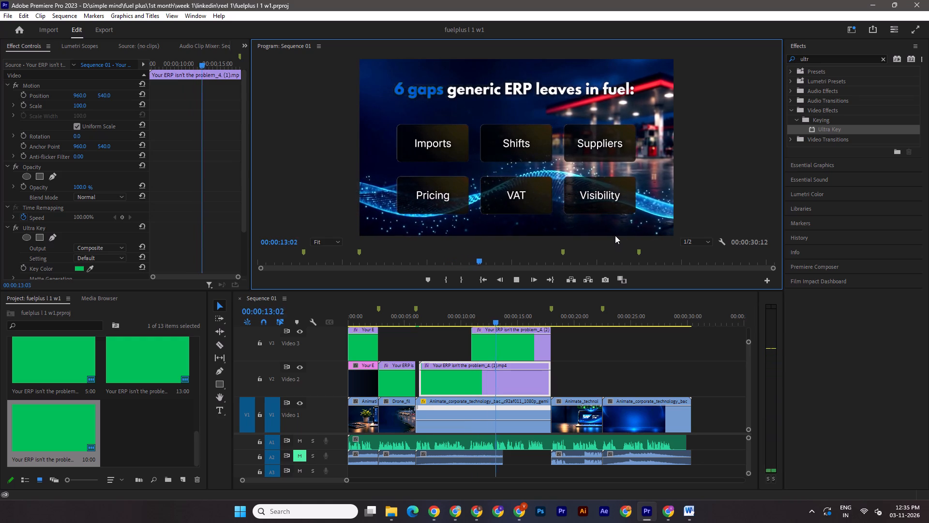
pyautogui.press('space')
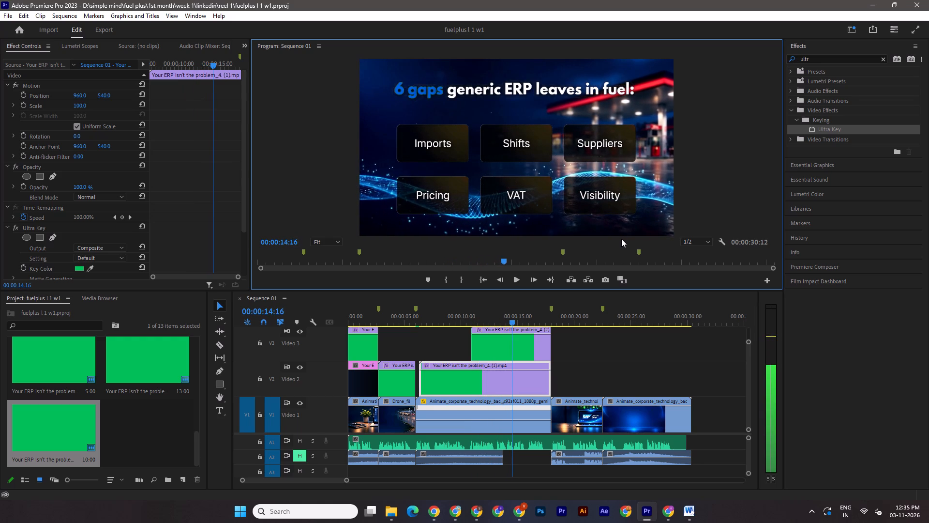
pyautogui.hotkey('ctrl', 's')
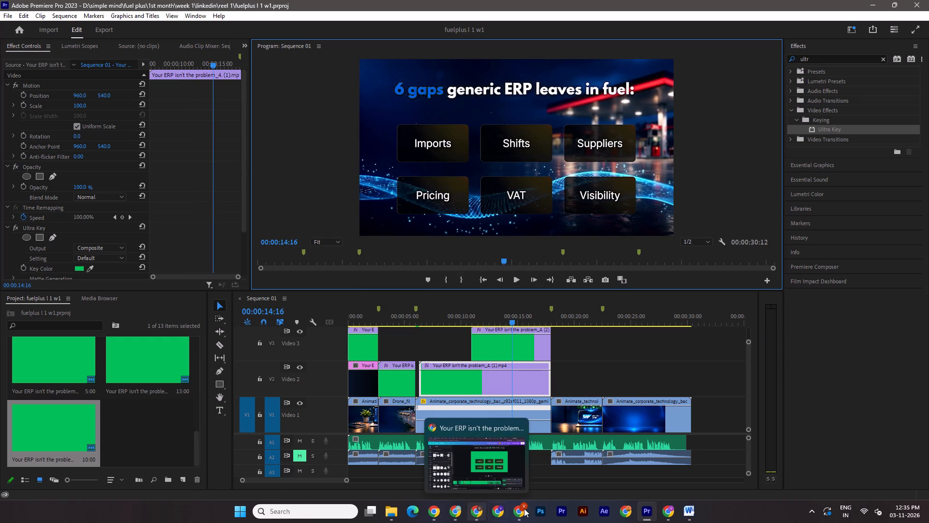
# Check the storyboard and script for the next scene, and export the SAP Business One laptop frame at 00:00:19:17 as a PNG to Downloads.
pyautogui.click(670, 508)
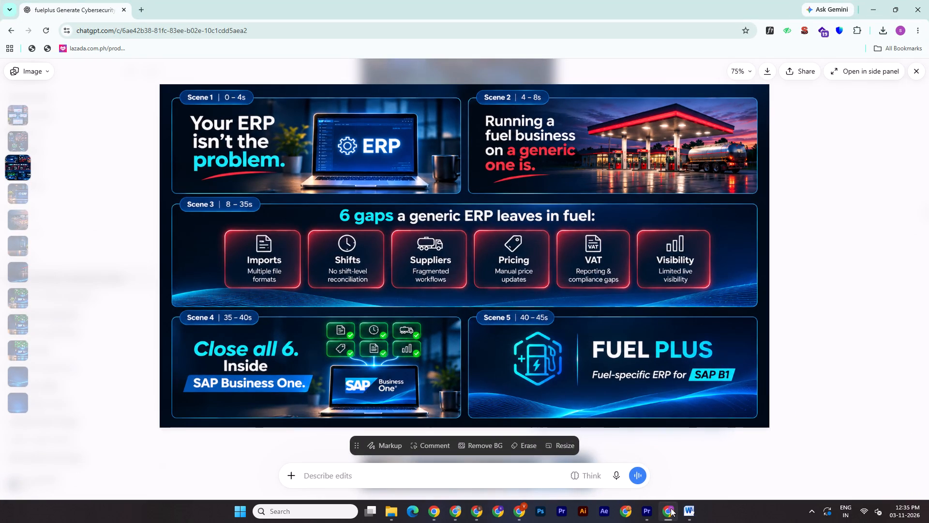
pyautogui.click(671, 508)
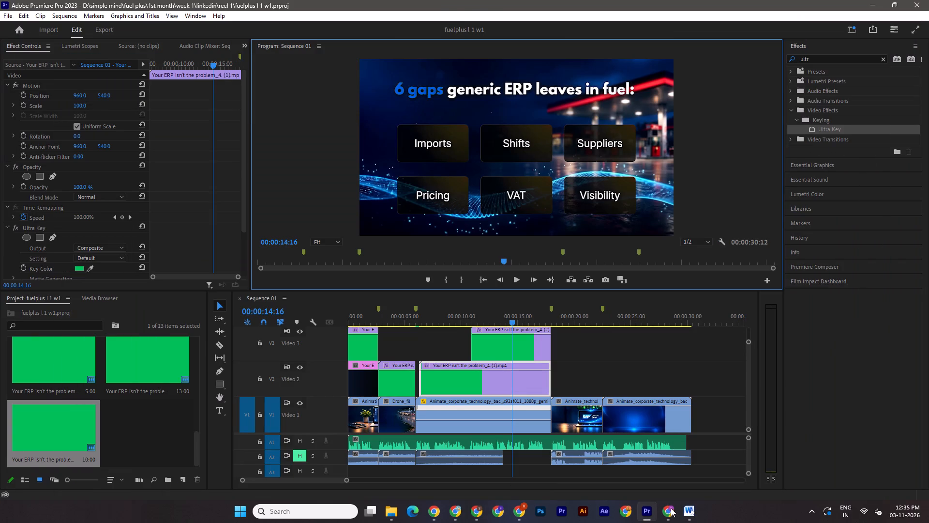
pyautogui.click(695, 515)
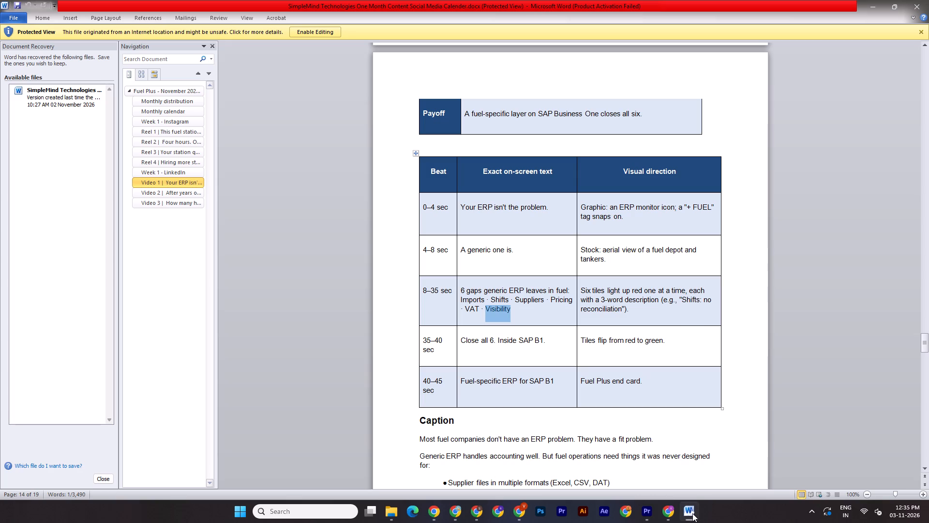
pyautogui.click(692, 513)
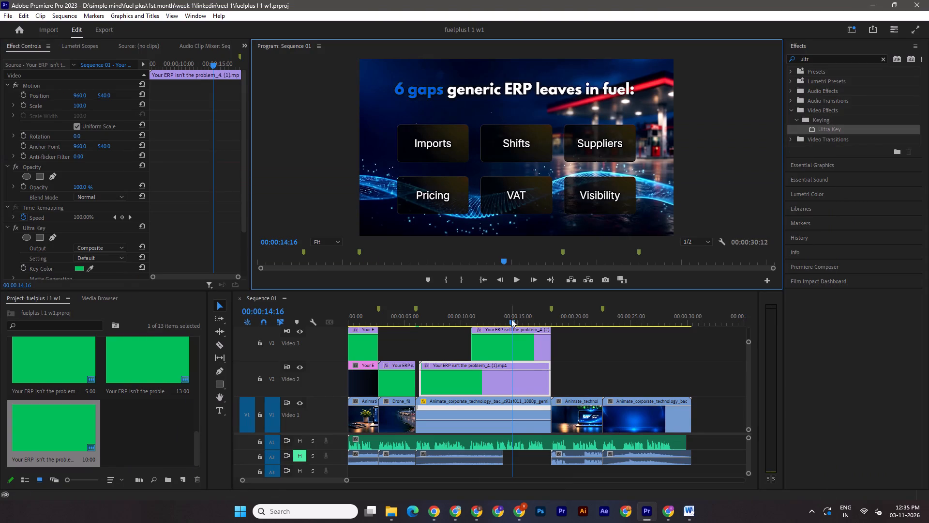
pyautogui.moveTo(515, 319); pyautogui.dragTo(571, 327)
pyautogui.click(602, 280)
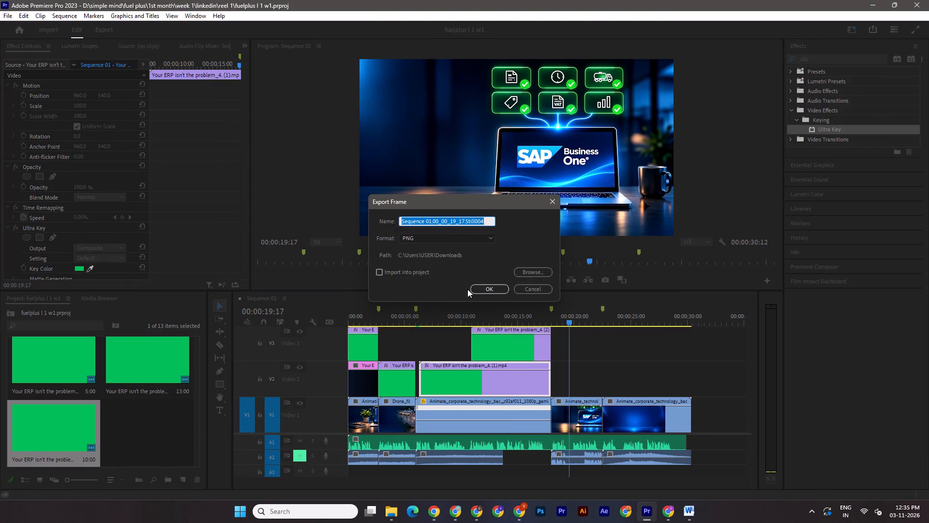
pyautogui.click(501, 290)
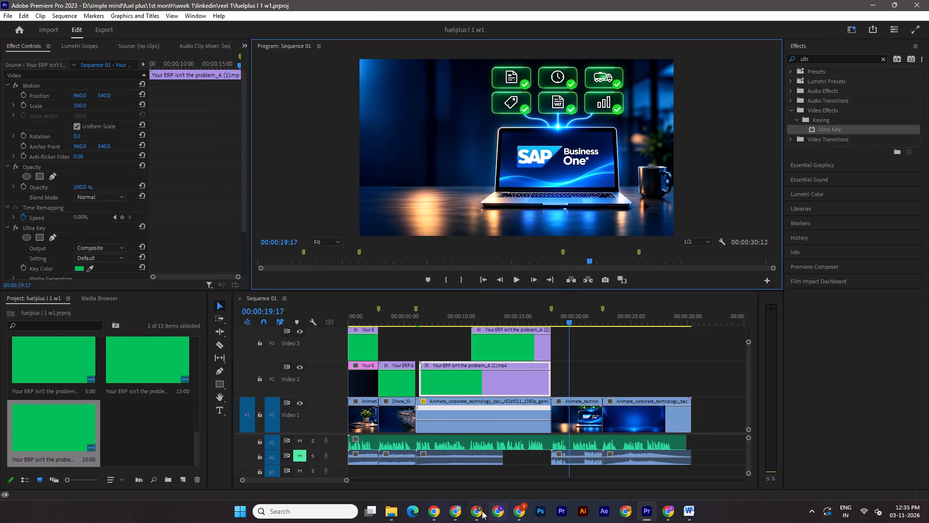
# Switch to Canva, open the empty green last page, and upload the exported laptop still from Downloads into the project images folder.
pyautogui.click(479, 510)
pyautogui.click(810, 228)
pyautogui.click(730, 435)
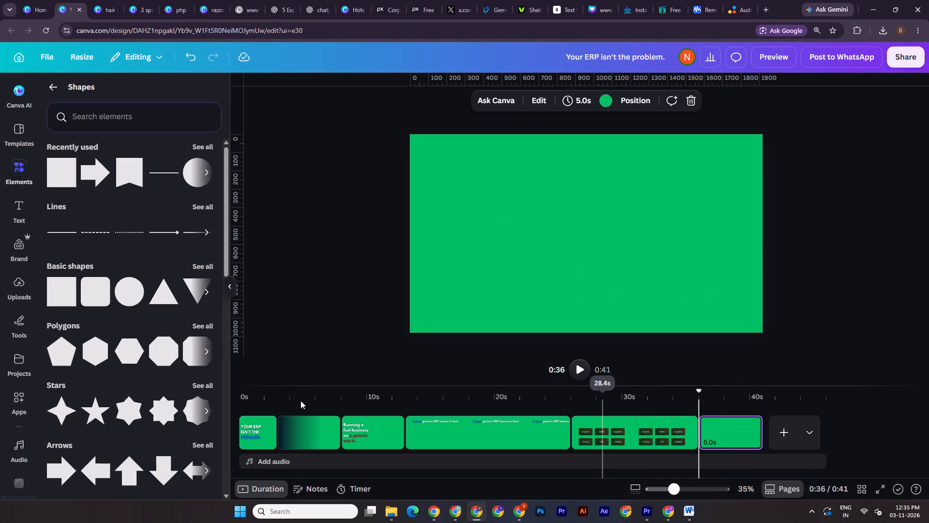
pyautogui.scroll(-11, 23, 448)
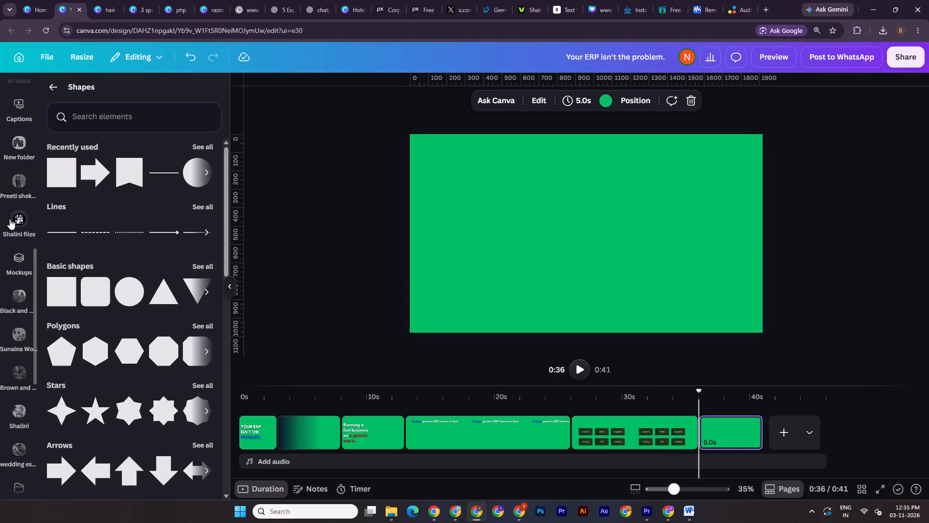
pyautogui.scroll(-3, 22, 306)
pyautogui.click(21, 278)
pyautogui.click(391, 508)
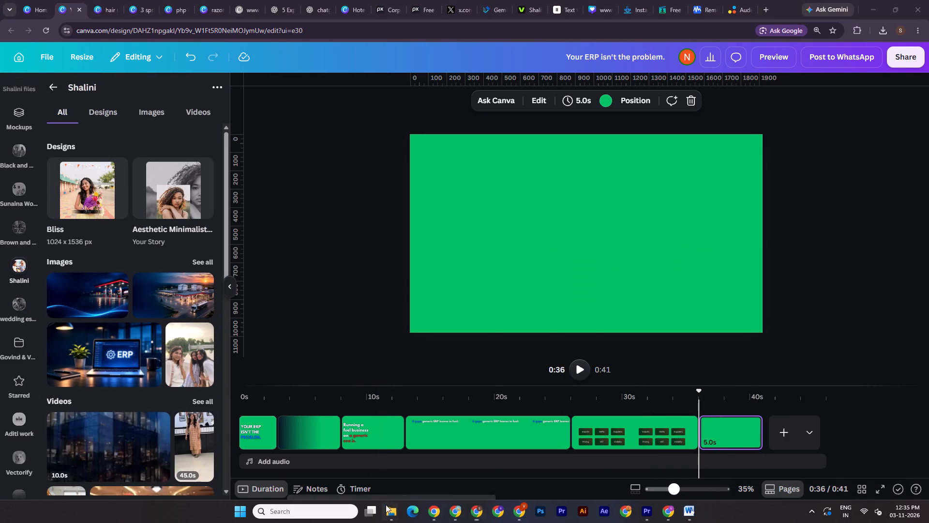
pyautogui.click(327, 485)
pyautogui.moveTo(100, 126); pyautogui.dragTo(481, 506)
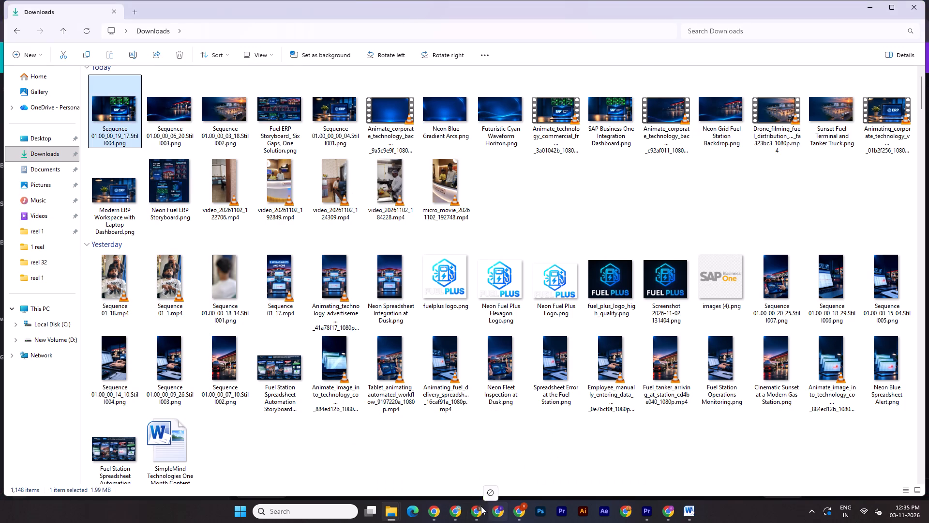
pyautogui.moveTo(481, 506); pyautogui.dragTo(96, 369)
# Add the uploaded SAP Business One still to the last page and enlarge it to cover the whole page.
pyautogui.click(89, 305)
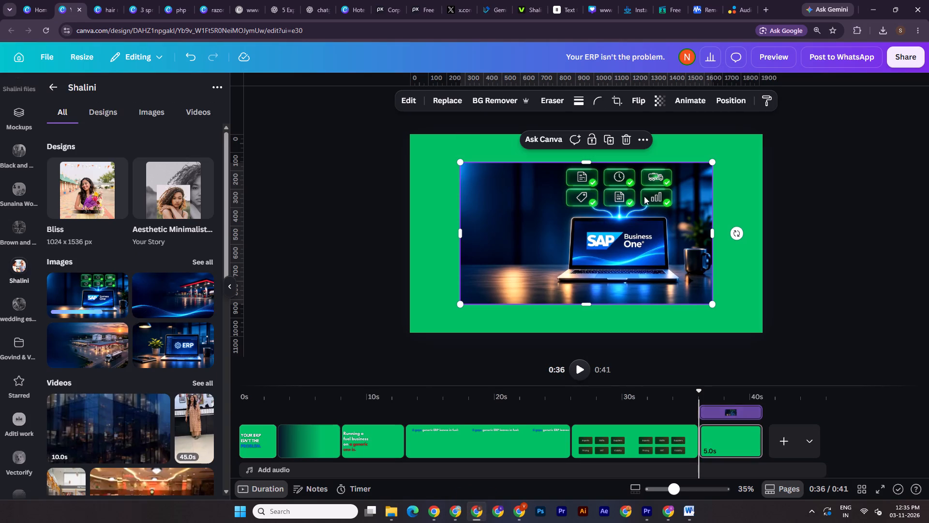
pyautogui.moveTo(714, 161); pyautogui.dragTo(769, 147)
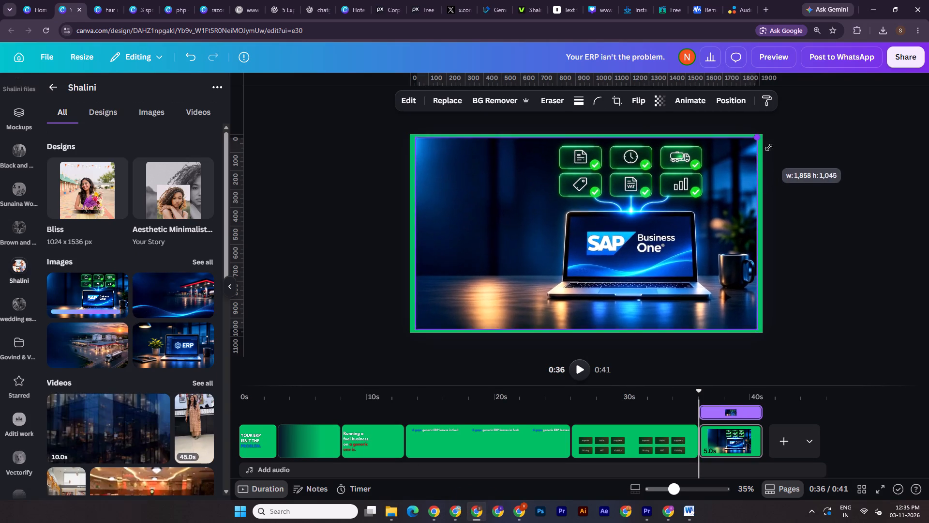
pyautogui.moveTo(769, 147); pyautogui.dragTo(774, 145)
# Copy the "Running a fuel business on a generic one is." text from its page onto the last page.
pyautogui.click(539, 440)
pyautogui.click(550, 169)
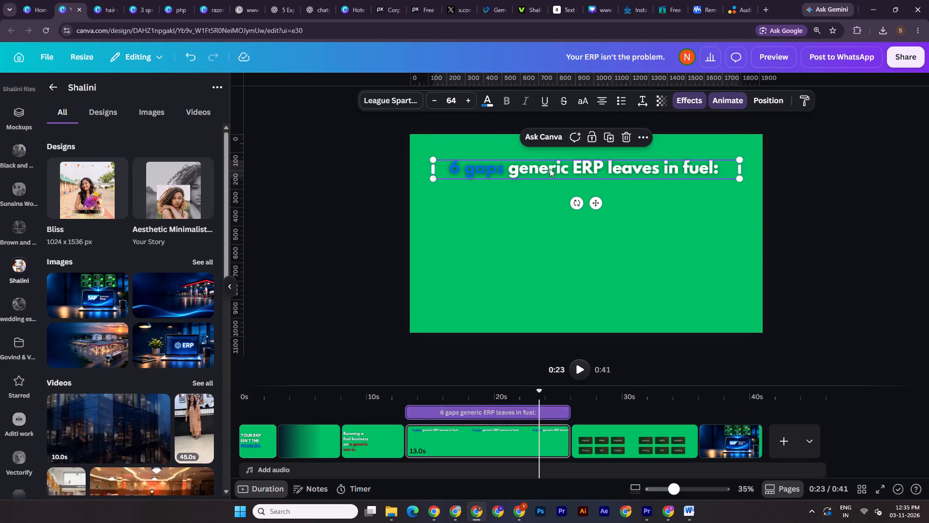
pyautogui.click(361, 437)
pyautogui.click(494, 201)
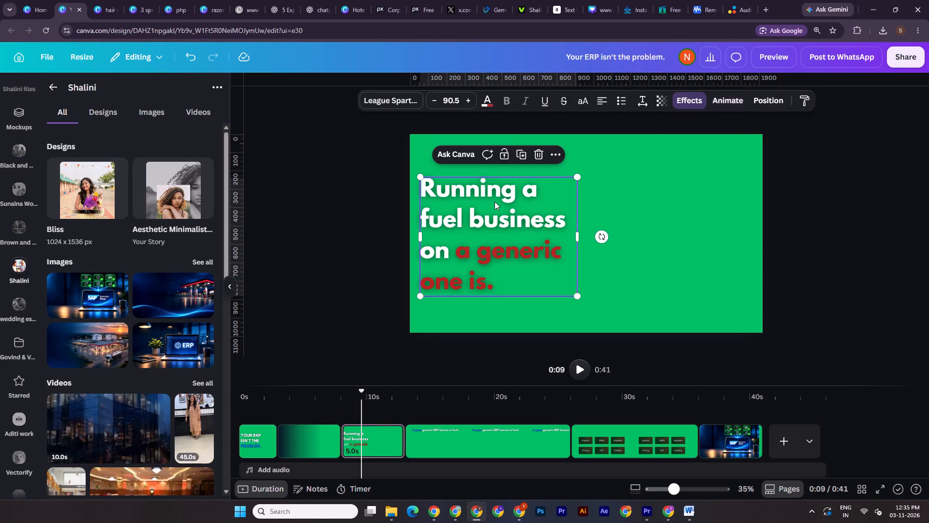
pyautogui.hotkey('ctrl', 'c')
pyautogui.click(743, 445)
pyautogui.hotkey('ctrl', 'v')
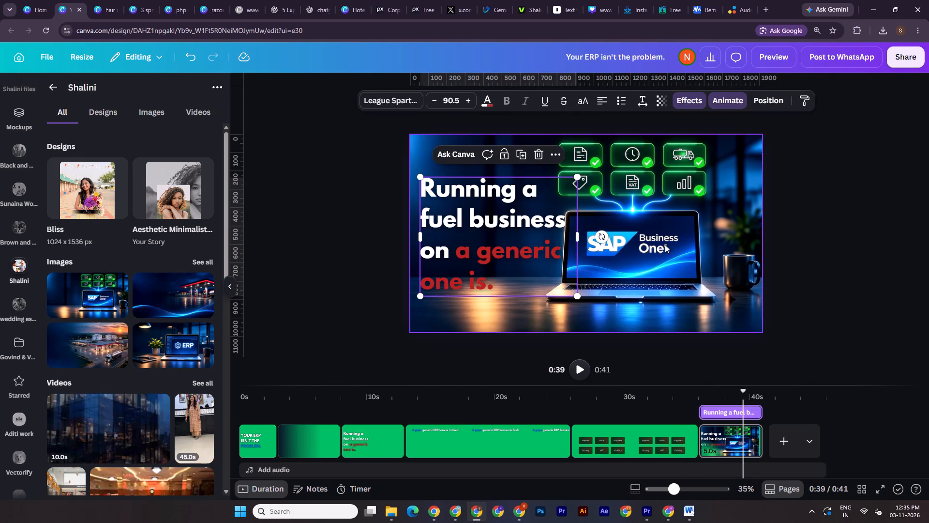
# Replace the pasted text with "Close all 6", copied from the 35–40 sec row of the Word script.
pyautogui.click(694, 522)
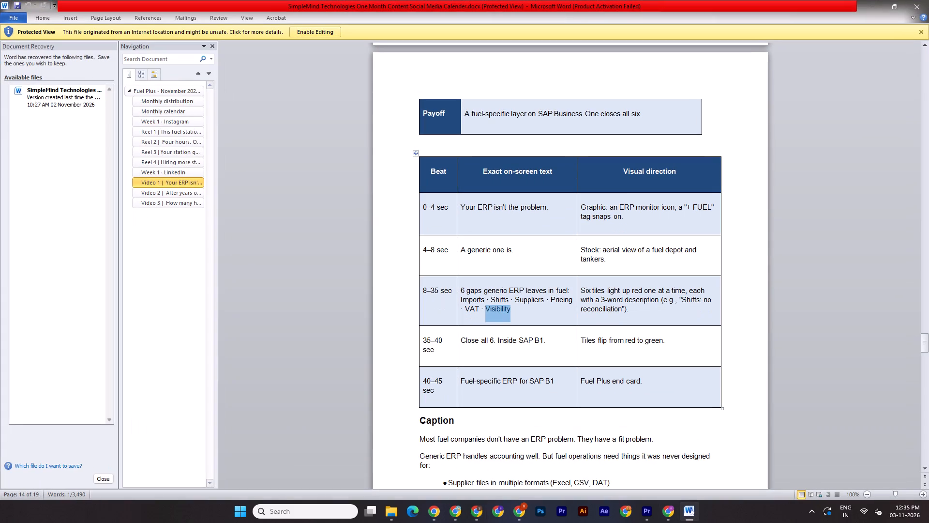
pyautogui.moveTo(461, 340); pyautogui.dragTo(494, 340)
pyautogui.hotkey('ctrl', 'c')
pyautogui.click(481, 507)
pyautogui.click(460, 241)
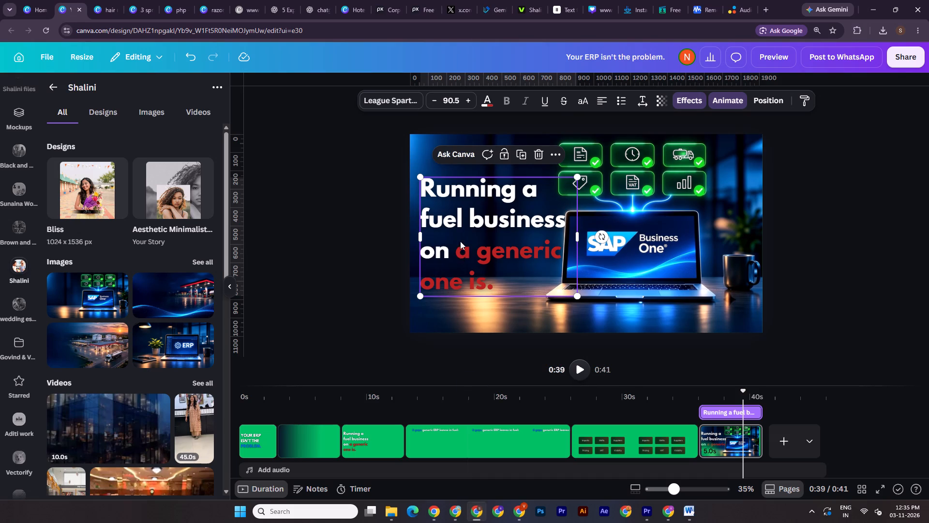
pyautogui.hotkey('ctrl', 'v')
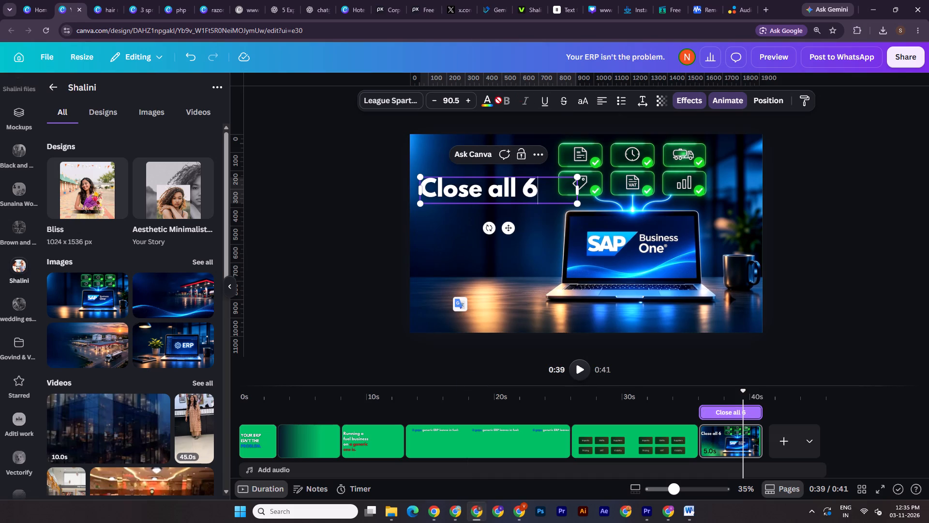
pyautogui.click(354, 245)
# Recolor the "Close all 6" text with the design's blue.
pyautogui.click(439, 207)
pyautogui.click(489, 103)
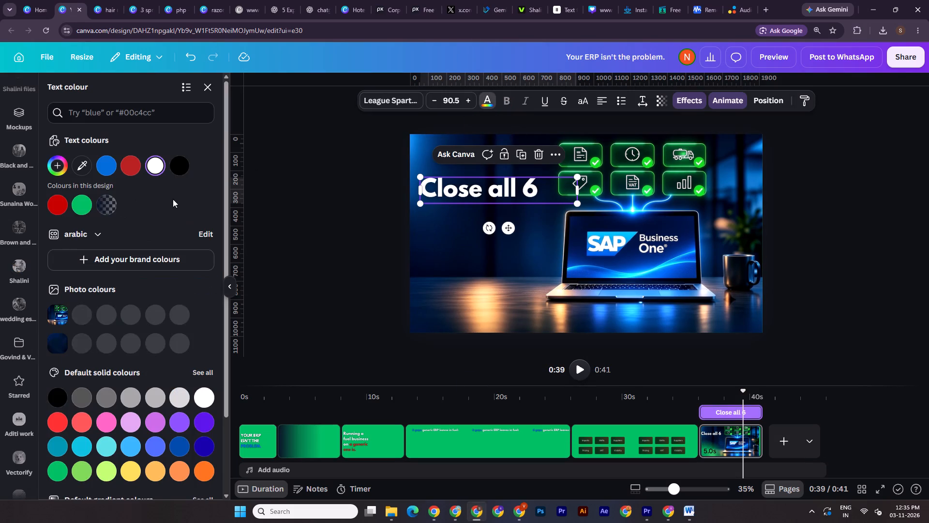
pyautogui.click(115, 162)
pyautogui.doubleClick(844, 199)
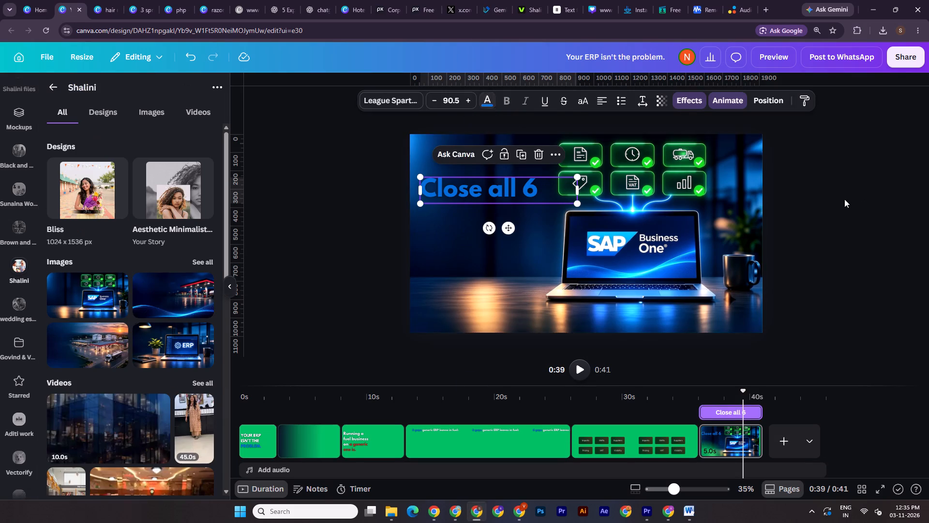
pyautogui.doubleClick(905, 202)
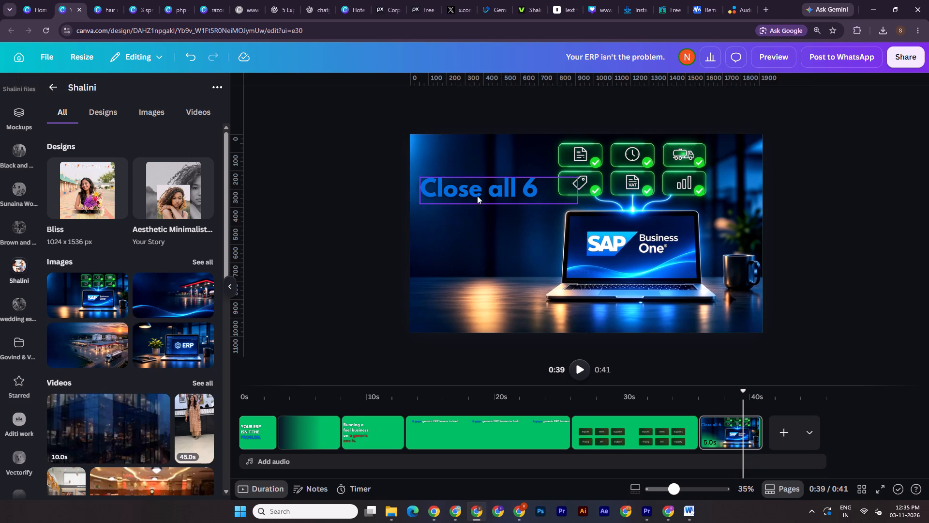
# Duplicate "Close all 6" directly below itself and change the copy's text to "Inside", following the Scene 4 storyboard.
pyautogui.click(477, 196)
pyautogui.click(527, 157)
pyautogui.moveTo(499, 196); pyautogui.dragTo(496, 223)
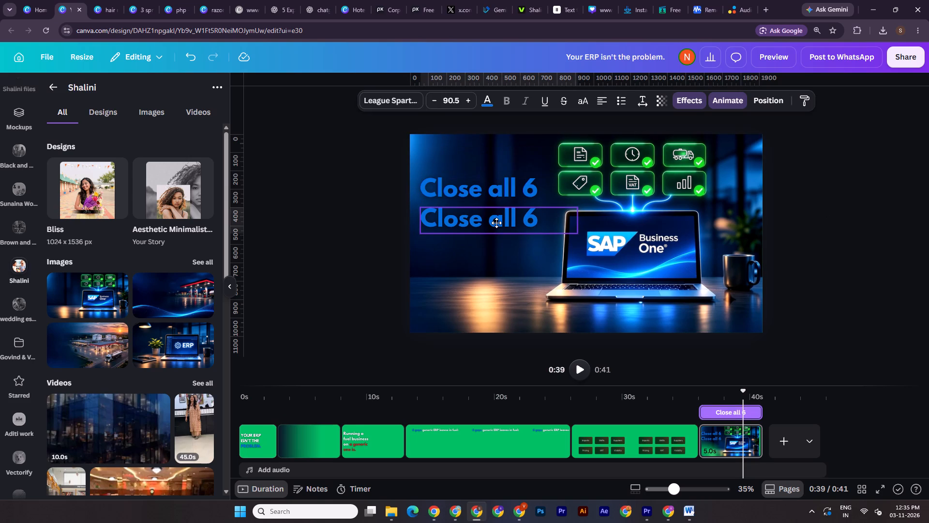
pyautogui.moveTo(496, 223); pyautogui.dragTo(494, 222)
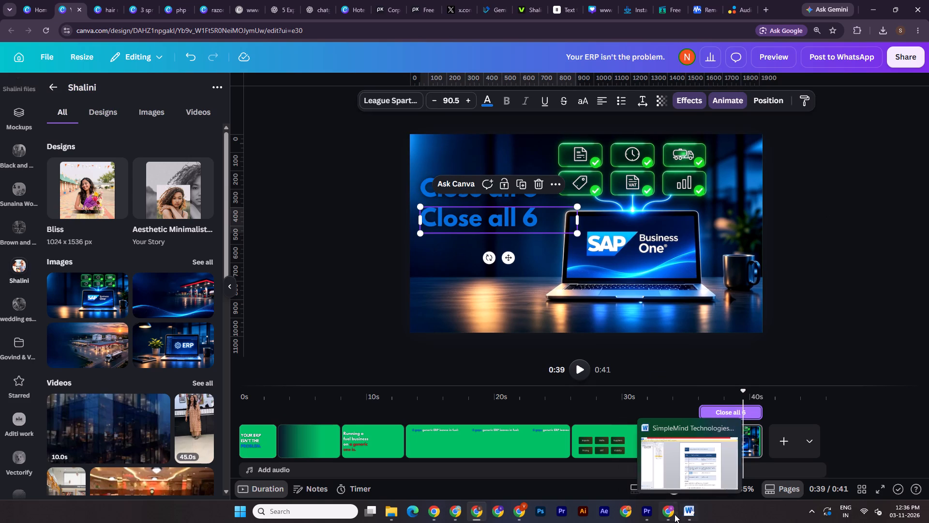
pyautogui.click(673, 514)
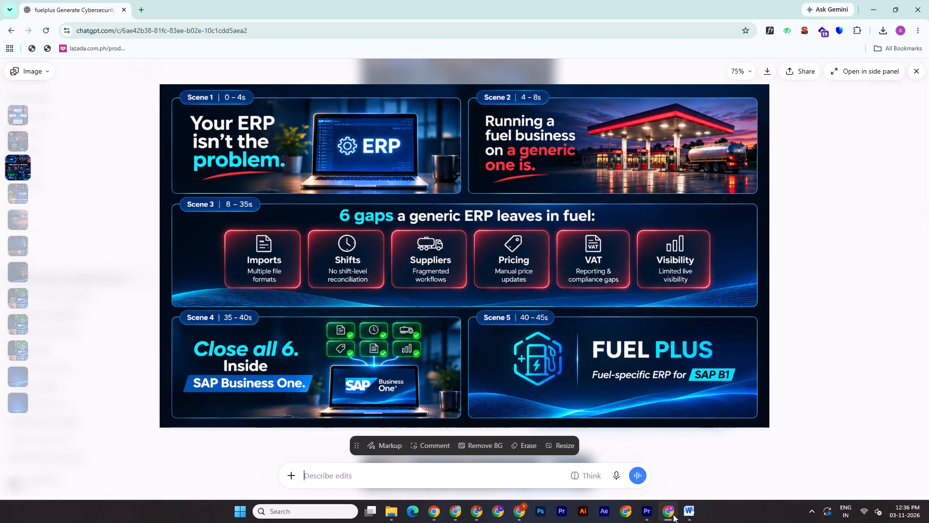
pyautogui.click(673, 514)
pyautogui.click(481, 229)
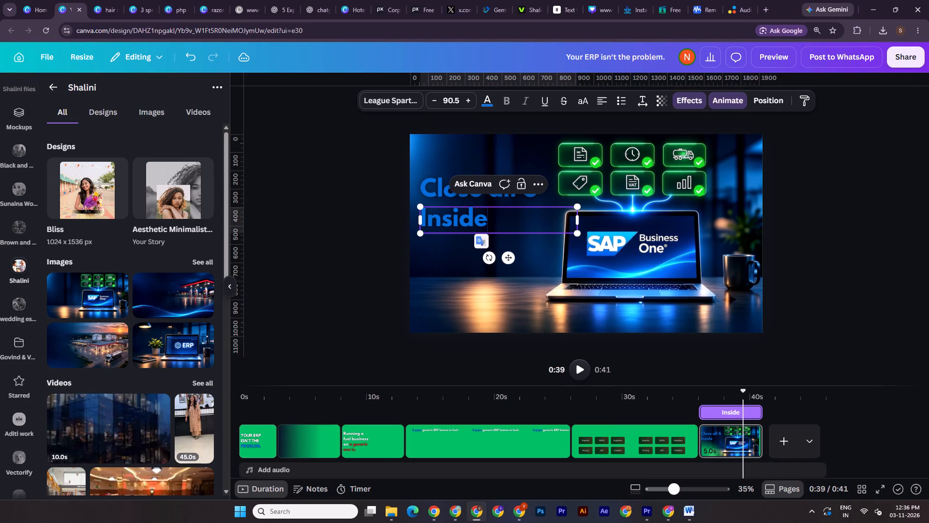
pyautogui.click(928, 245)
pyautogui.moveTo(928, 245); pyautogui.dragTo(917, 244)
# Recolor the "Inside" text white on the last page.
pyautogui.click(525, 229)
pyautogui.click(484, 97)
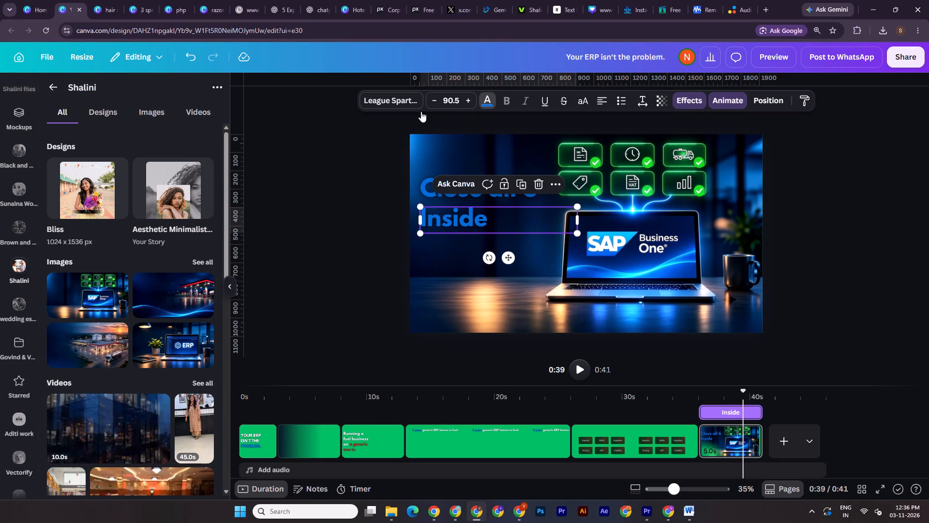
pyautogui.click(150, 163)
pyautogui.doubleClick(850, 226)
pyautogui.click(543, 185)
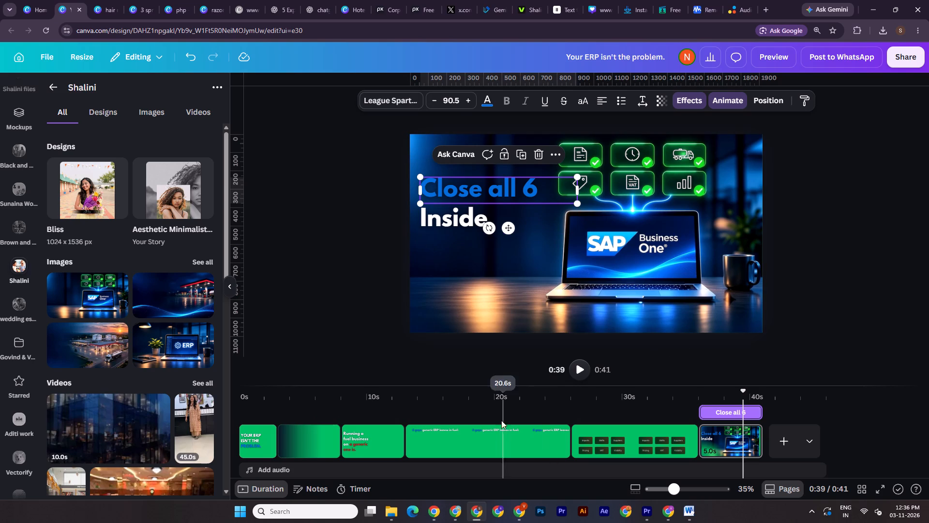
# Copy the "3 SPREADSHEETS" label with its blue box from the other Canva design and place it directly below "Inside".
pyautogui.click(97, 0)
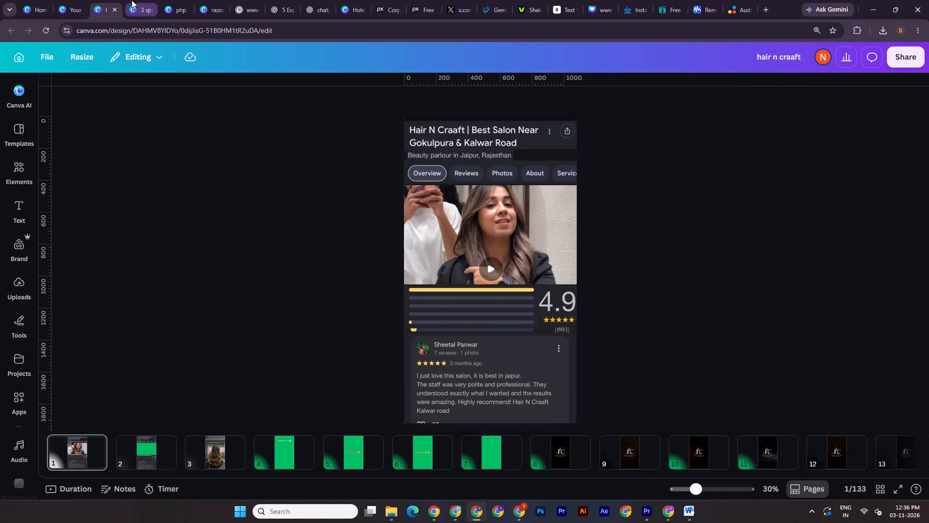
pyautogui.click(132, 0)
pyautogui.click(90, 447)
pyautogui.moveTo(362, 172); pyautogui.dragTo(448, 170)
pyautogui.hotkey('ctrl', 'c')
pyautogui.click(69, 0)
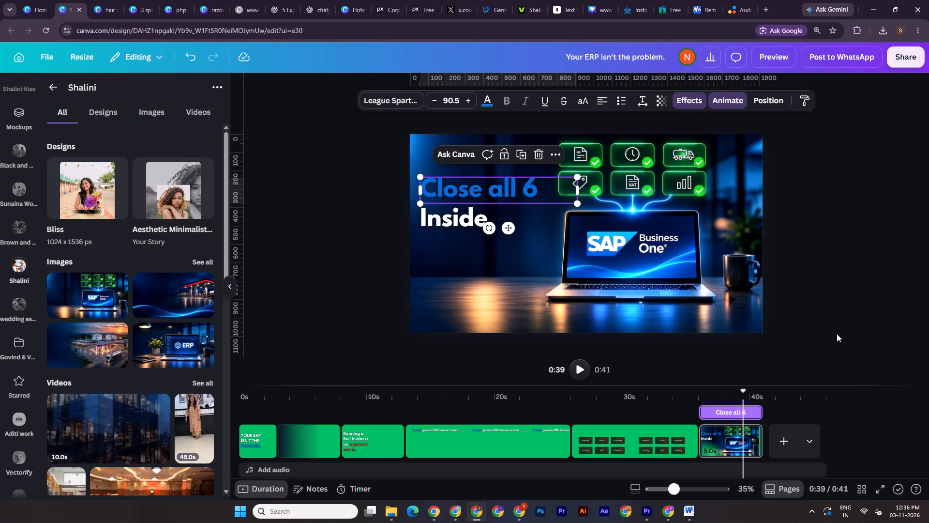
pyautogui.hotkey('ctrl', 'v')
pyautogui.moveTo(481, 198); pyautogui.dragTo(471, 265)
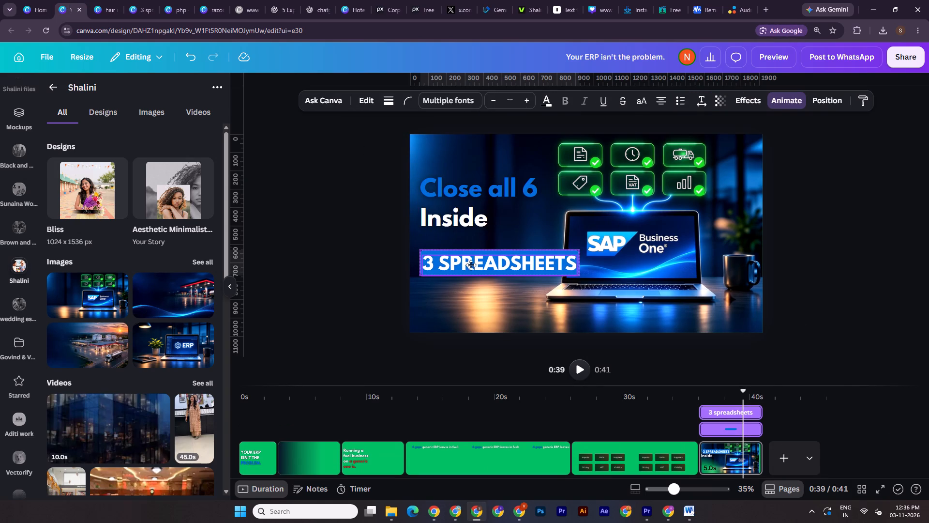
pyautogui.moveTo(471, 265); pyautogui.dragTo(474, 256)
# Remove all animations from the last page.
pyautogui.click(774, 104)
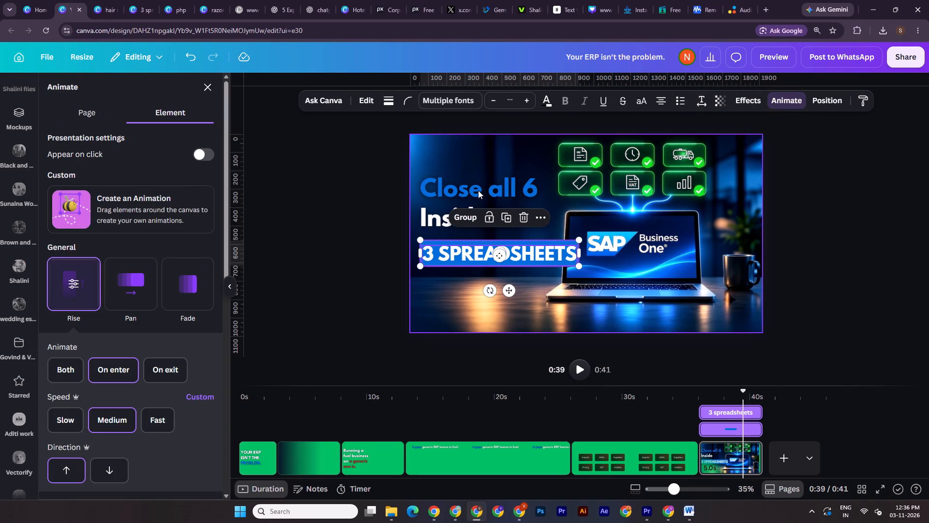
pyautogui.moveTo(79, 98); pyautogui.dragTo(87, 108)
pyautogui.click(89, 111)
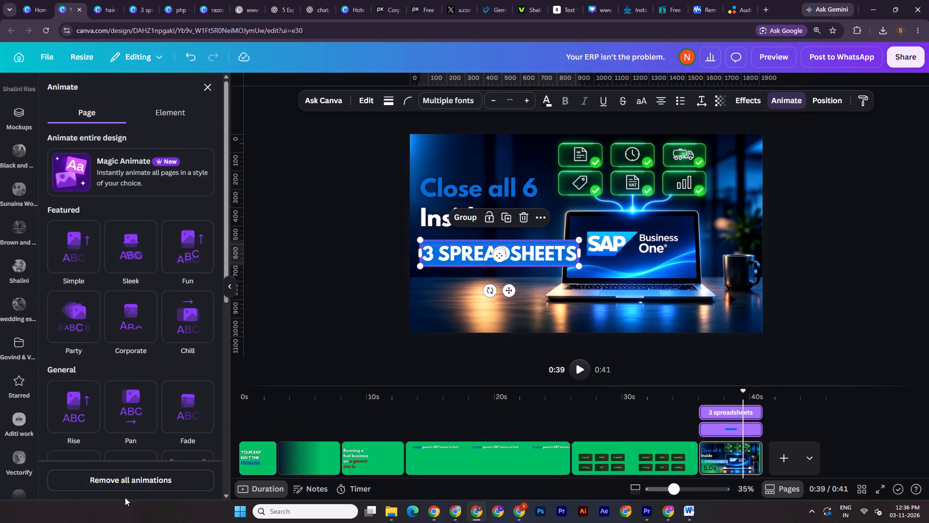
pyautogui.click(129, 481)
pyautogui.tripleClick(860, 284)
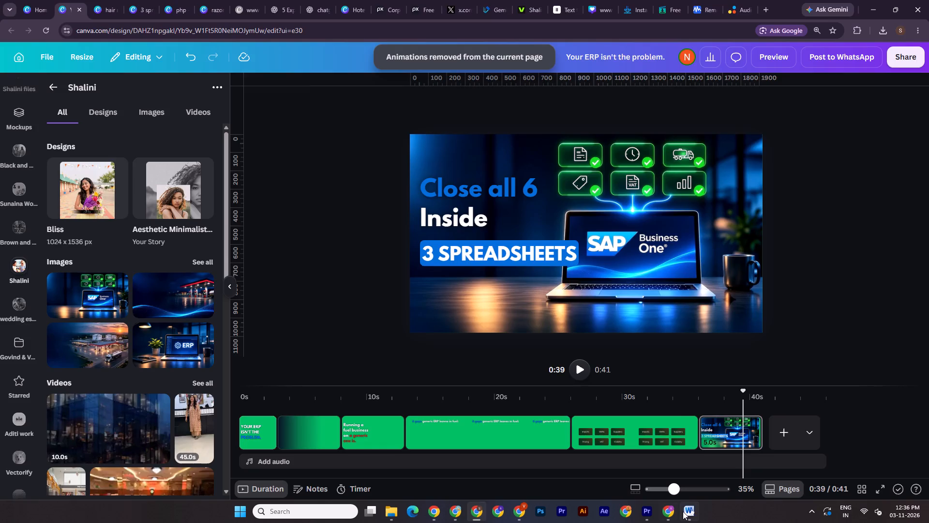
# Replace the label text with "Inside SAP B1", copied from the 35–40 sec row of the Word script.
pyautogui.click(683, 511)
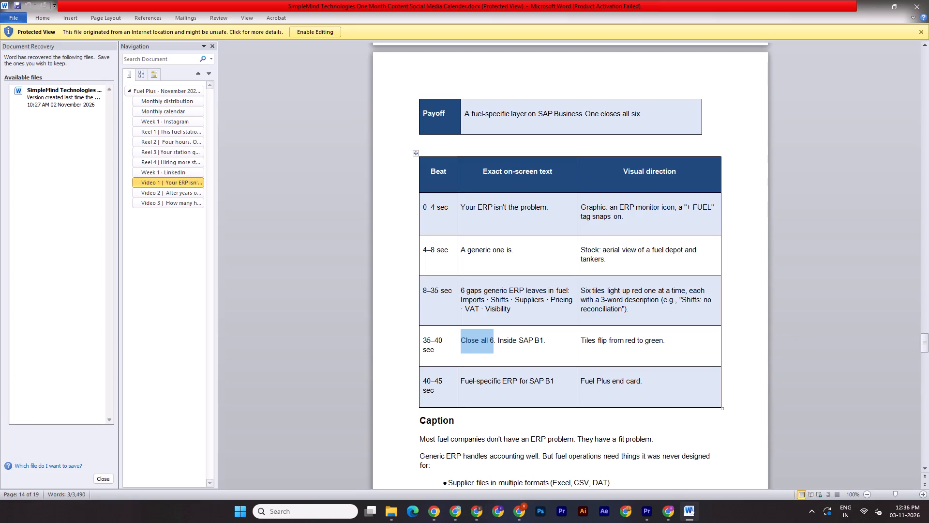
pyautogui.moveTo(496, 339); pyautogui.dragTo(507, 341)
pyautogui.click(506, 344)
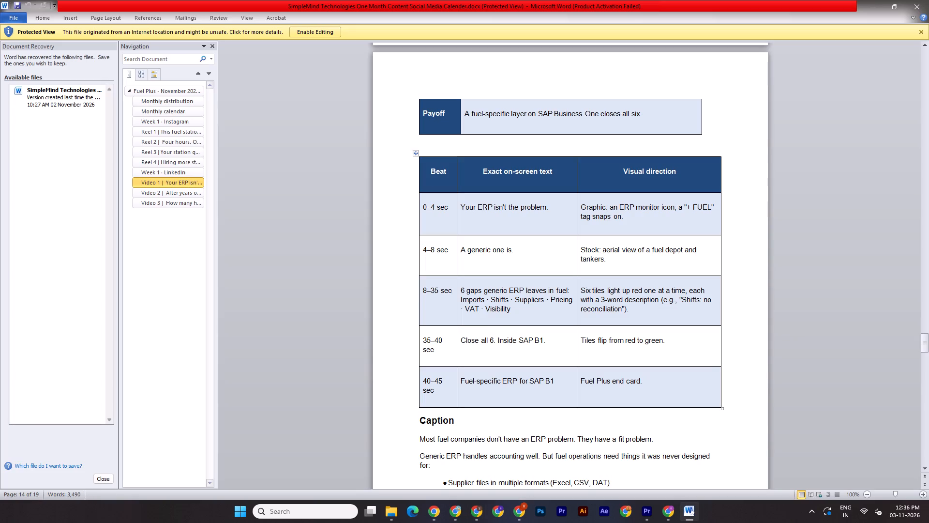
pyautogui.moveTo(499, 339); pyautogui.dragTo(541, 342)
pyautogui.hotkey('ctrl', 'c')
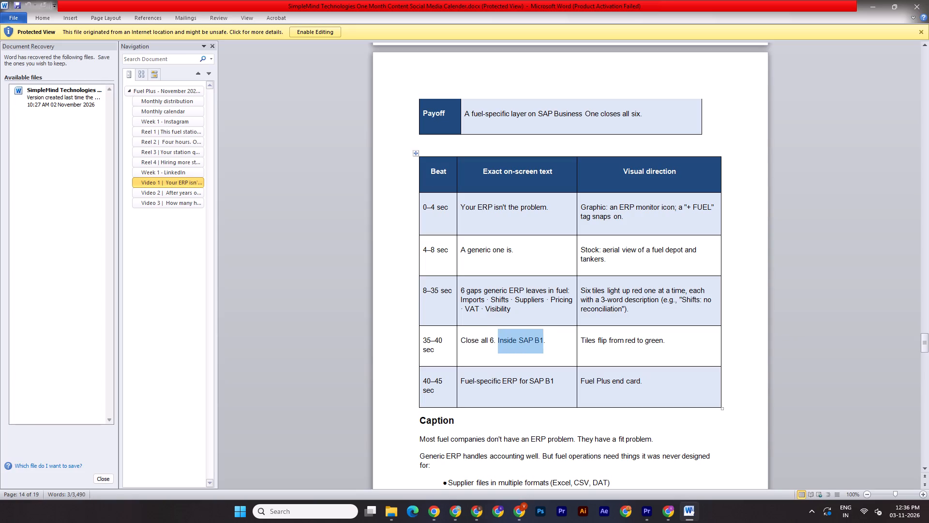
pyautogui.click(472, 512)
pyautogui.doubleClick(465, 258)
pyautogui.hotkey('ctrl', 'v')
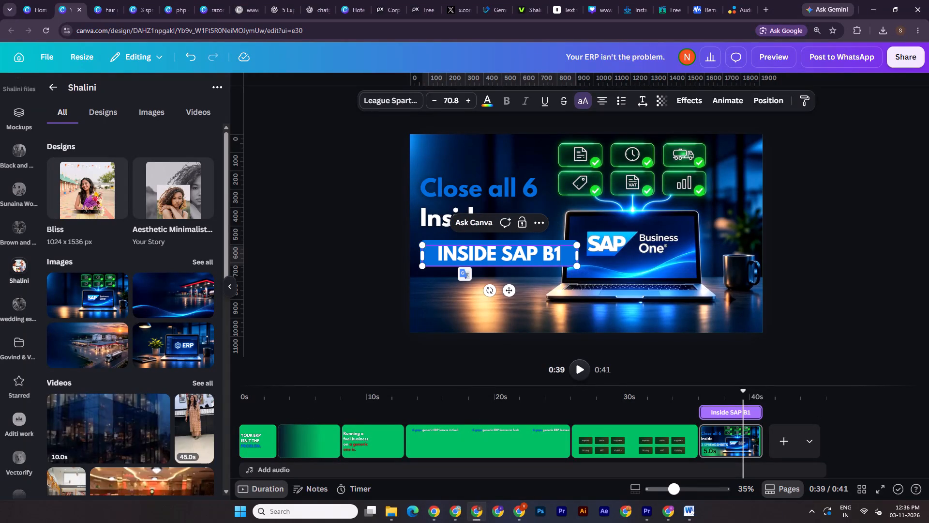
pyautogui.doubleClick(928, 250)
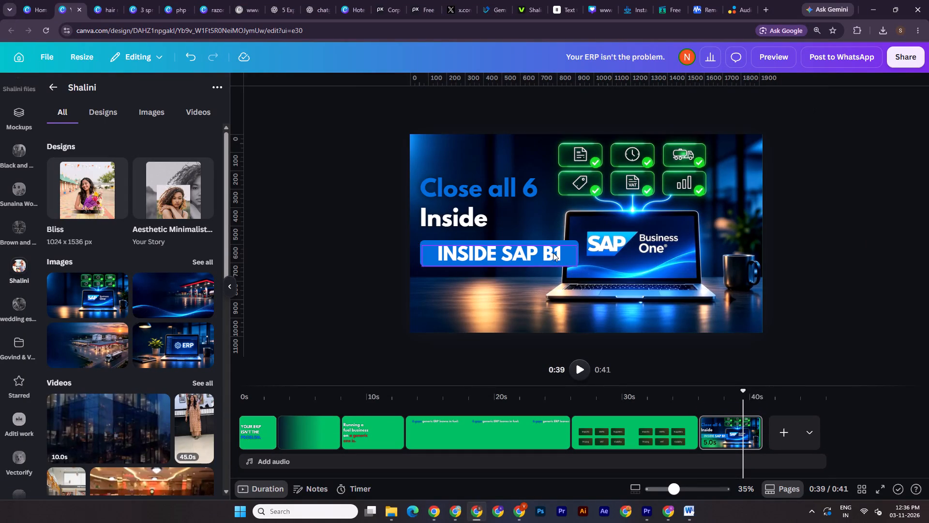
# Turn off uppercase for the "Inside SAP B1" label text.
pyautogui.click(550, 253)
pyautogui.click(590, 101)
pyautogui.doubleClick(830, 223)
# Narrow the "Inside SAP B1" text frame and its blue box so both fit the text closely.
pyautogui.click(542, 259)
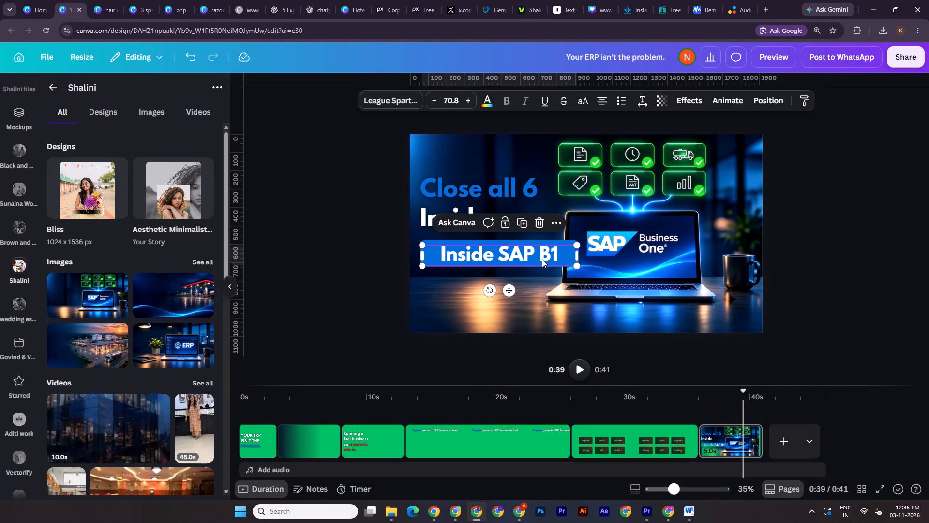
pyautogui.moveTo(581, 256); pyautogui.dragTo(545, 254)
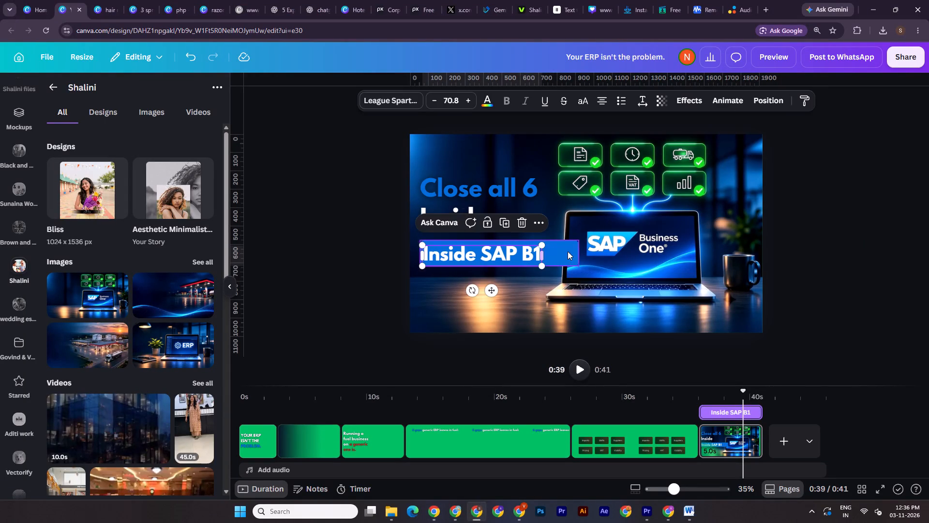
pyautogui.click(568, 251)
pyautogui.click(584, 255)
pyautogui.click(567, 254)
pyautogui.moveTo(580, 256); pyautogui.dragTo(542, 249)
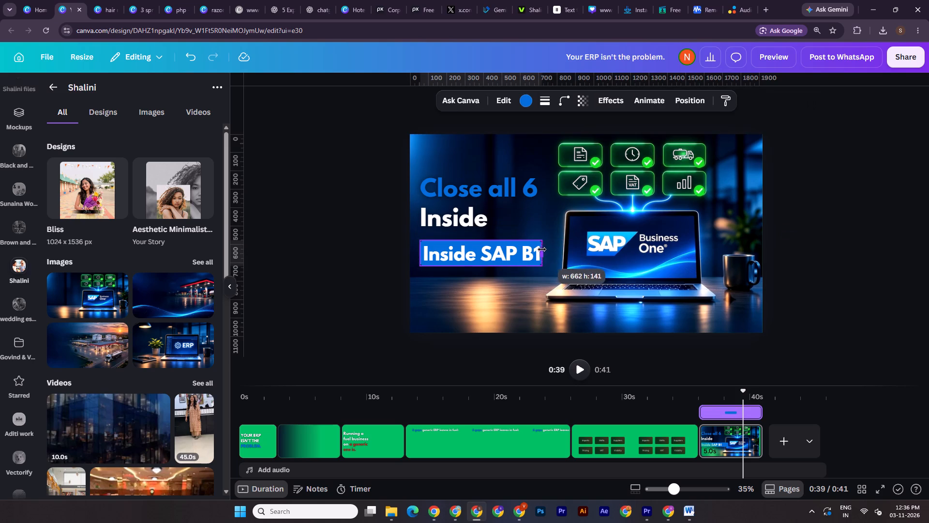
pyautogui.moveTo(542, 249); pyautogui.dragTo(547, 249)
pyautogui.click(422, 245)
# Align the label text and its blue box on their horizontal centres.
pyautogui.moveTo(379, 252); pyautogui.dragTo(468, 252)
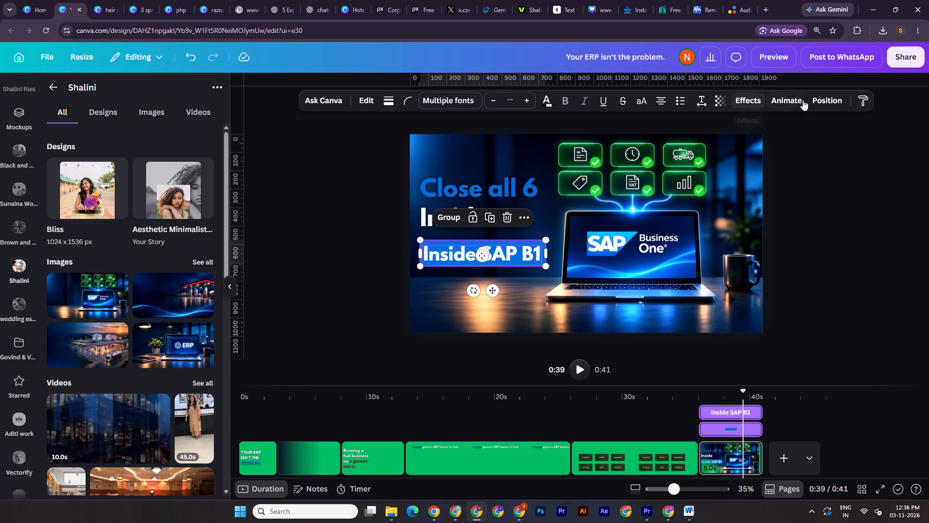
pyautogui.click(816, 98)
pyautogui.click(154, 243)
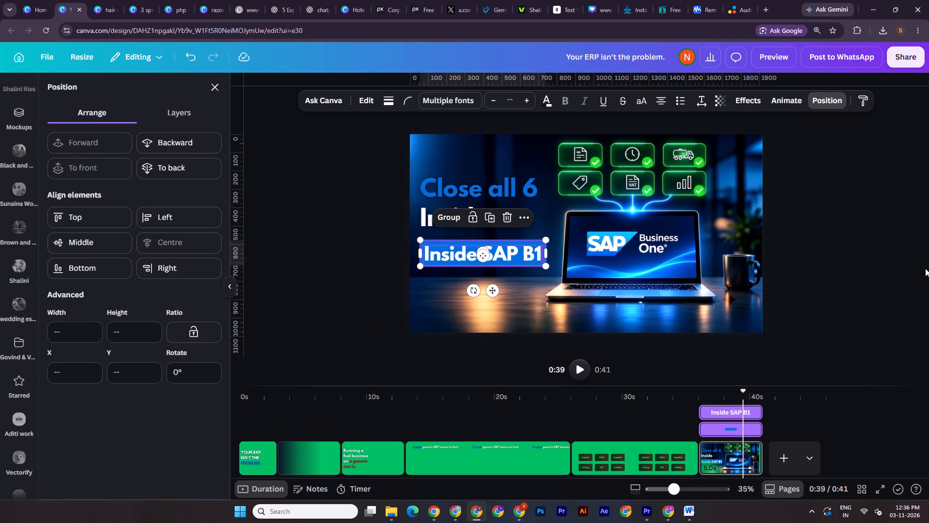
pyautogui.doubleClick(920, 265)
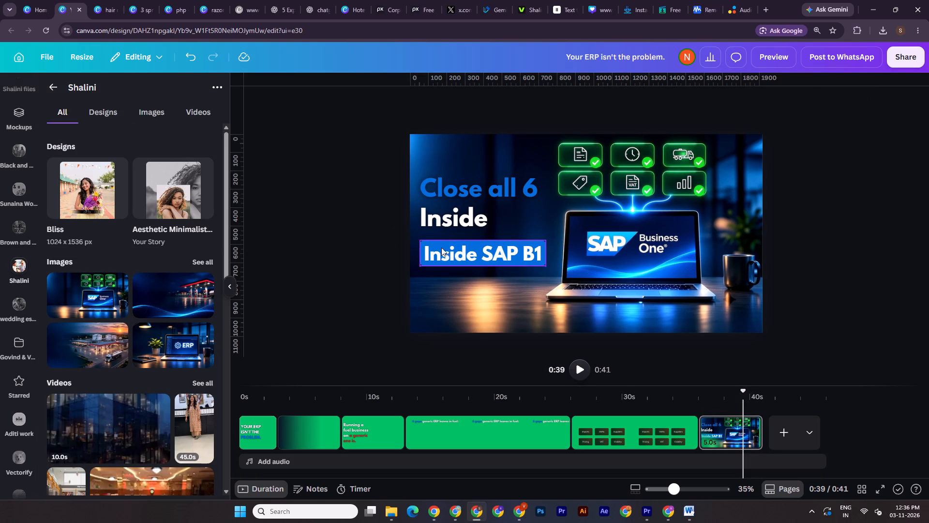
# Change the label text to "SAP Business One".
pyautogui.click(473, 254)
pyautogui.click(486, 255)
pyautogui.moveTo(486, 258); pyautogui.dragTo(420, 254)
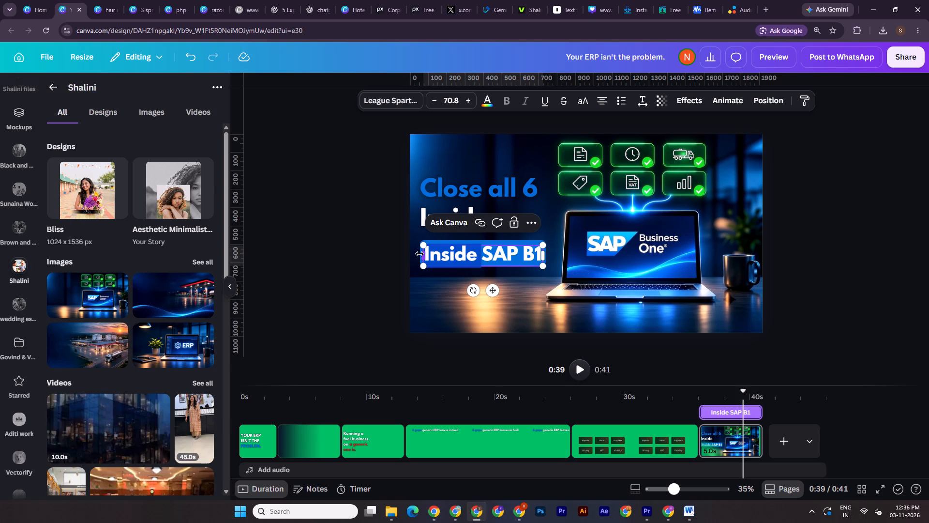
pyautogui.press('BackSpace')
pyautogui.click(663, 512)
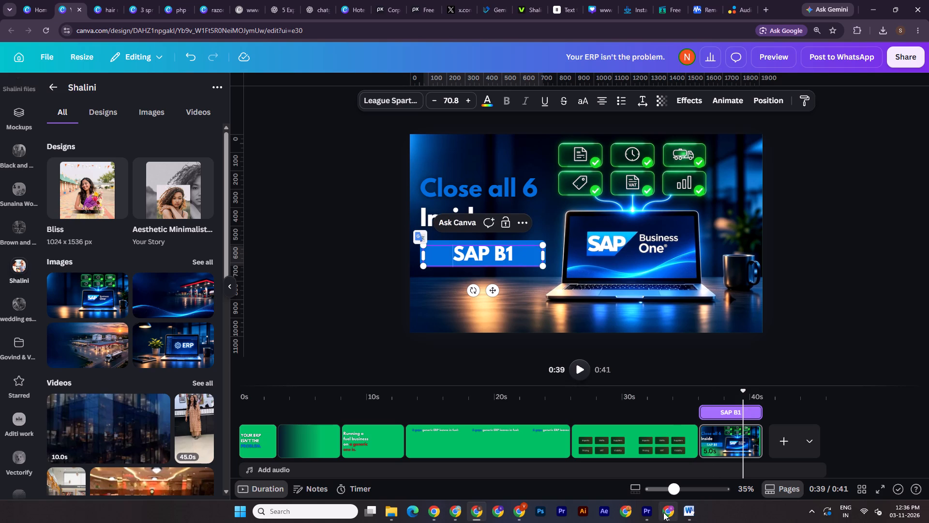
pyautogui.click(663, 512)
pyautogui.moveTo(515, 257); pyautogui.dragTo(511, 258)
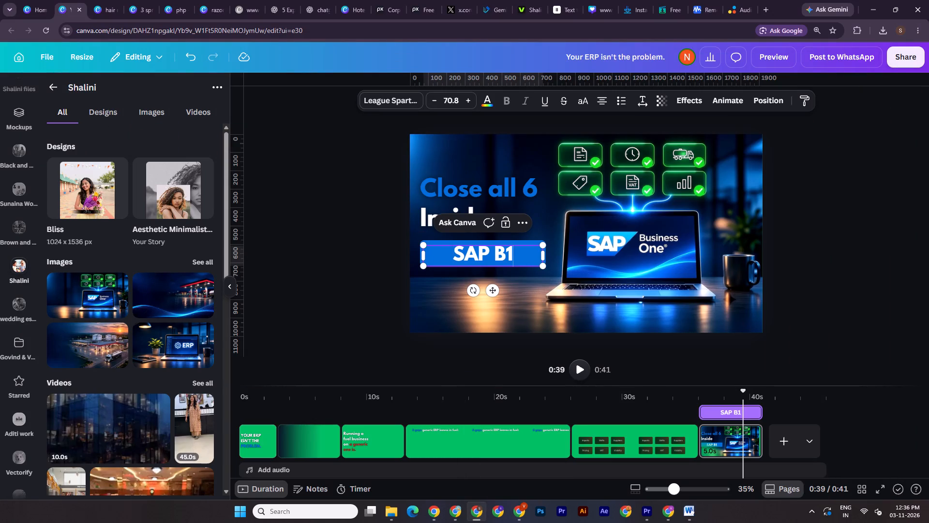
pyautogui.moveTo(511, 258); pyautogui.dragTo(506, 258)
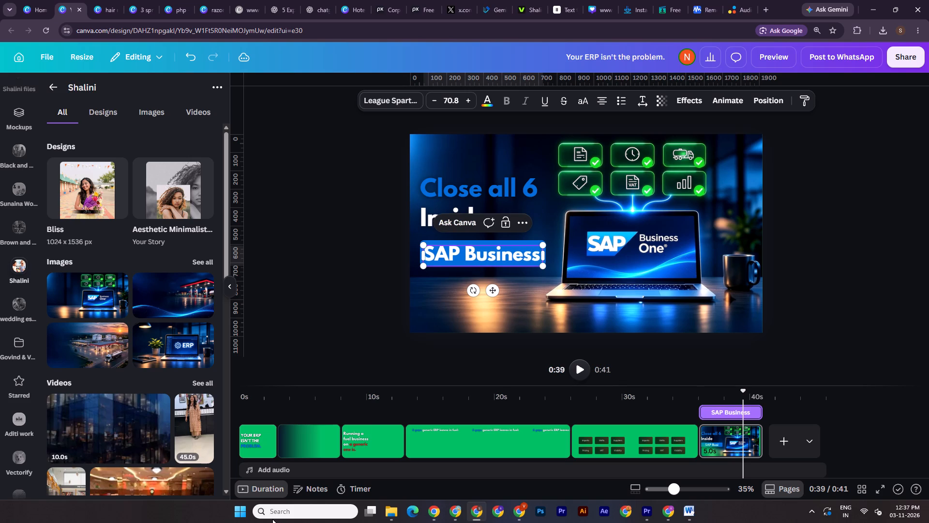
pyautogui.press('o')
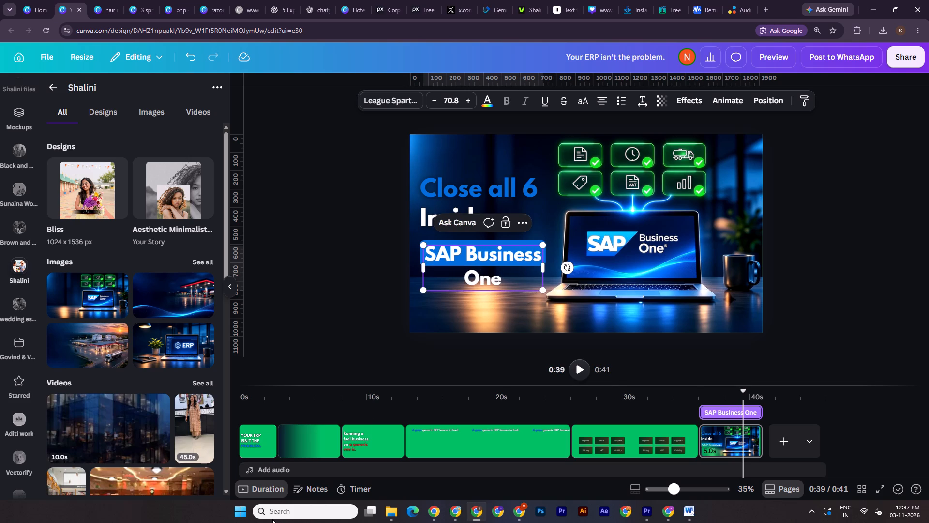
# Reduce the "SAP Business One" font size to 52.8 so it fits on one line inside the blue box.
pyautogui.tripleClick(432, 94)
pyautogui.tripleClick(432, 94)
pyautogui.tripleClick(432, 94)
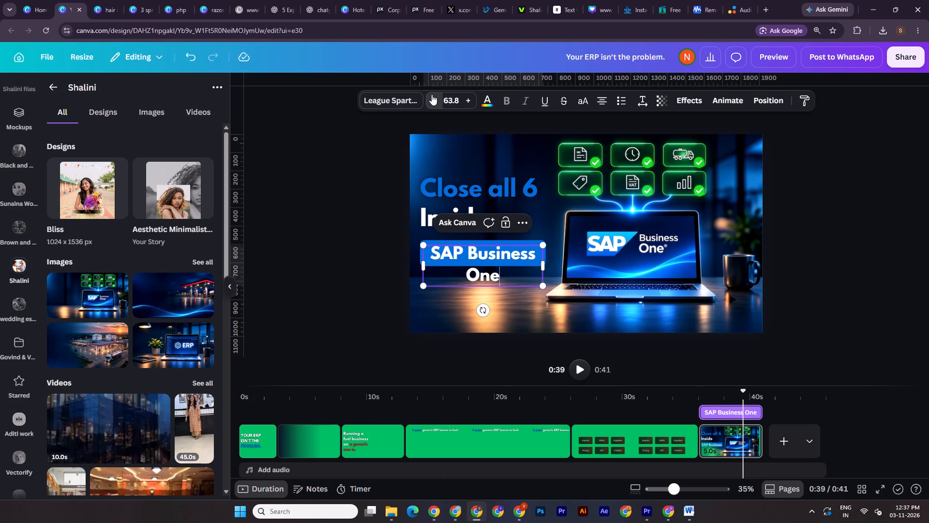
pyautogui.tripleClick(432, 94)
pyautogui.tripleClick(432, 94)
pyautogui.tripleClick(432, 94)
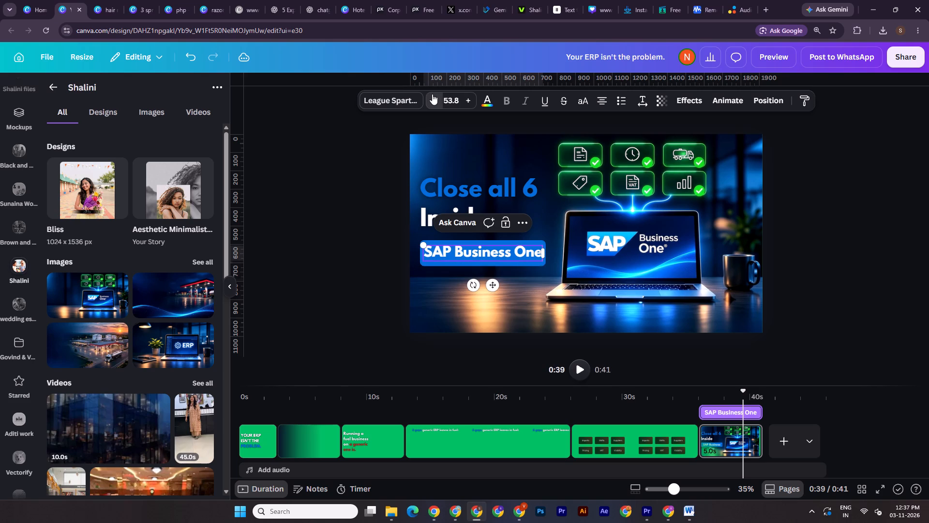
pyautogui.click(432, 94)
pyautogui.click(466, 99)
pyautogui.click(914, 290)
pyautogui.moveTo(909, 287); pyautogui.dragTo(902, 286)
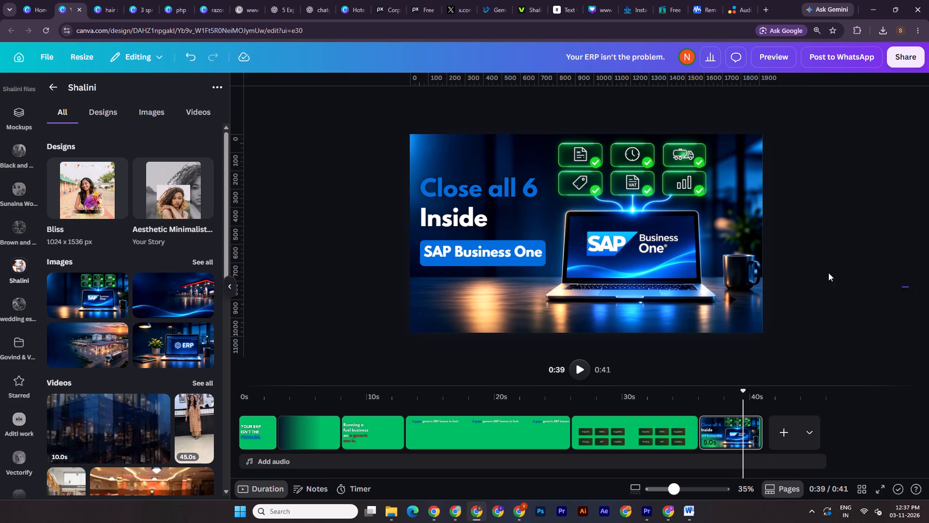
# Nudge the "SAP Business One" text slightly down to centre it vertically in its blue box.
pyautogui.moveTo(378, 245); pyautogui.dragTo(456, 274)
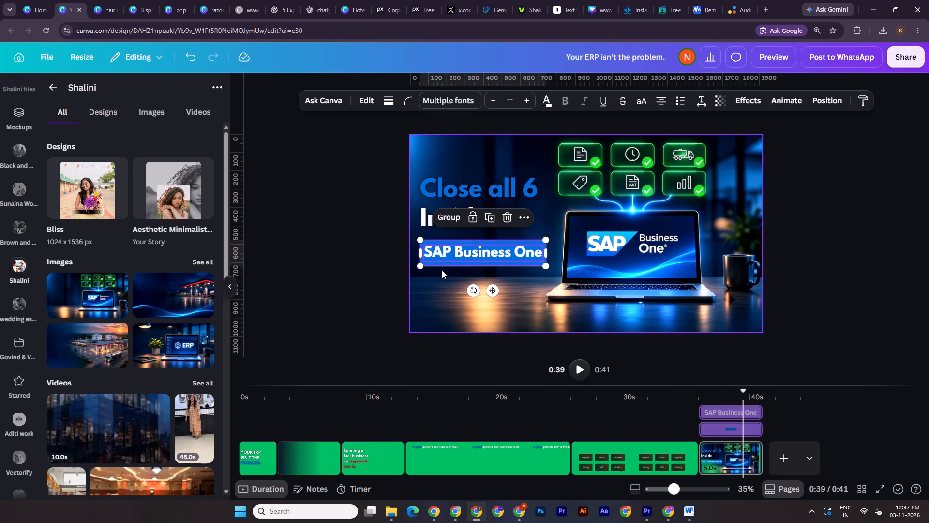
pyautogui.click(868, 257)
pyautogui.click(458, 249)
pyautogui.press('Down')
pyautogui.press('Down')
pyautogui.press('Down')
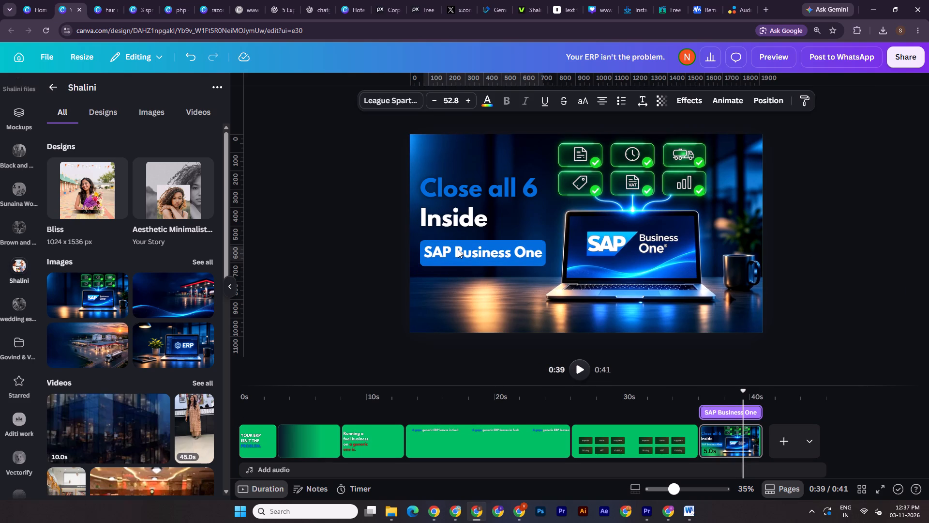
# Group the "SAP Business One" text with its blue box.
pyautogui.moveTo(387, 243); pyautogui.dragTo(442, 260)
pyautogui.hotkey('ctrl', 'g')
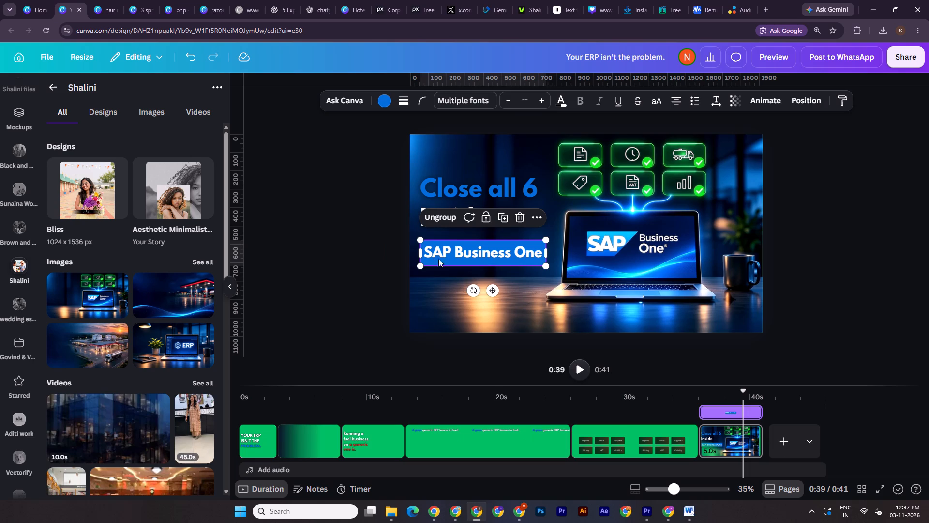
pyautogui.doubleClick(839, 214)
# Apply the Rise animation, on enter only, to "Close all 6", "Inside" and the "SAP Business One" label together.
pyautogui.moveTo(331, 174); pyautogui.dragTo(450, 272)
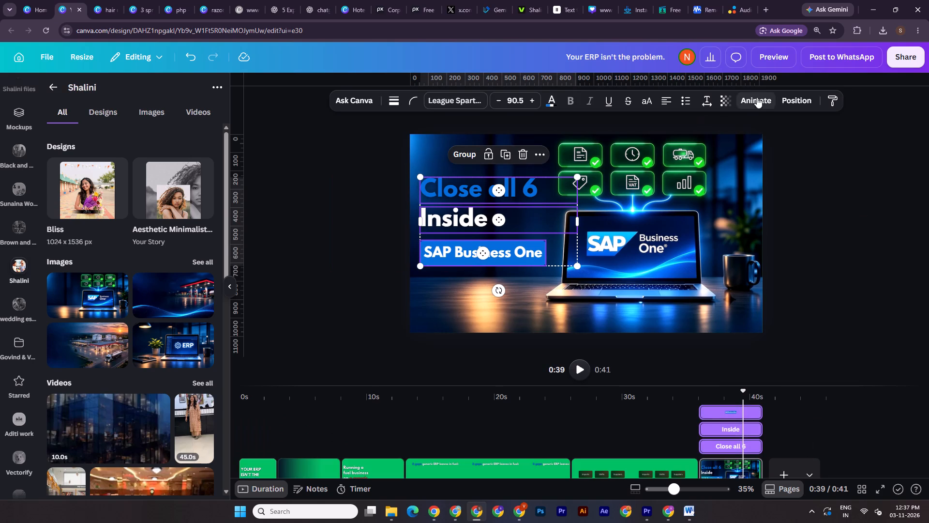
pyautogui.click(757, 97)
pyautogui.click(64, 293)
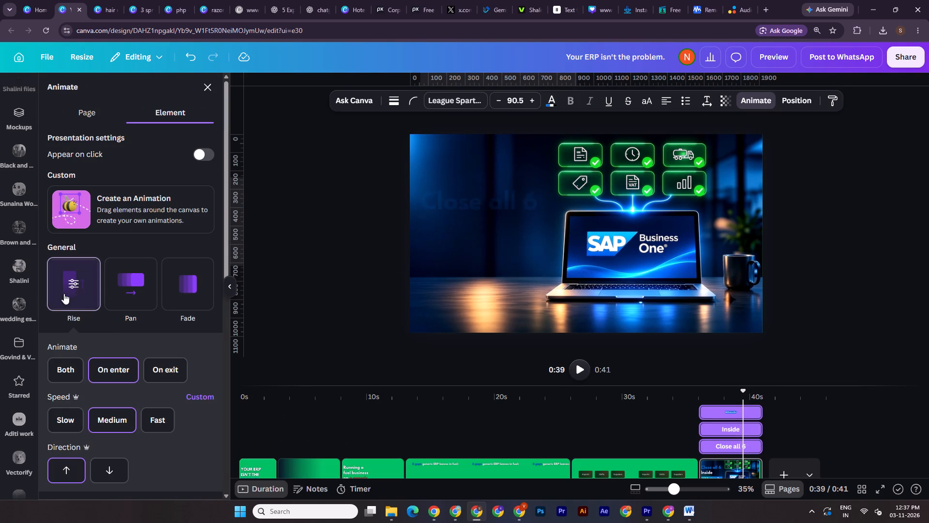
pyautogui.click(103, 373)
pyautogui.tripleClick(802, 262)
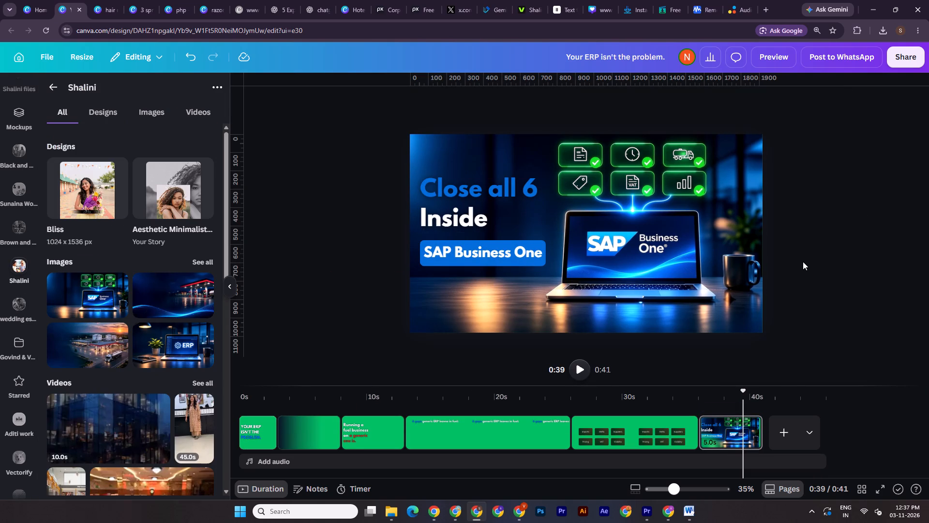
# Switch to Premiere Pro and check where the SAP Business One laptop scene ends in the sequence.
pyautogui.click(648, 508)
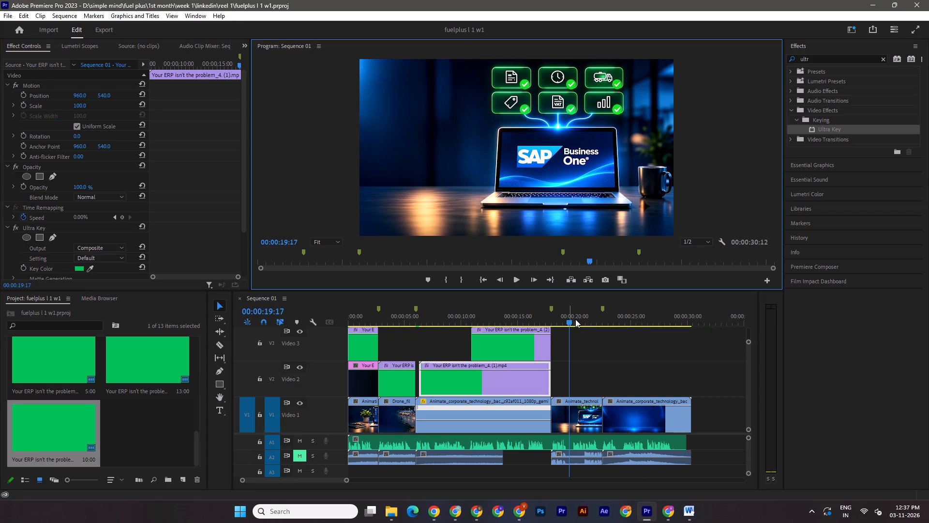
pyautogui.moveTo(570, 321); pyautogui.dragTo(604, 331)
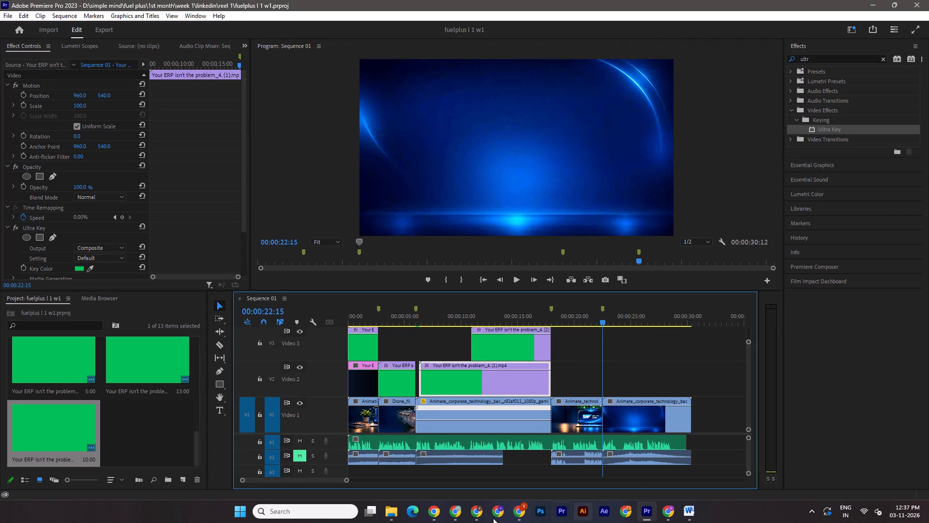
# Back in Canva, delete the SAP laptop background picture from the "Close all 6" page.
pyautogui.click(477, 513)
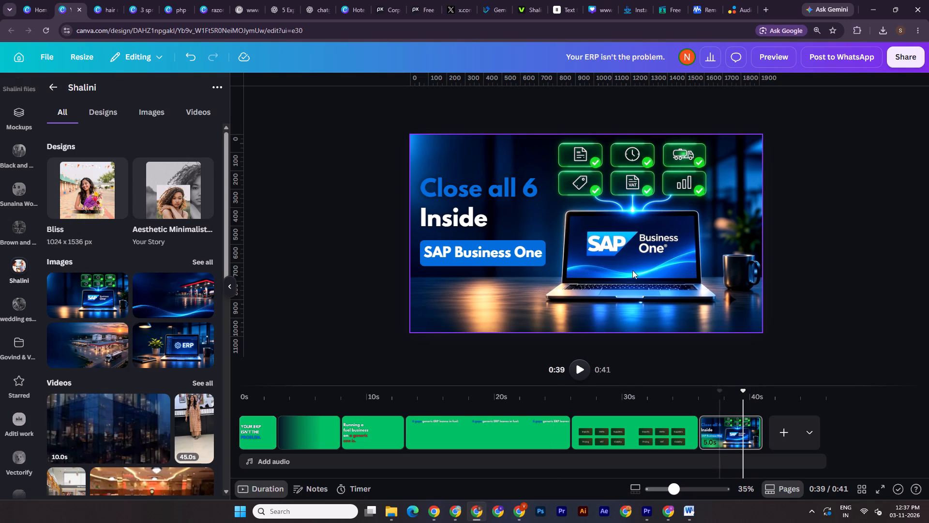
pyautogui.click(632, 270)
pyautogui.press('Delete')
# Set the "Close all 6" page's duration to 6 seconds.
pyautogui.click(618, 176)
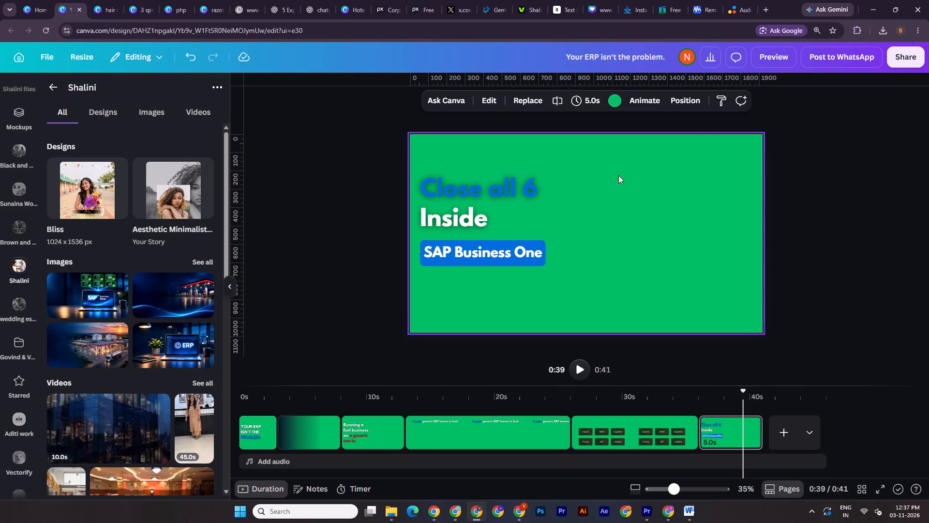
pyautogui.click(591, 100)
pyautogui.press('6')
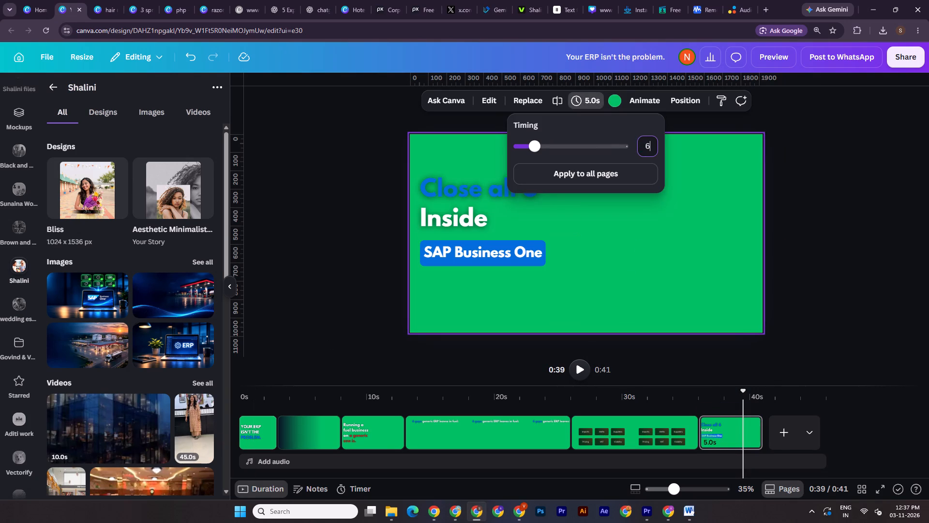
pyautogui.press('Return')
pyautogui.click(837, 280)
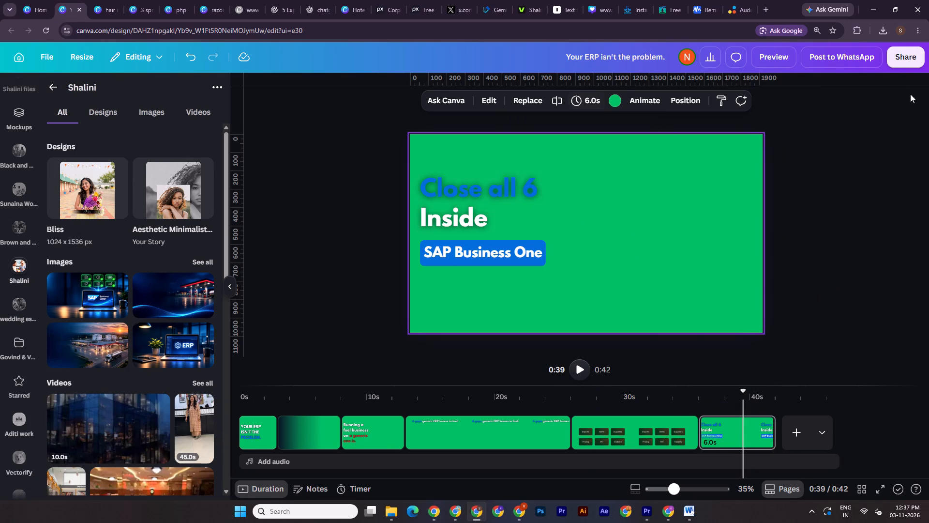
# Download only the "Close all 6" page (page 6) as a 1080p MP4 video.
pyautogui.click(912, 60)
pyautogui.click(729, 307)
pyautogui.click(806, 235)
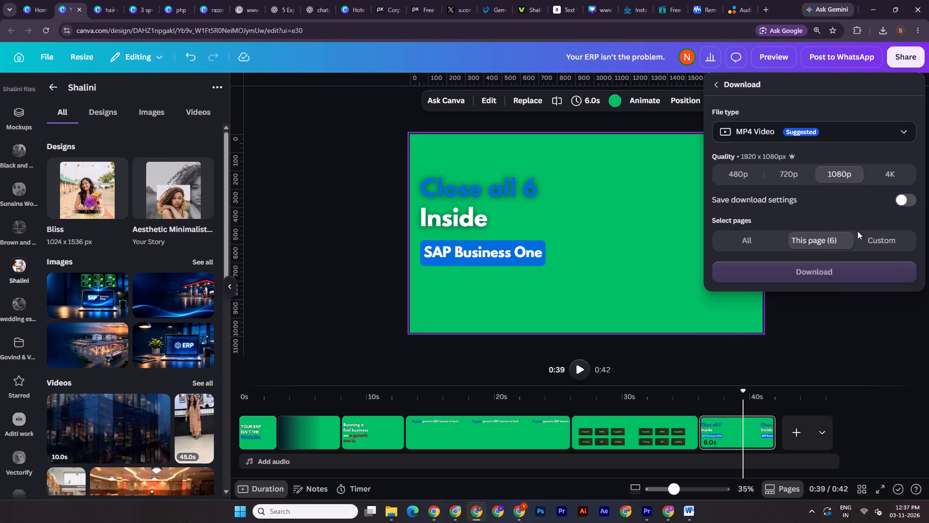
pyautogui.click(827, 272)
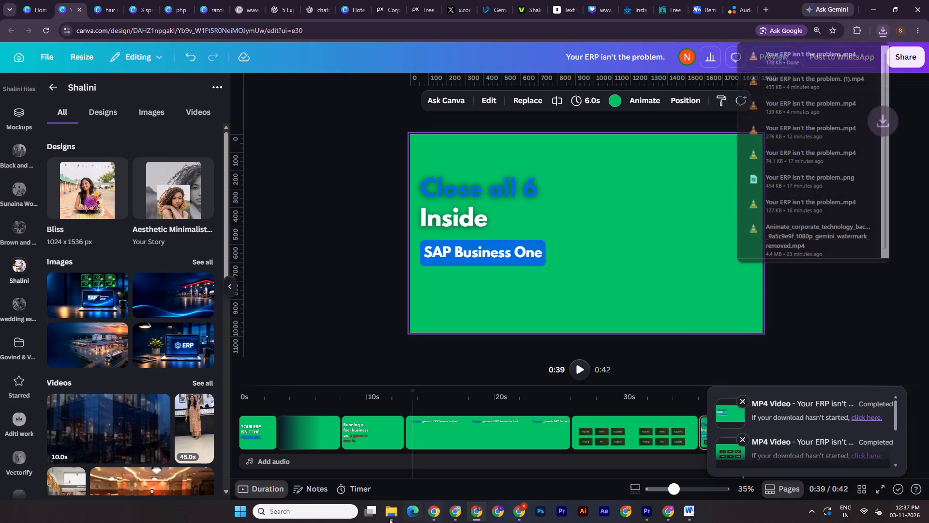
# In the Downloads folder, rename the new green-screen video by adding the suffix "_5".
pyautogui.click(389, 519)
pyautogui.click(322, 461)
pyautogui.click(495, 200)
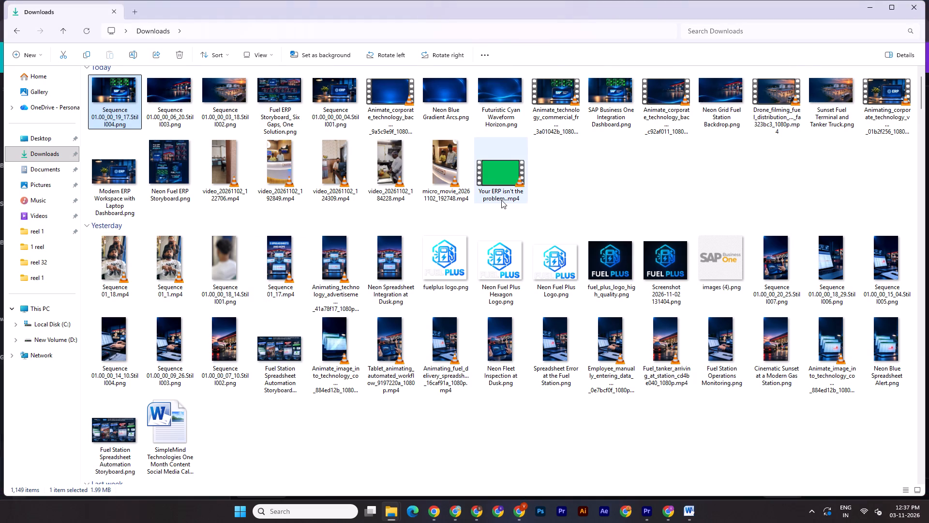
pyautogui.click(506, 200)
pyautogui.click(504, 199)
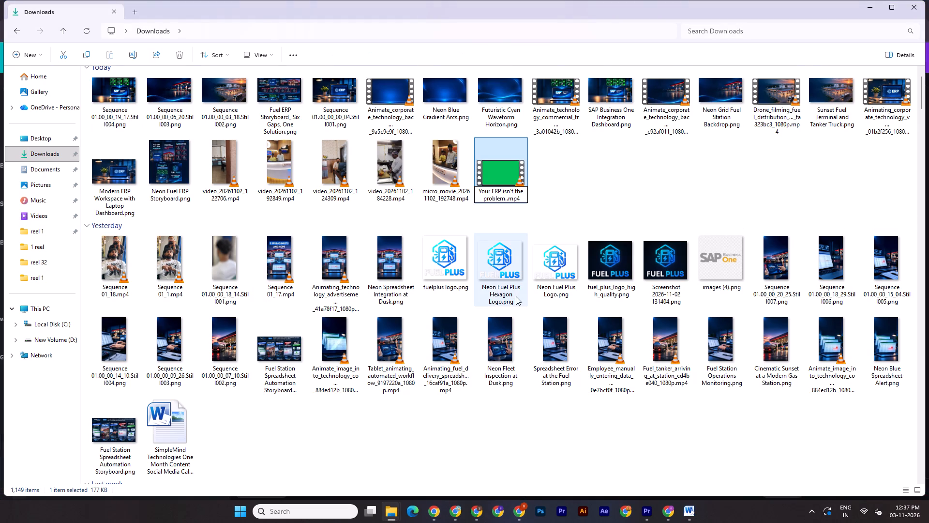
pyautogui.write('_5')
pyautogui.press('Return')
# Move the renamed "_5" video from Downloads into the project's "reel 1" folder.
pyautogui.hotkey('ctrl', 'x')
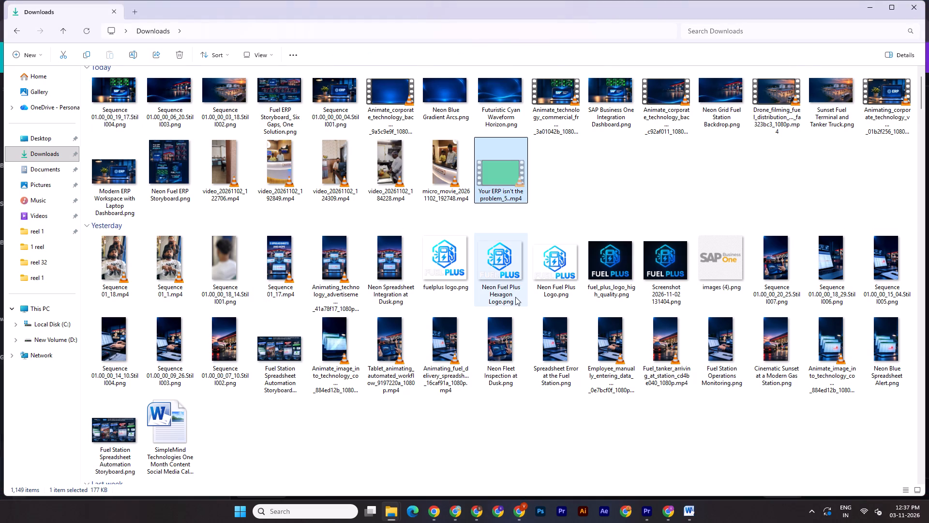
pyautogui.click(397, 508)
pyautogui.click(466, 470)
pyautogui.hotkey('ctrl', 'v')
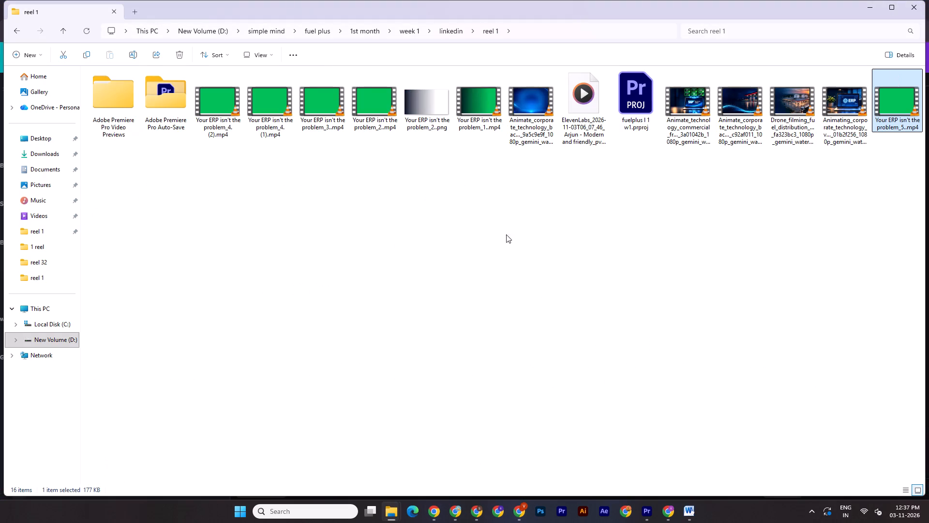
# Place the "_5" video on track V2 in Premiere Pro, starting at 00:00:18:05 above the SAP laptop scene.
pyautogui.moveTo(907, 108); pyautogui.dragTo(566, 370)
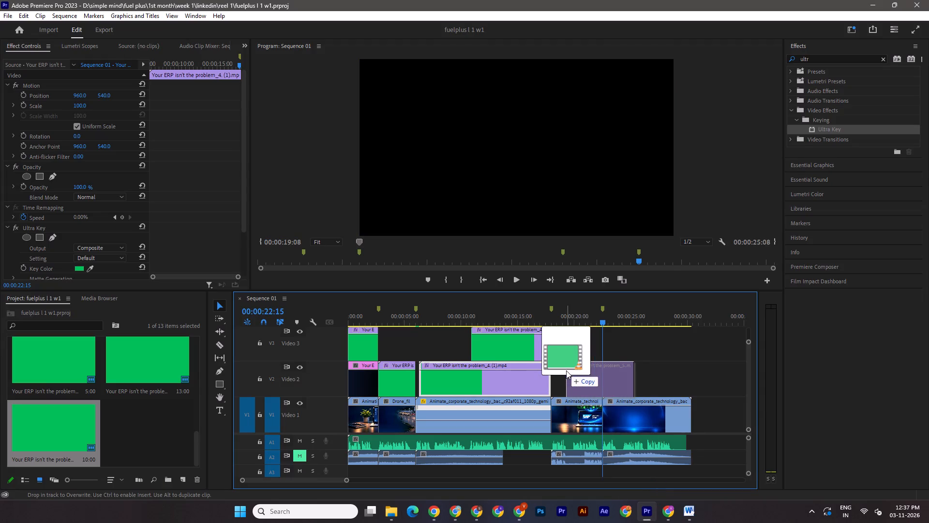
pyautogui.moveTo(566, 370); pyautogui.dragTo(559, 379)
pyautogui.moveTo(600, 320); pyautogui.dragTo(556, 320)
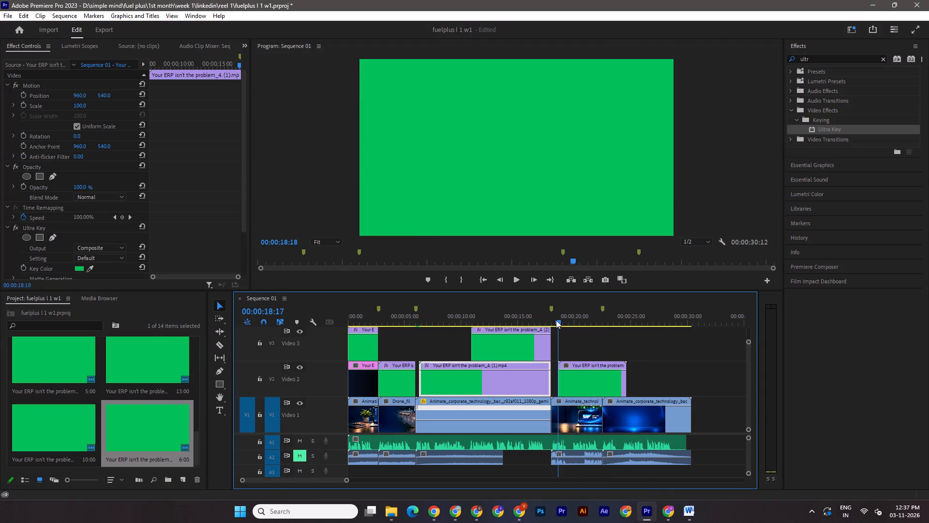
pyautogui.moveTo(556, 320); pyautogui.dragTo(552, 320)
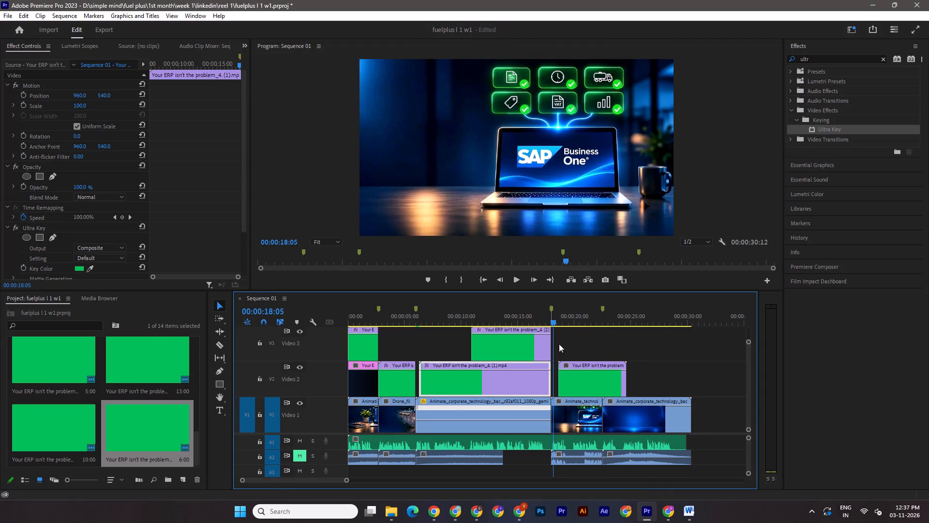
pyautogui.moveTo(578, 391); pyautogui.dragTo(572, 391)
# Apply Ultra Key to the "_5" clip and sample its green background as the key color.
pyautogui.moveTo(827, 131); pyautogui.dragTo(805, 161)
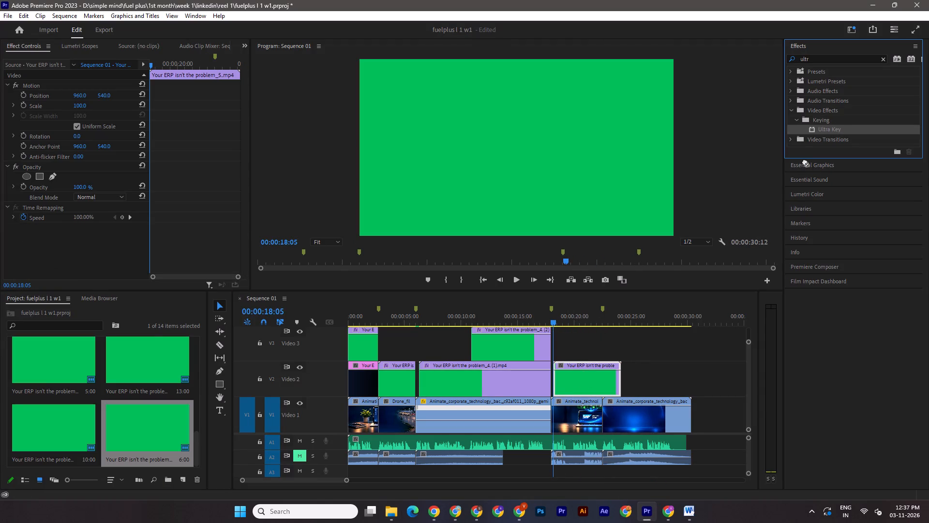
pyautogui.moveTo(805, 161); pyautogui.dragTo(591, 382)
pyautogui.click(89, 269)
pyautogui.click(573, 159)
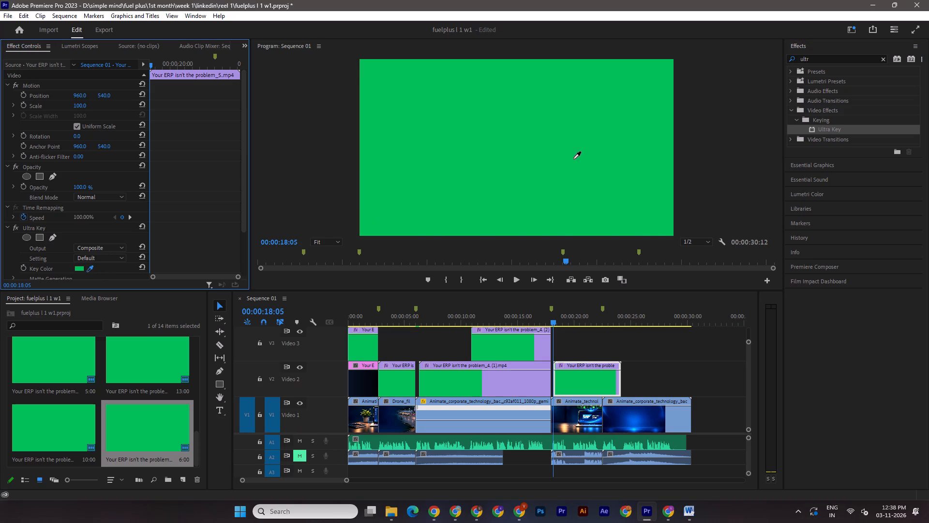
# Trim the end of the "_5" clip to match the end of the SAP laptop scene and save the project.
pyautogui.moveTo(623, 387); pyautogui.dragTo(606, 385)
pyautogui.hotkey('ctrl', 's')
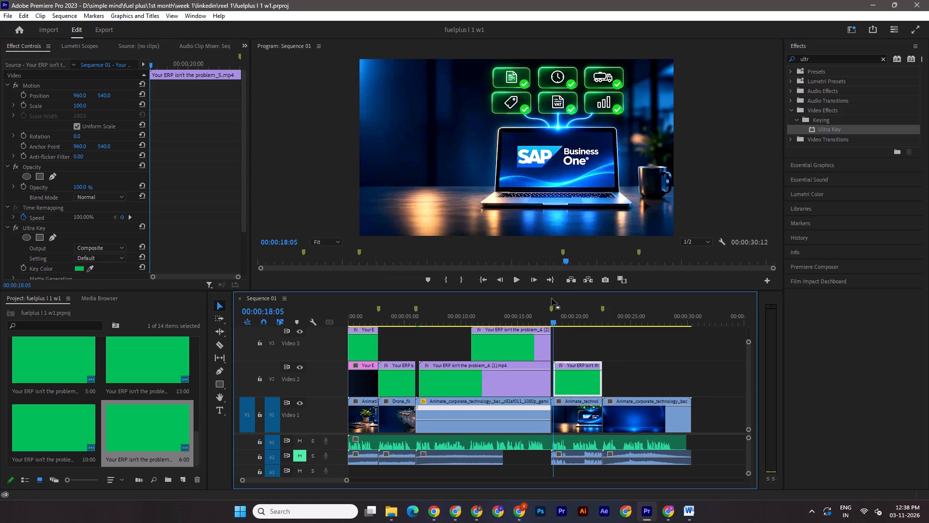
# Save the project and play the sequence from the start to review the keyed text overlays.
pyautogui.moveTo(553, 321); pyautogui.dragTo(255, 320)
pyautogui.hotkey('ctrl', 's')
pyautogui.press('space')
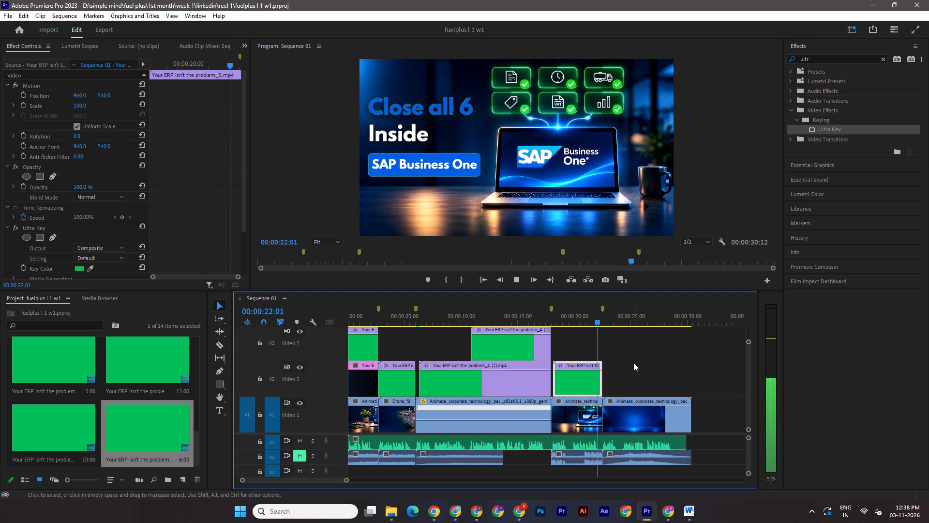
pyautogui.press('space')
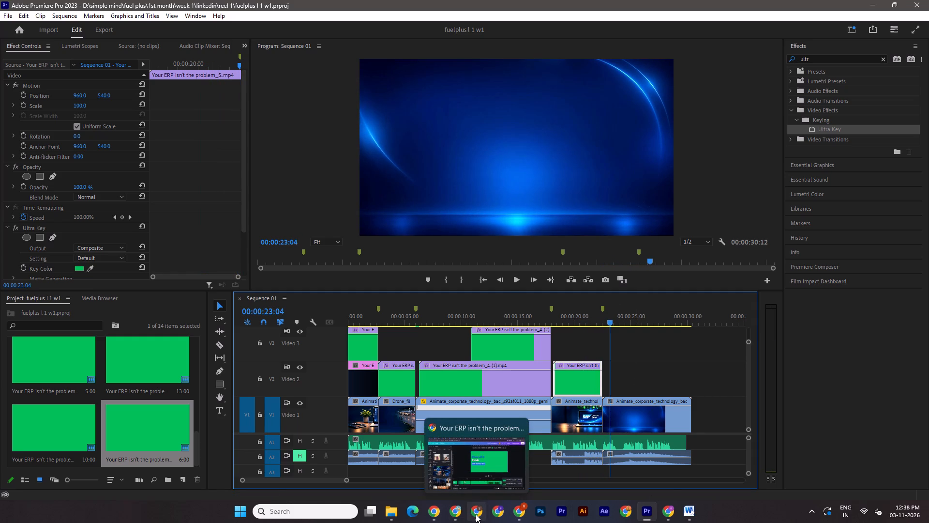
# Consult the ChatGPT storyboard image for the Scene 5 Fuel Plus layout.
pyautogui.click(667, 511)
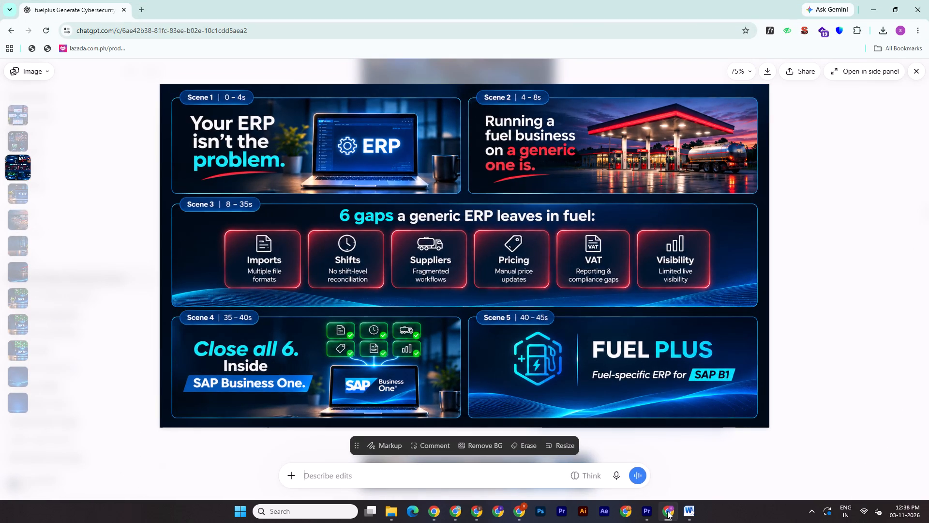
pyautogui.click(667, 511)
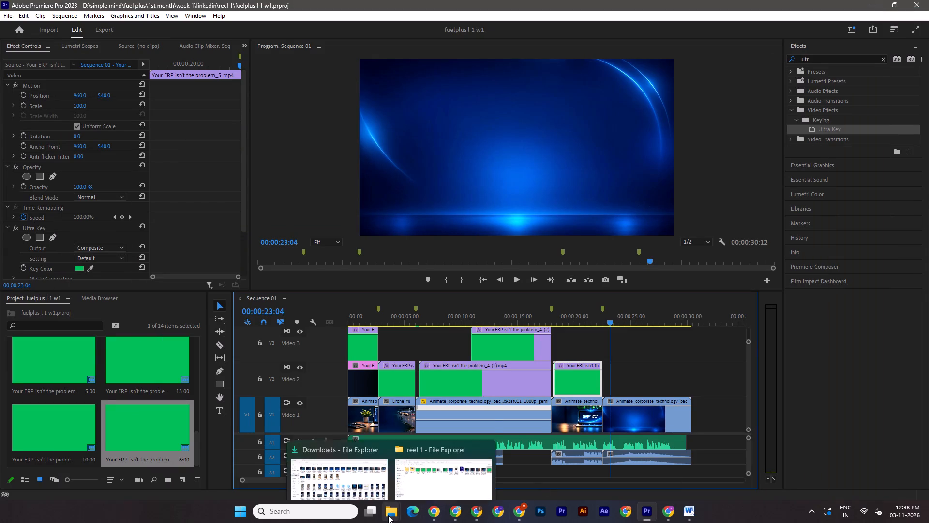
# Copy "fuelplus logo.png" from Downloads into the "reel 1" folder.
pyautogui.click(373, 482)
pyautogui.click(454, 275)
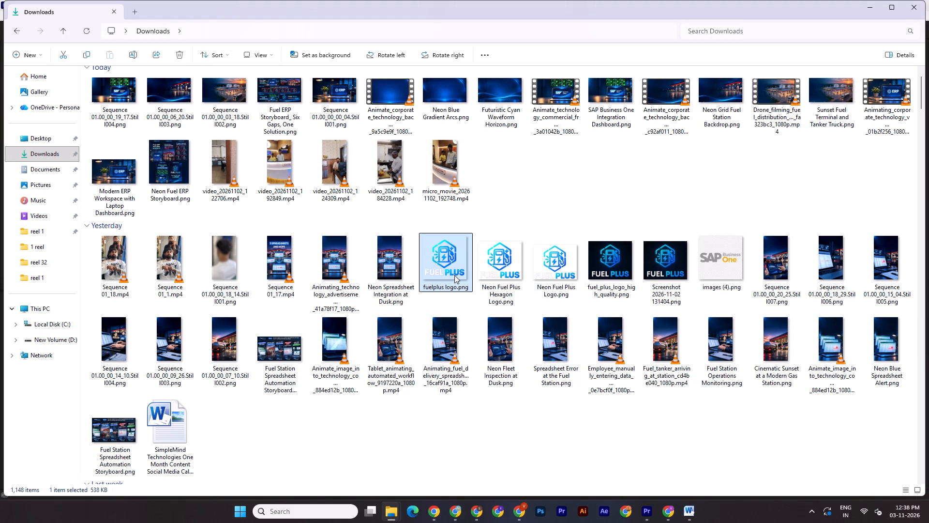
pyautogui.hotkey('ctrl', 'c')
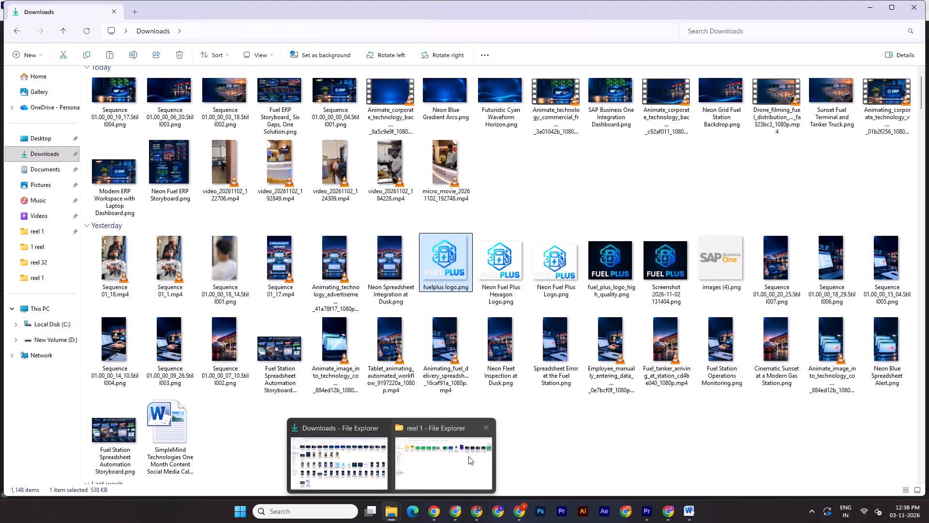
pyautogui.click(468, 456)
pyautogui.hotkey('ctrl', 'v')
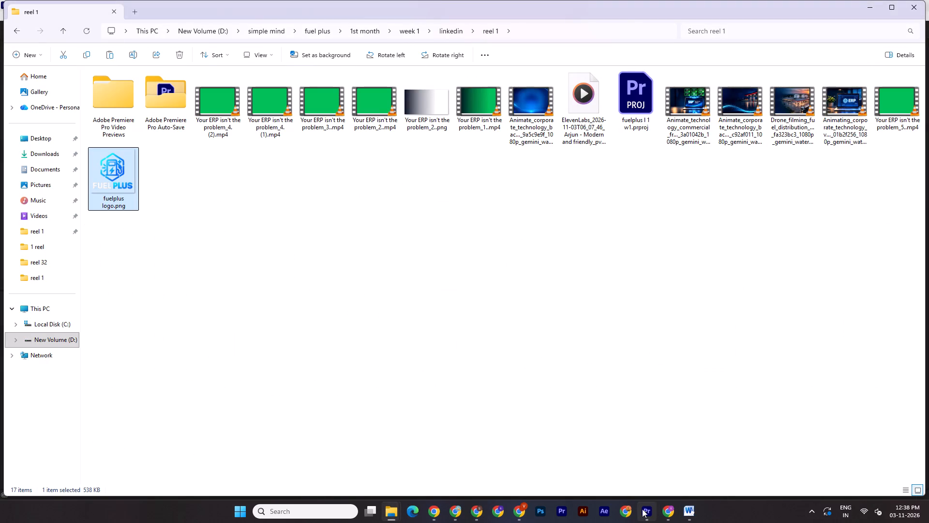
# Export the blue background frame at 00:00:23:04 from Premiere Pro as a PNG to Downloads.
pyautogui.click(650, 509)
pyautogui.click(600, 282)
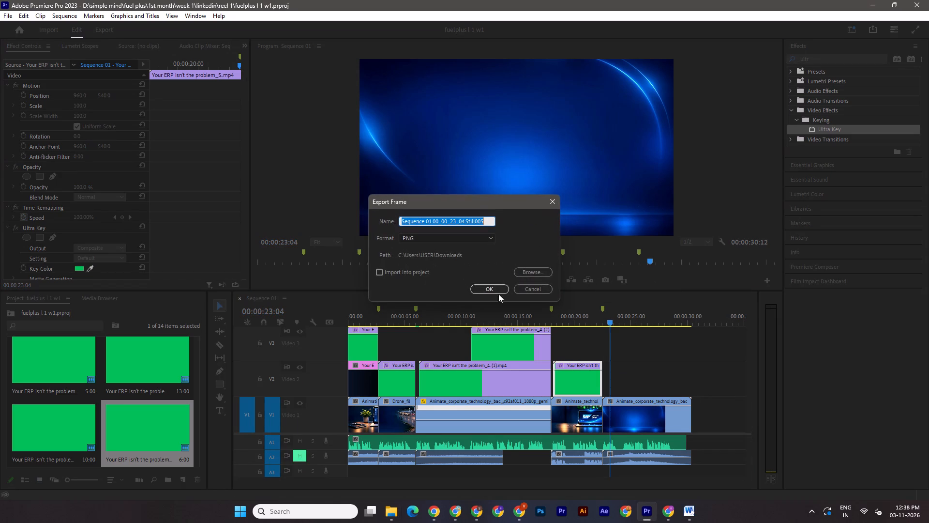
pyautogui.click(497, 291)
# Add a new page at the end of the Canva design.
pyautogui.click(479, 520)
pyautogui.click(833, 323)
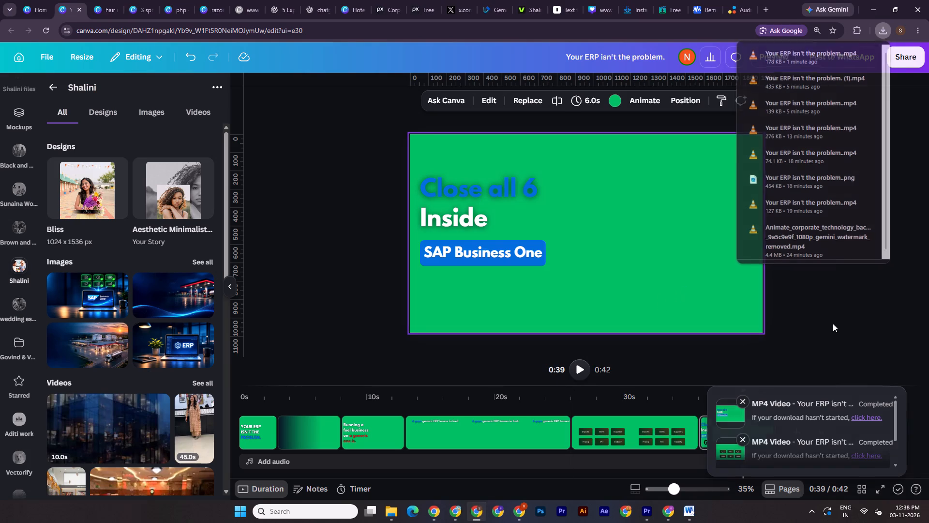
pyautogui.click(802, 435)
# Upload the exported 00:00:23:04 still to Canva and size it to fill the new page as a layout reference.
pyautogui.click(397, 517)
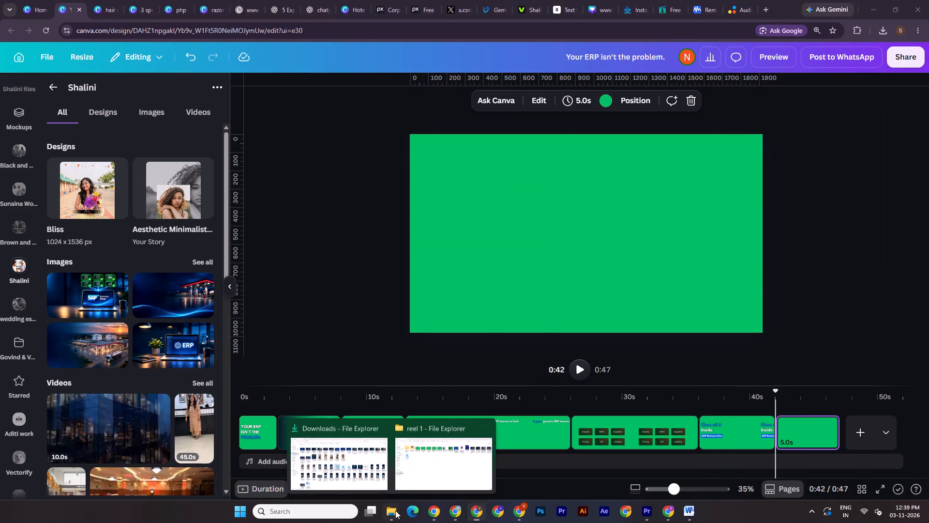
pyautogui.click(349, 442)
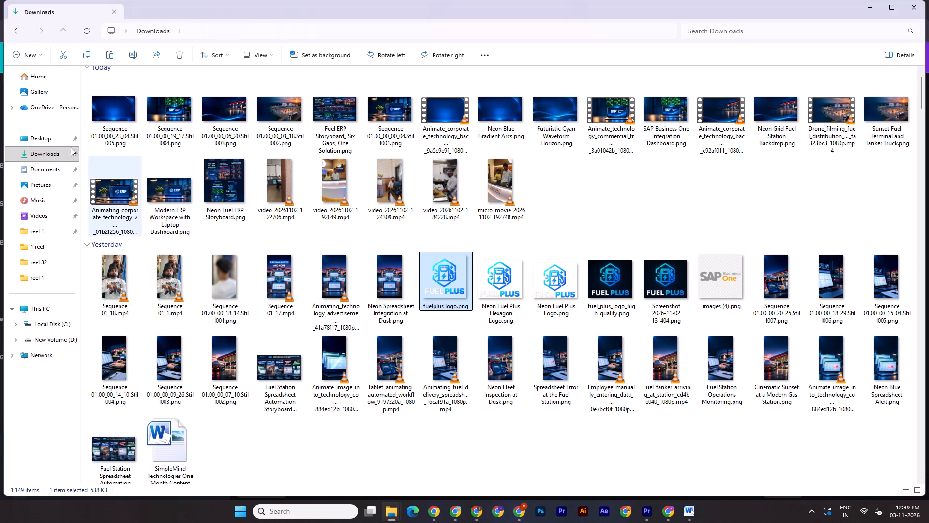
pyautogui.moveTo(110, 102); pyautogui.dragTo(123, 386)
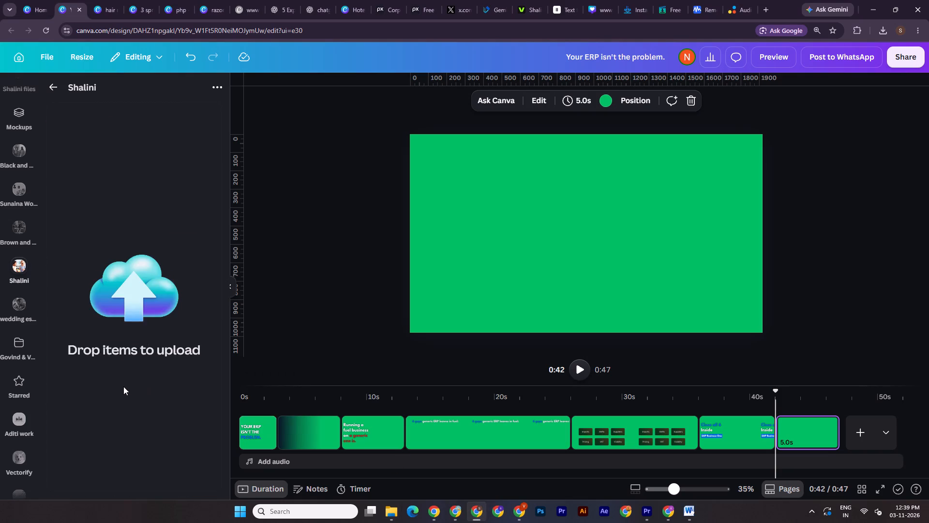
pyautogui.click(100, 300)
pyautogui.moveTo(712, 164); pyautogui.dragTo(764, 141)
# Insert the transparent Fuel Plus logo from the Shalini folder's images onto the new page.
pyautogui.click(151, 108)
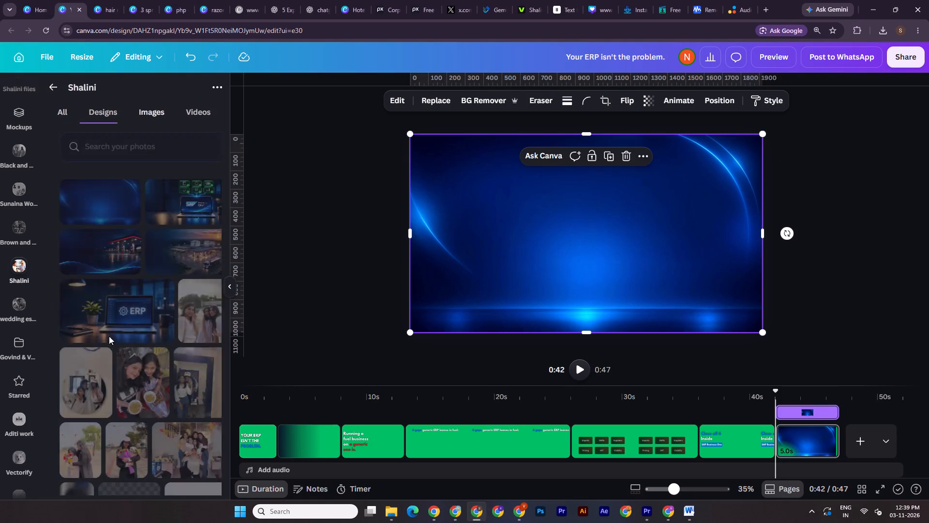
pyautogui.scroll(-4, 109, 336)
pyautogui.click(116, 333)
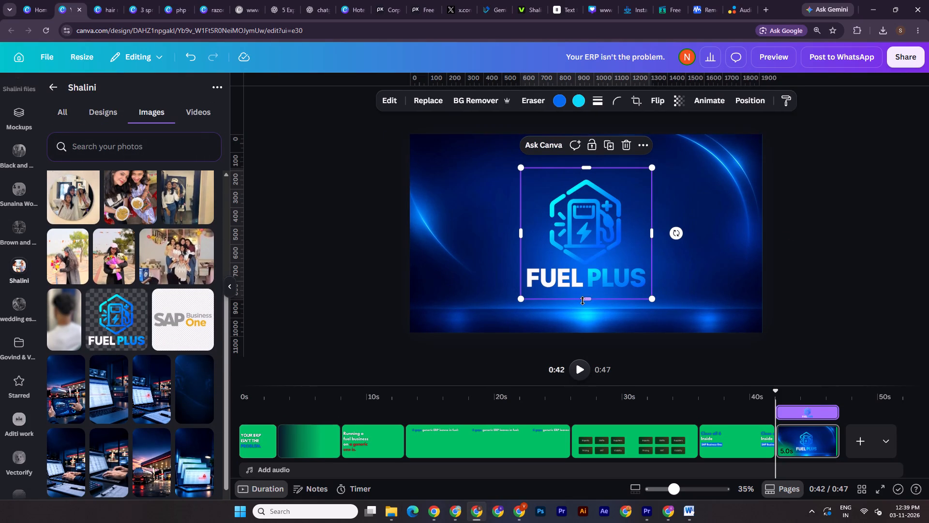
# Duplicate the Fuel Plus logo and place one copy on each side of the page.
pyautogui.click(583, 301)
pyautogui.click(606, 148)
pyautogui.moveTo(589, 247); pyautogui.dragTo(699, 223)
pyautogui.moveTo(574, 255); pyautogui.dragTo(495, 253)
# Crop the left logo copy to just the fuel-pump hexagon icon and position it around the page's mid-height.
pyautogui.moveTo(509, 296); pyautogui.dragTo(514, 279)
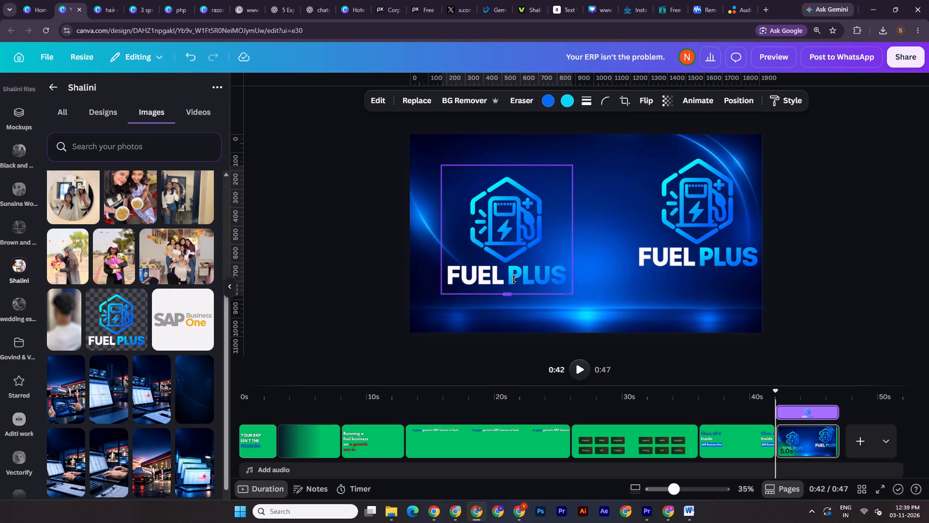
pyautogui.moveTo(514, 279); pyautogui.dragTo(522, 263)
pyautogui.click(617, 295)
pyautogui.moveTo(519, 234); pyautogui.dragTo(511, 264)
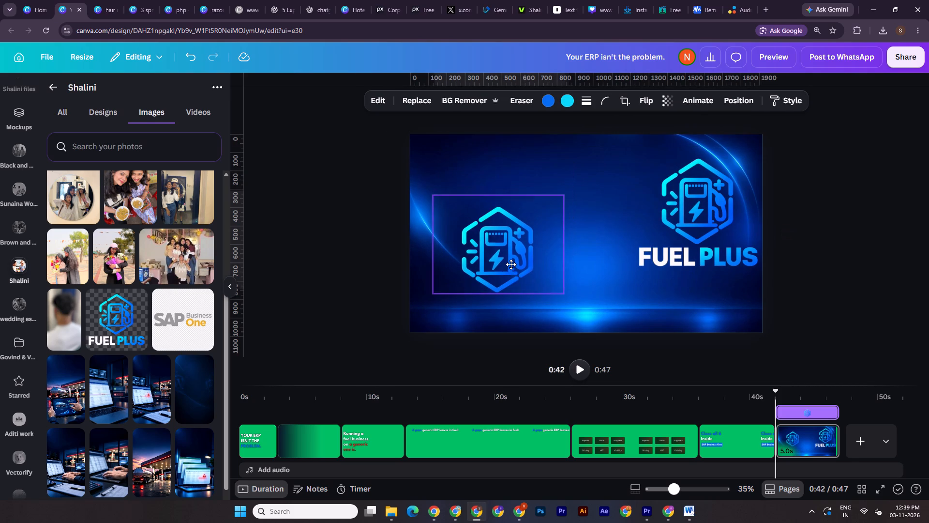
pyautogui.moveTo(511, 264); pyautogui.dragTo(510, 255)
# Crop the second Fuel Plus logo copy down to just the FUEL PLUS wordmark.
pyautogui.click(670, 267)
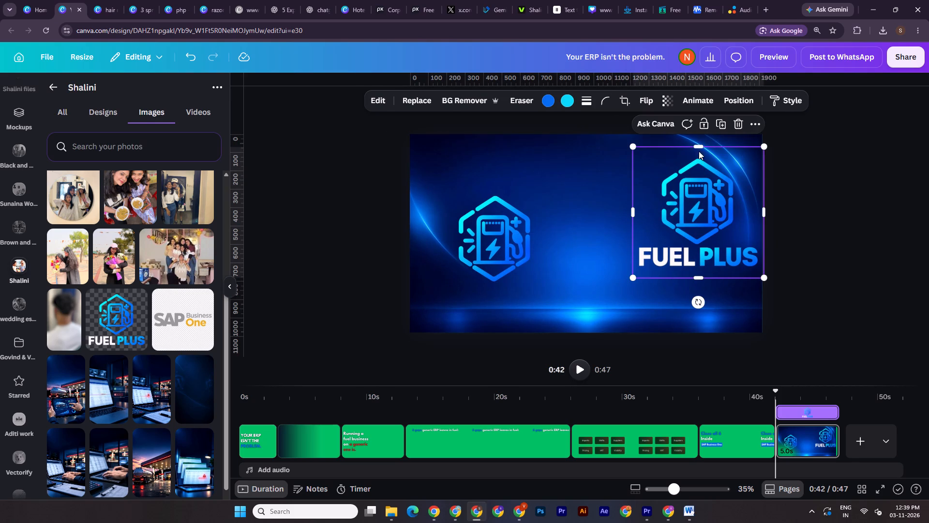
pyautogui.moveTo(699, 146); pyautogui.dragTo(699, 244)
pyautogui.moveTo(672, 495); pyautogui.dragTo(675, 496)
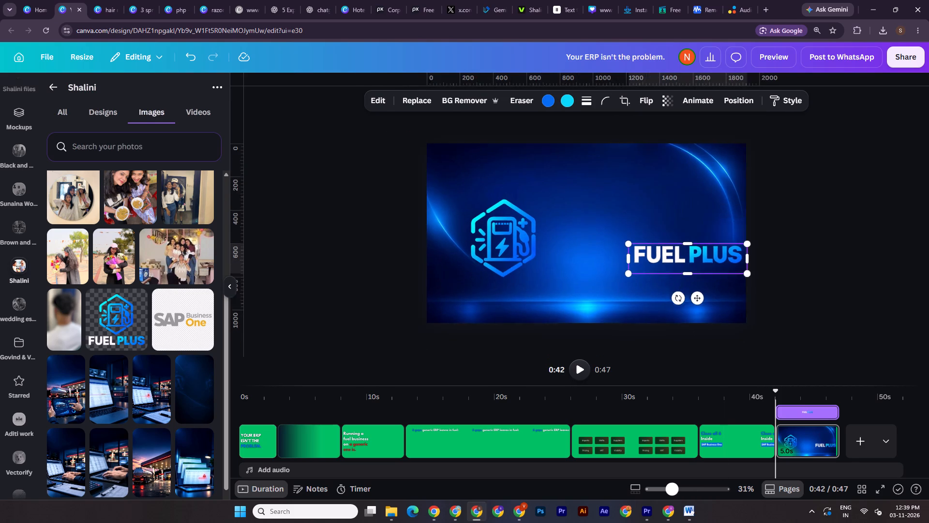
pyautogui.moveTo(675, 496); pyautogui.dragTo(689, 498)
pyautogui.click(756, 217)
pyautogui.moveTo(683, 491); pyautogui.dragTo(683, 491)
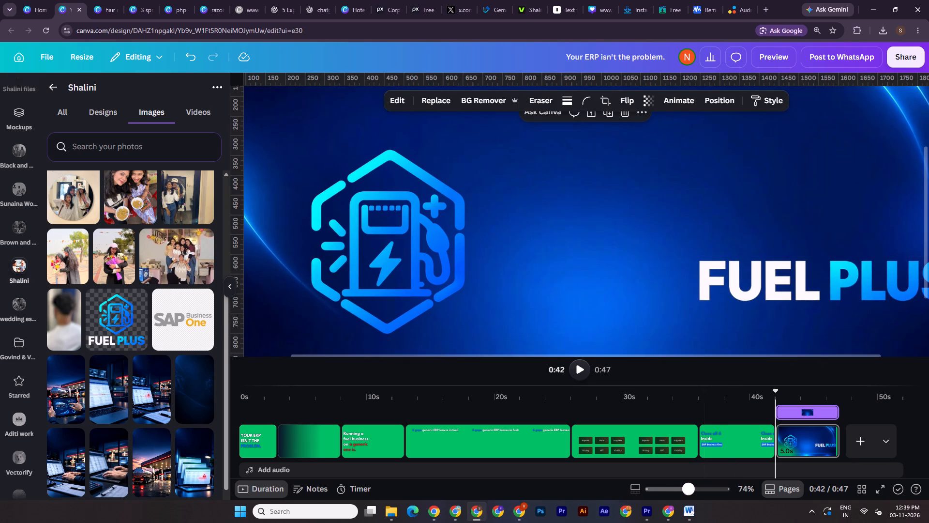
pyautogui.moveTo(683, 491); pyautogui.dragTo(671, 480)
pyautogui.doubleClick(805, 225)
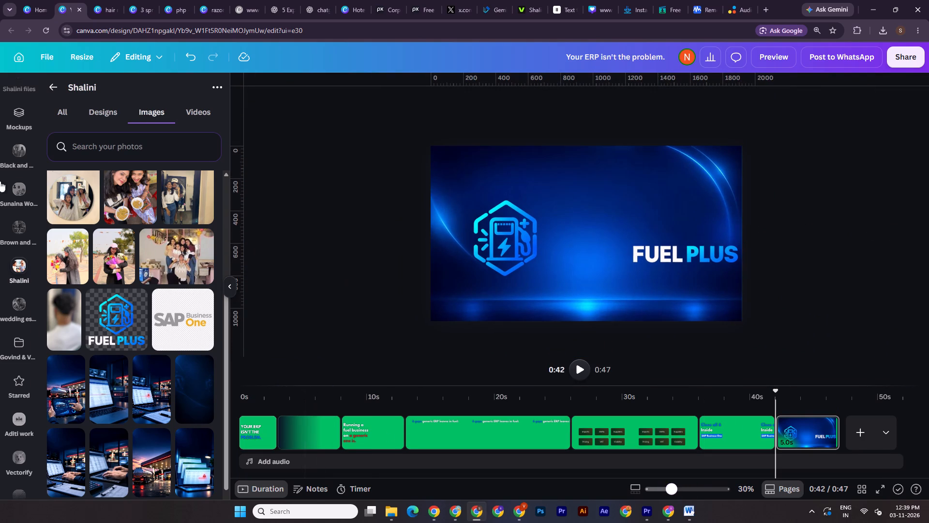
# Add a straight line to the closing page, set its stroke weight to 13, and rotate it vertical.
pyautogui.scroll(19, 24, 191)
pyautogui.click(16, 186)
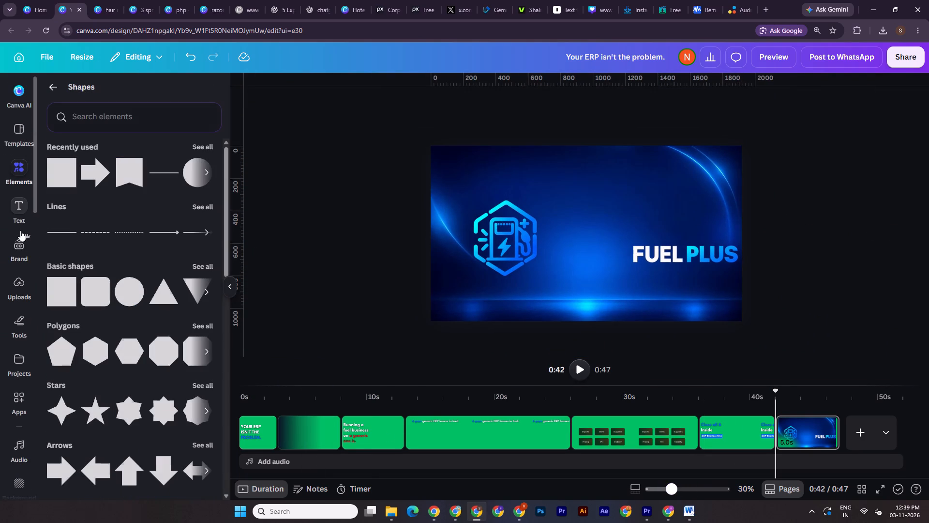
pyautogui.click(68, 227)
pyautogui.click(515, 101)
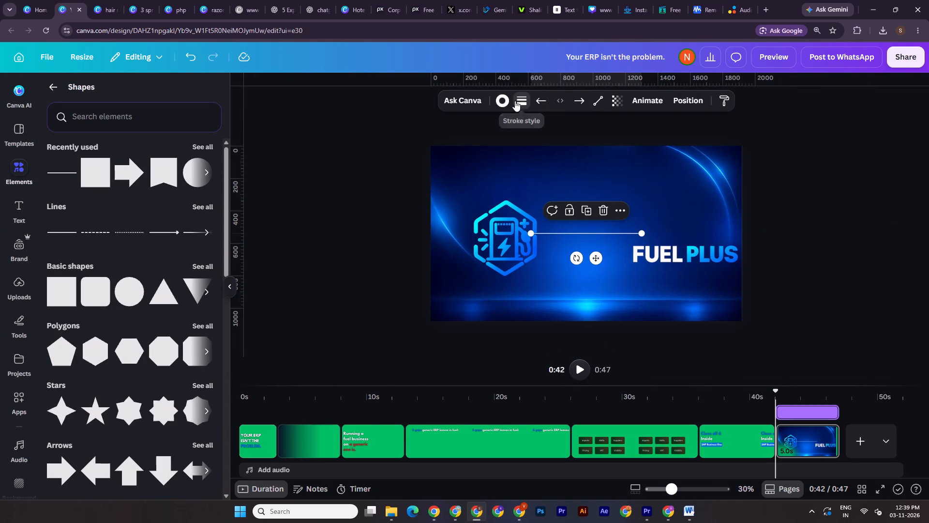
pyautogui.moveTo(454, 197); pyautogui.dragTo(463, 199)
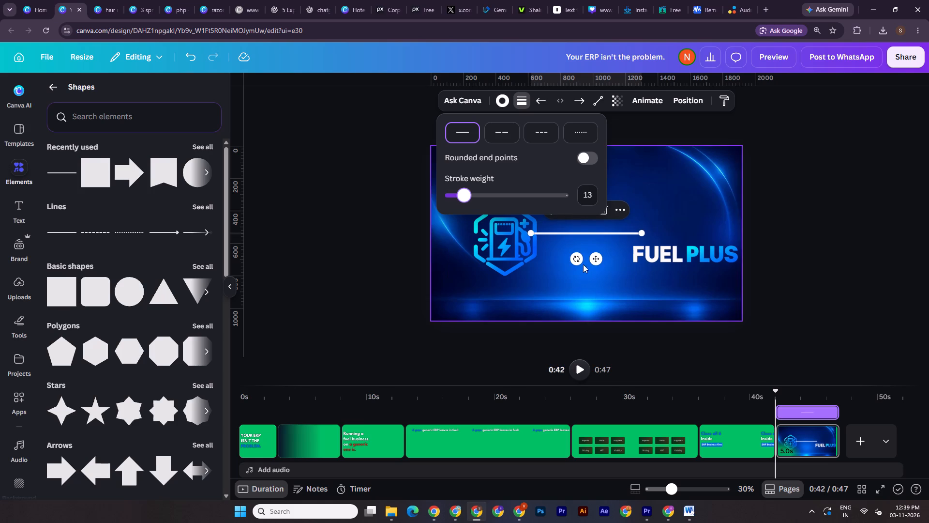
pyautogui.moveTo(574, 259); pyautogui.dragTo(645, 246)
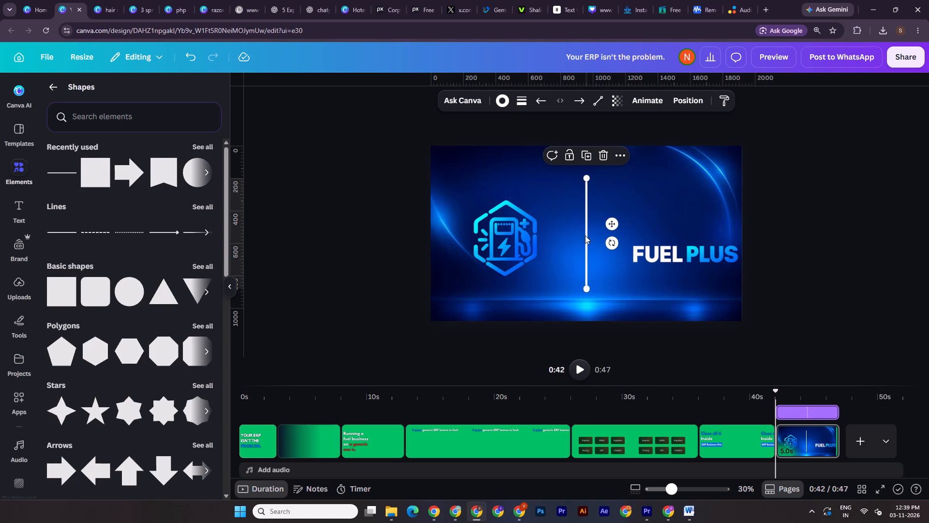
# Place the vertical line just beside the fuel-pump icon, align it to the page middle, and shift both slightly left.
pyautogui.moveTo(585, 235); pyautogui.dragTo(552, 236)
pyautogui.click(682, 99)
pyautogui.click(166, 243)
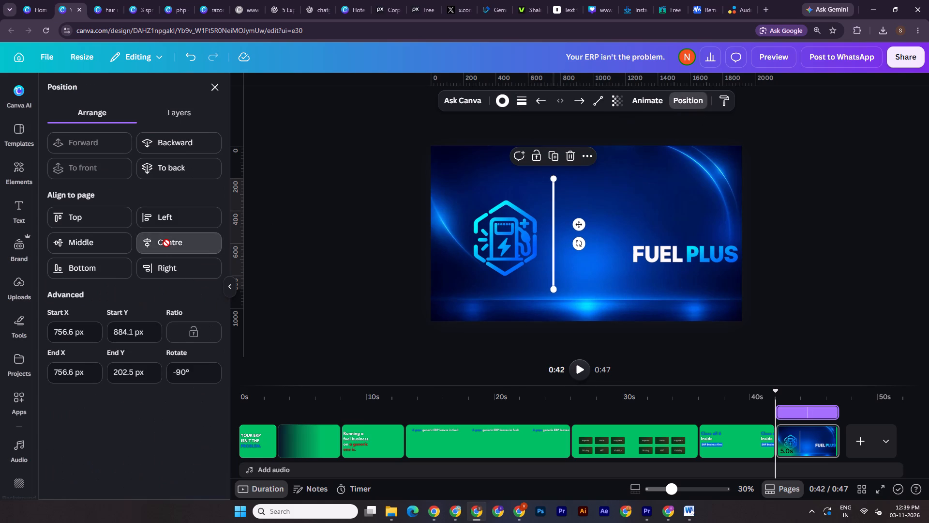
pyautogui.hotkey('ctrl', 'z')
pyautogui.click(89, 244)
pyautogui.doubleClick(830, 219)
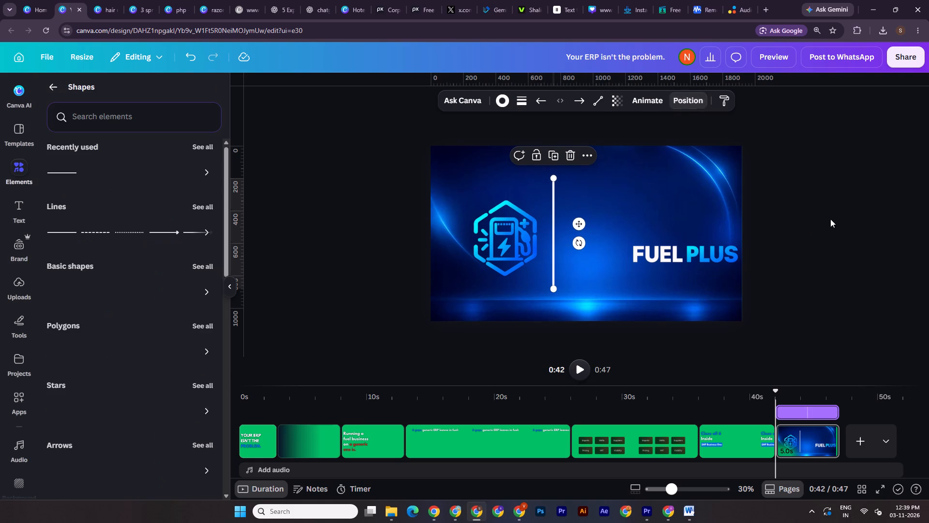
pyautogui.click(503, 240)
pyautogui.keyDown('shift'); pyautogui.moveTo(555, 184); pyautogui.dragTo(542, 184); pyautogui.keyUp('shift')
pyautogui.click(837, 210)
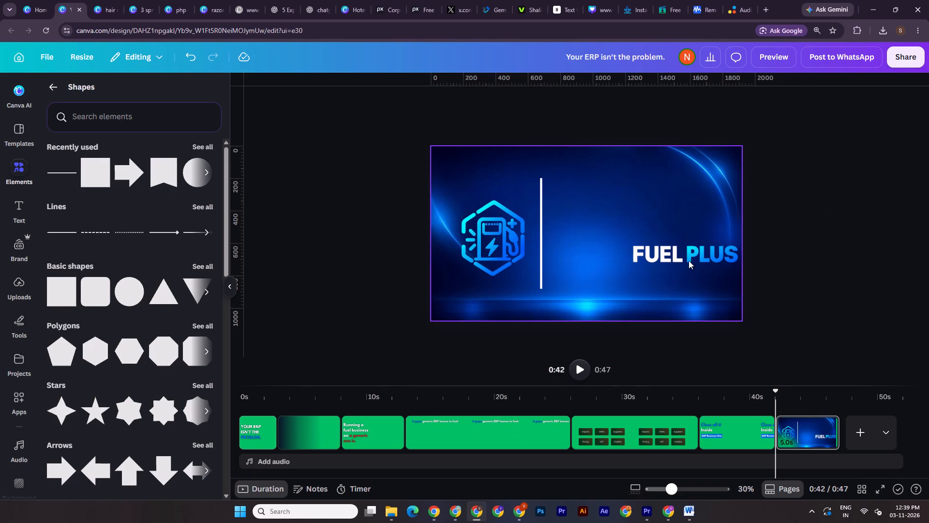
# Move the FUEL PLUS wordmark beside the upper part of the divider line and enlarge it.
pyautogui.moveTo(689, 261); pyautogui.dragTo(611, 209)
pyautogui.moveTo(671, 222); pyautogui.dragTo(684, 226)
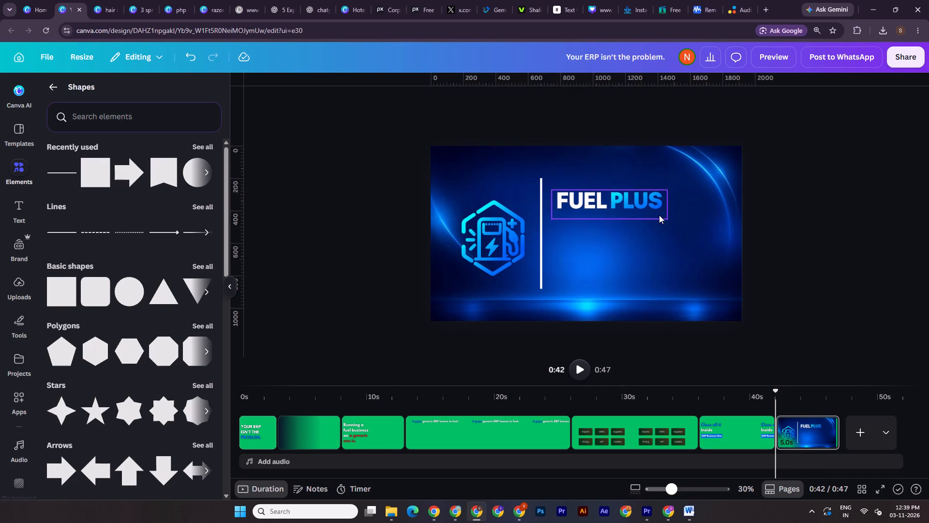
pyautogui.click(647, 209)
pyautogui.moveTo(667, 218); pyautogui.dragTo(696, 228)
pyautogui.doubleClick(773, 215)
pyautogui.keyDown('shift'); pyautogui.moveTo(610, 203); pyautogui.dragTo(607, 208); pyautogui.keyUp('shift')
pyautogui.click(607, 208)
pyautogui.click(893, 304)
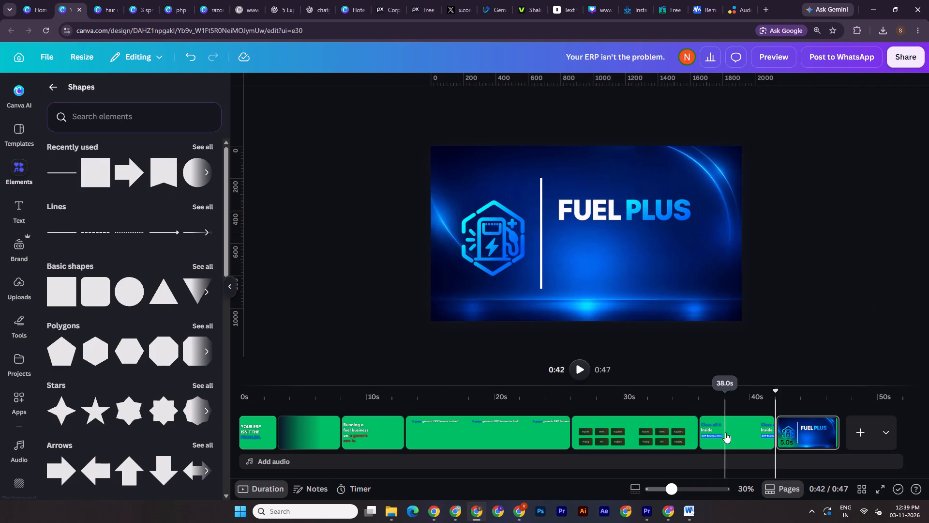
# Copy the "Inside" text from the preceding green page onto the closing page, beneath the FUEL PLUS wordmark.
pyautogui.click(724, 448)
pyautogui.click(466, 218)
pyautogui.hotkey('ctrl', 'c')
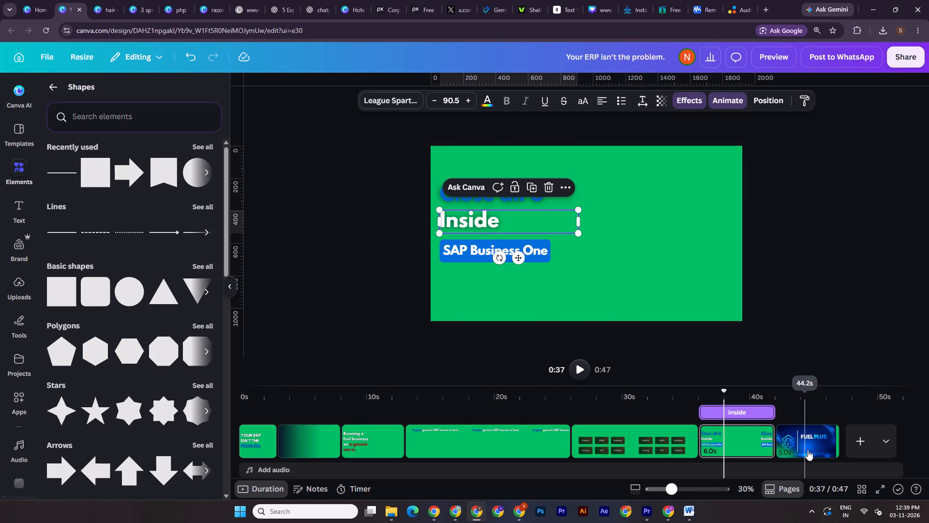
pyautogui.click(814, 451)
pyautogui.hotkey('ctrl', 'v')
pyautogui.moveTo(526, 222); pyautogui.dragTo(663, 251)
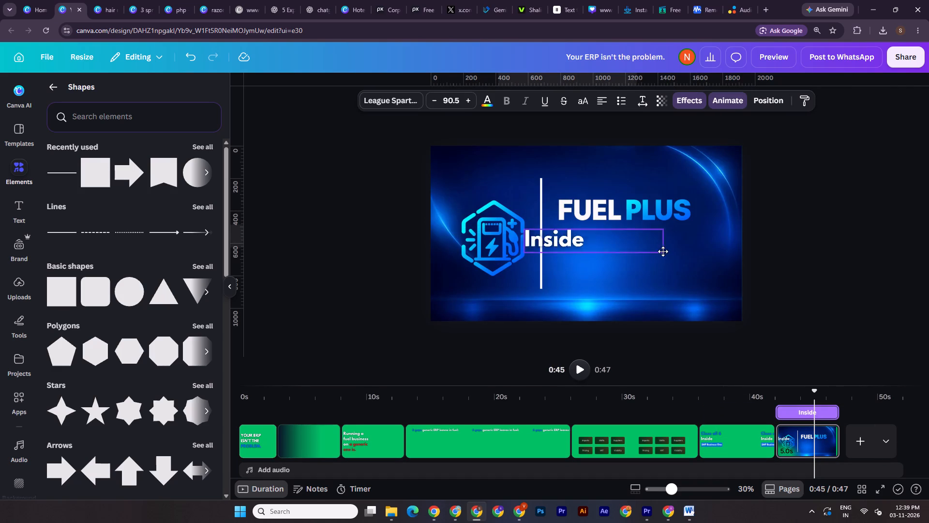
pyautogui.moveTo(663, 251); pyautogui.dragTo(647, 260)
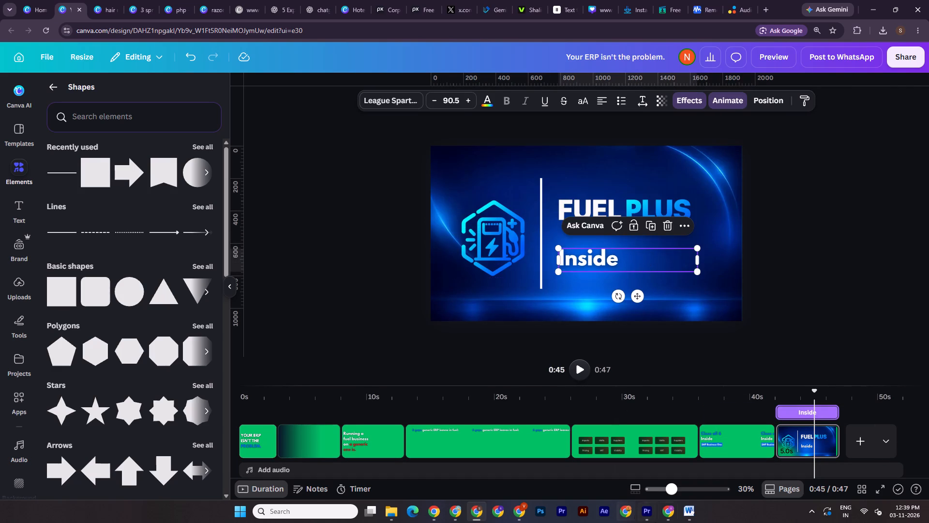
# Replace the pasted text with "Fuel-specific ERP for", copied from the 40–45 sec row of the Word script.
pyautogui.click(683, 514)
pyautogui.moveTo(462, 380); pyautogui.dragTo(504, 380)
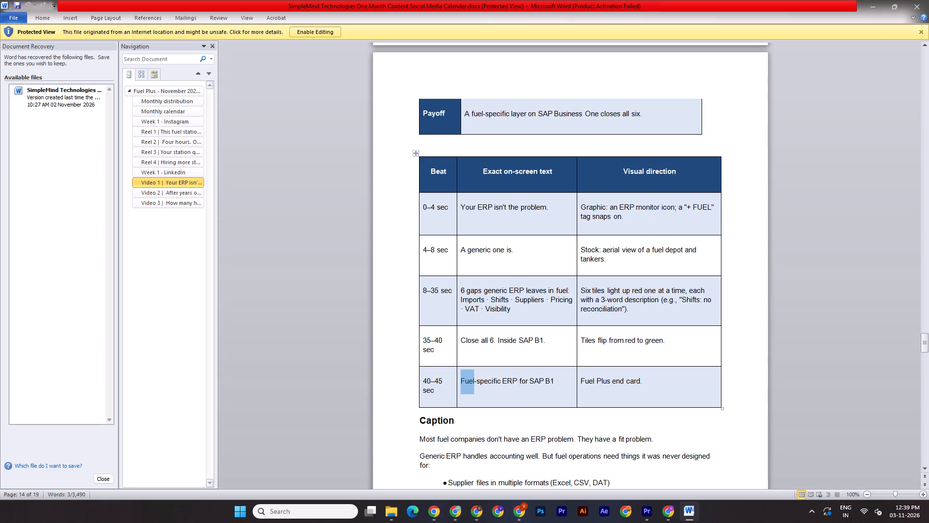
pyautogui.moveTo(504, 380); pyautogui.dragTo(522, 380)
pyautogui.hotkey('ctrl', 'c')
pyautogui.click(480, 510)
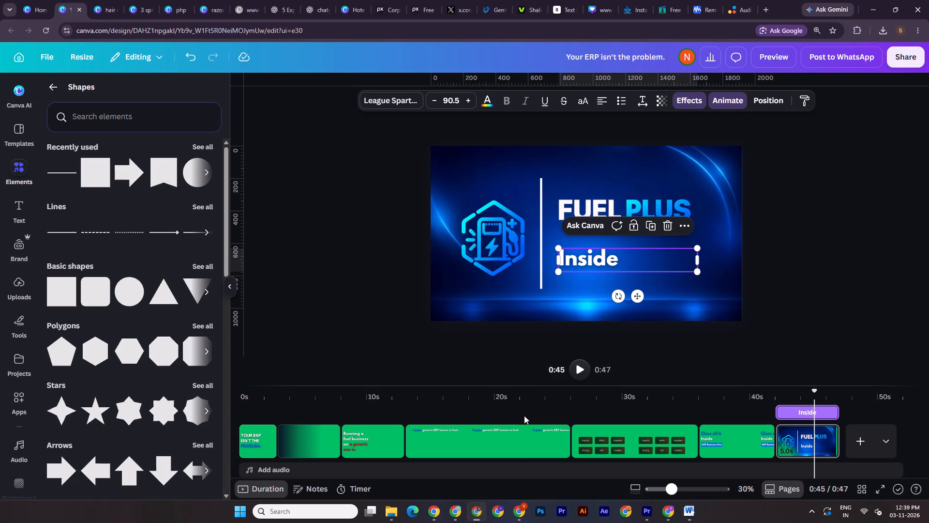
pyautogui.click(589, 250)
pyautogui.hotkey('ctrl', 'v')
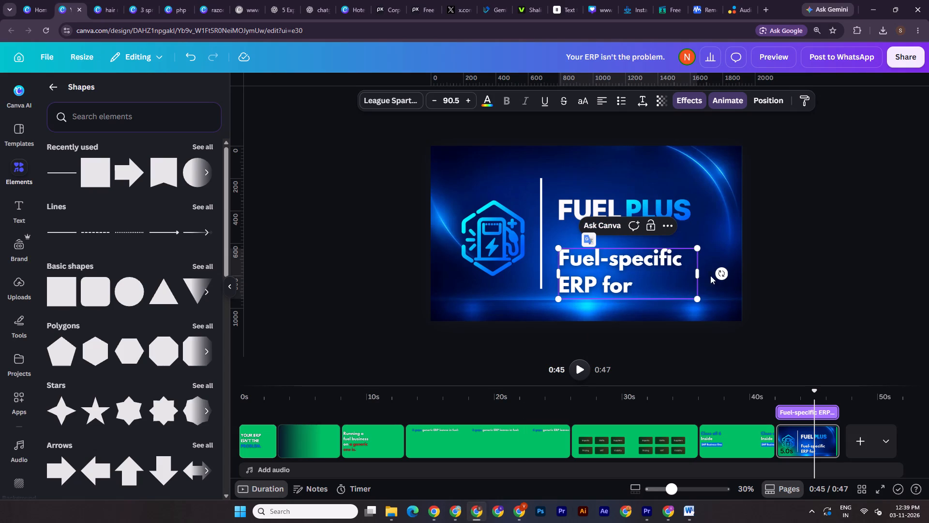
# Reduce the tagline's font size to 50.5 and narrow its text box to fit one line.
pyautogui.click(436, 98)
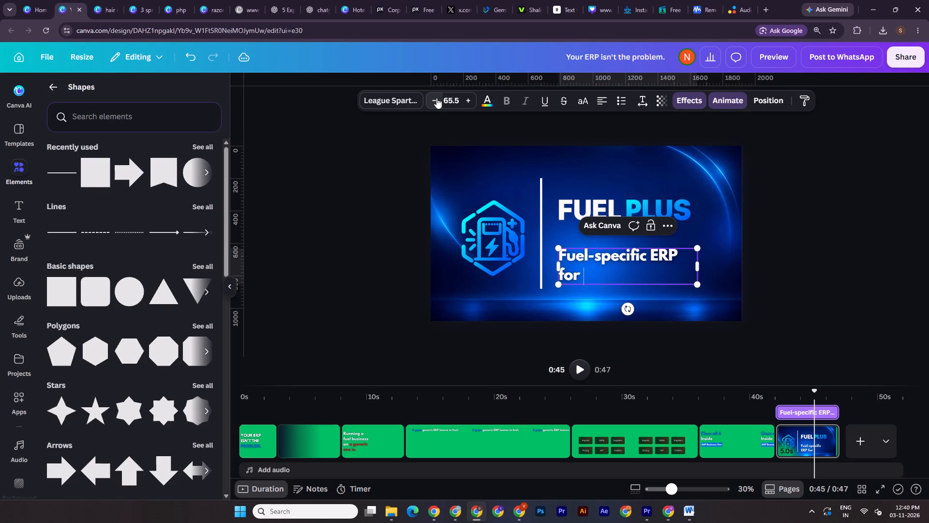
pyautogui.click(436, 98)
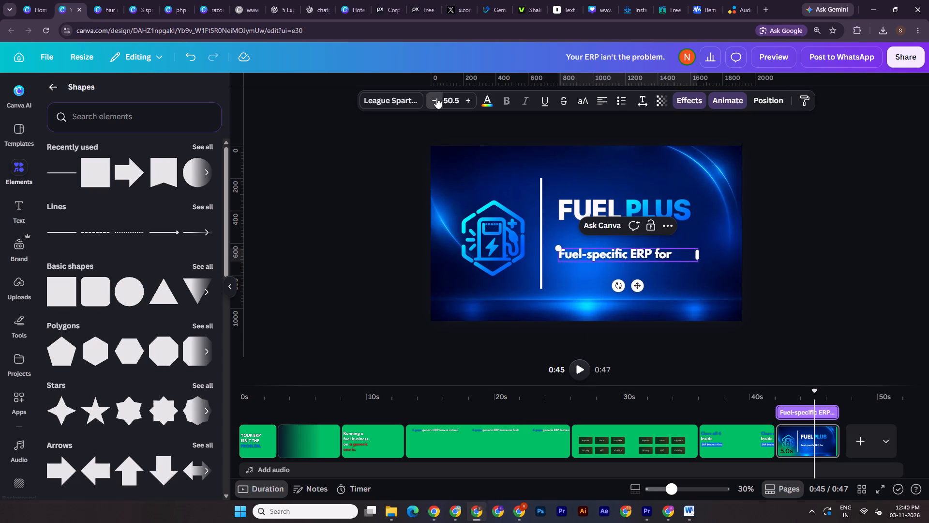
pyautogui.moveTo(701, 256); pyautogui.dragTo(675, 253)
pyautogui.click(802, 256)
# Copy the blue "SAP Business One" label from the preceding green page and place it below the tagline.
pyautogui.click(719, 449)
pyautogui.click(463, 251)
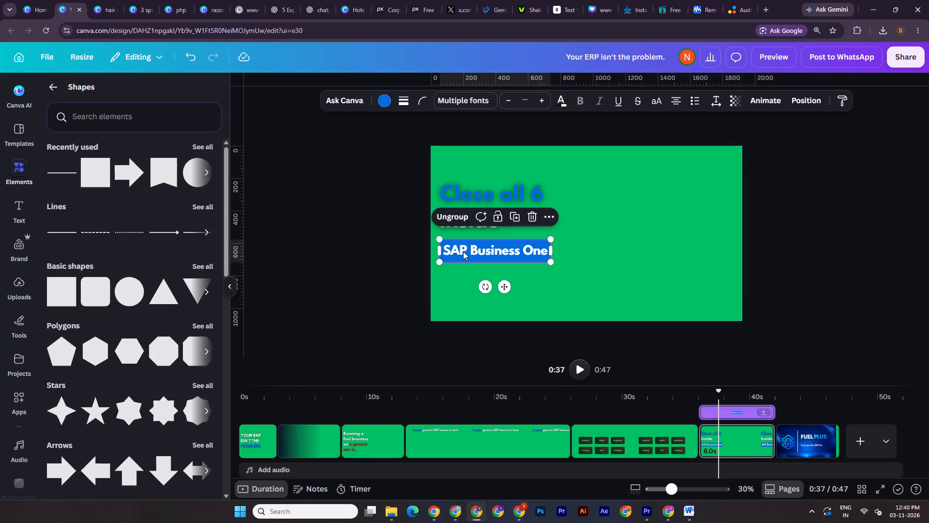
pyautogui.hotkey('ctrl', 'c')
pyautogui.click(807, 447)
pyautogui.hotkey('ctrl', 'v')
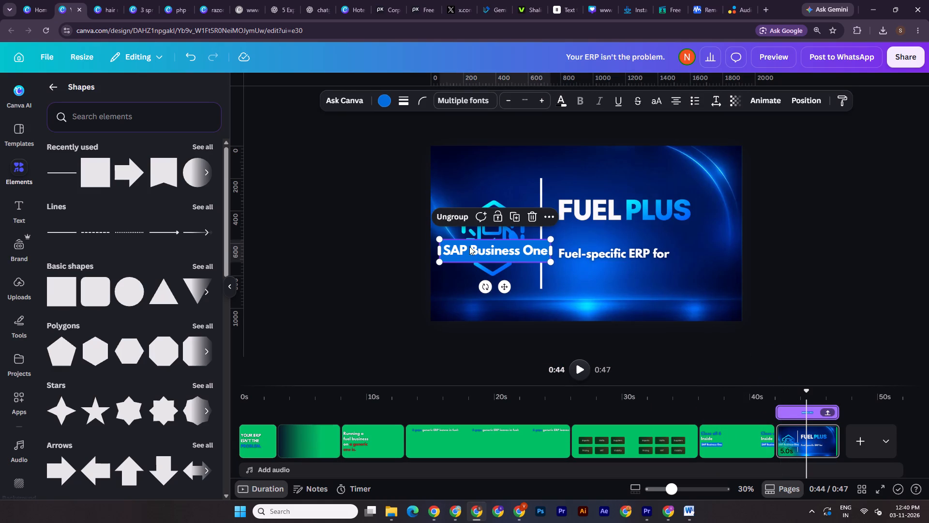
pyautogui.moveTo(474, 249); pyautogui.dragTo(608, 286)
# Change the blue label's text to "SAP 1".
pyautogui.click(638, 287)
pyautogui.click(679, 289)
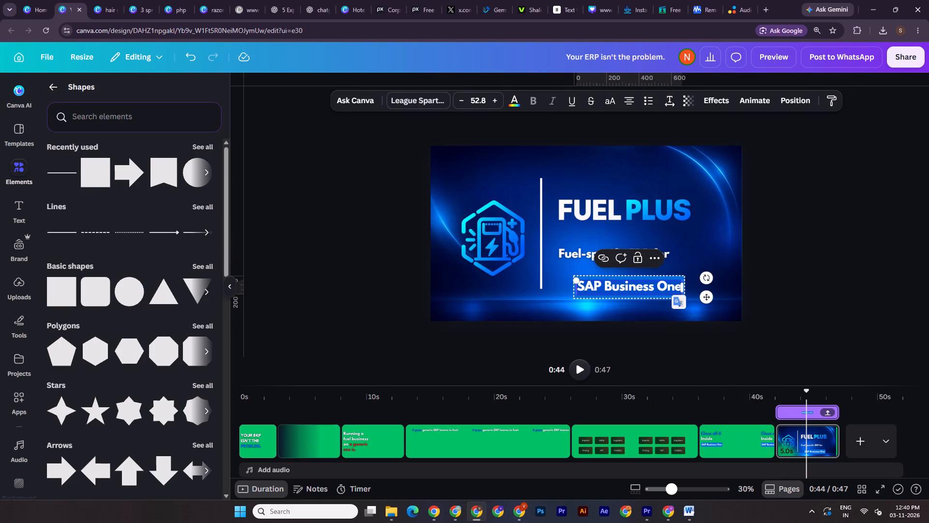
pyautogui.click(678, 285)
pyautogui.moveTo(680, 287); pyautogui.dragTo(607, 287)
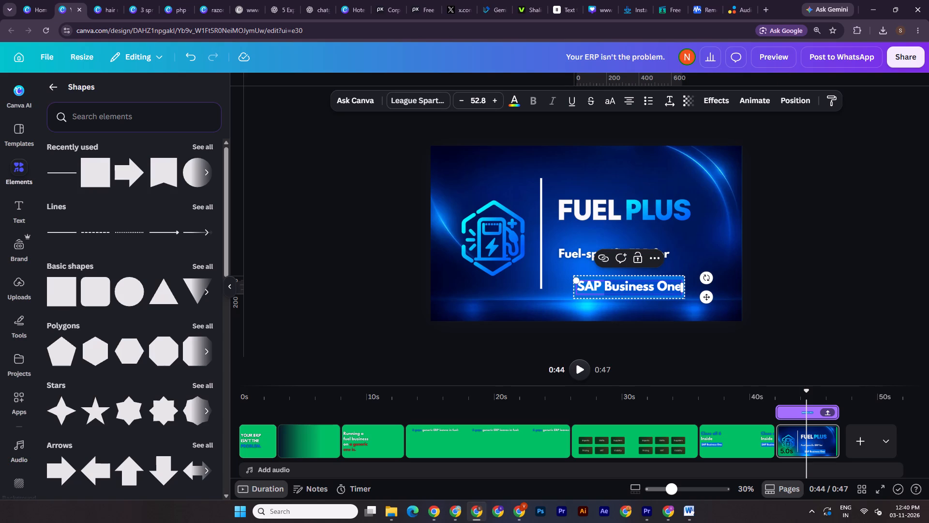
pyautogui.press('1')
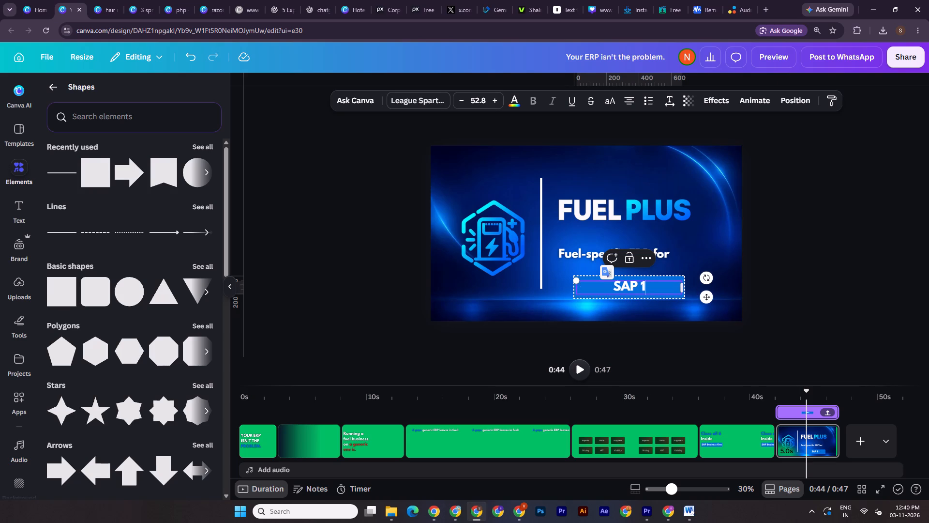
pyautogui.click(688, 291)
pyautogui.click(878, 250)
# Narrow the SAP 1 label to fit its text and place it at the end of the tagline.
pyautogui.click(674, 289)
pyautogui.moveTo(688, 290); pyautogui.dragTo(644, 289)
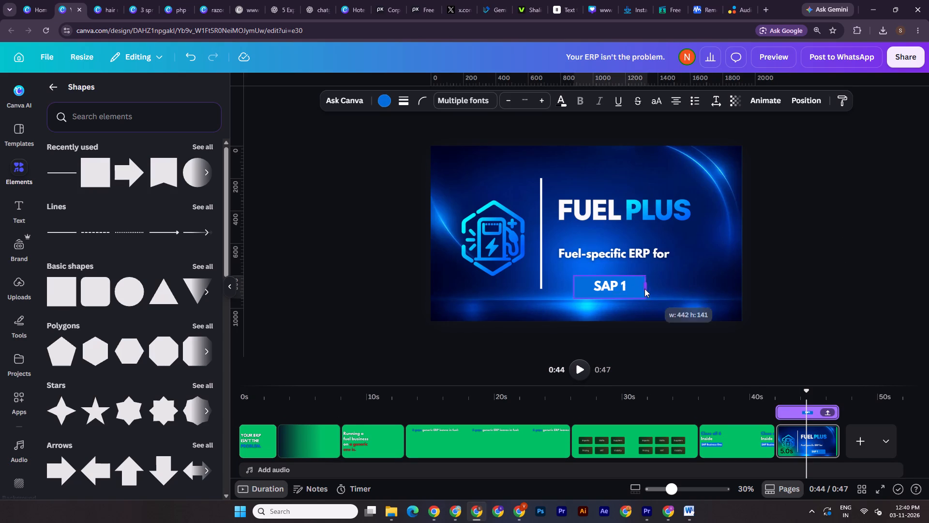
pyautogui.moveTo(644, 289); pyautogui.dragTo(623, 288)
pyautogui.doubleClick(853, 250)
pyautogui.moveTo(595, 285); pyautogui.dragTo(693, 265)
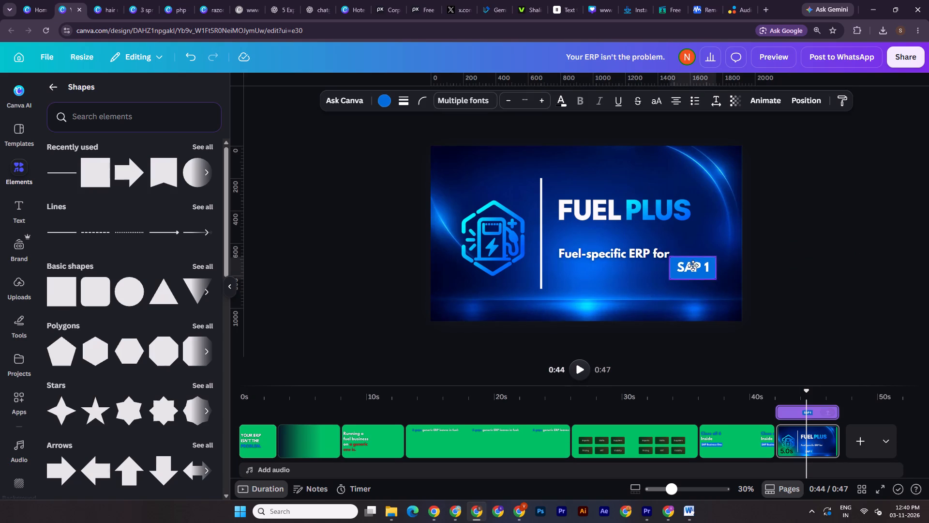
pyautogui.moveTo(693, 265); pyautogui.dragTo(703, 253)
pyautogui.doubleClick(817, 243)
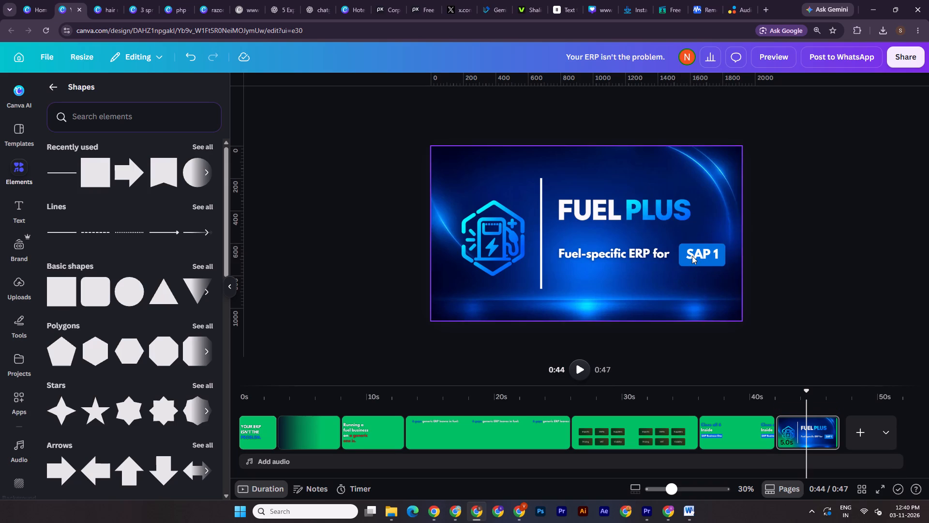
# Nudge the SAP 1 label left and slightly up to sit close to and level with the tagline.
pyautogui.click(692, 256)
pyautogui.press('Left')
pyautogui.press('Left')
pyautogui.press('Left')
pyautogui.press('Left')
pyautogui.press('Left')
pyautogui.press('Left')
pyautogui.press('Left')
pyautogui.press('Left')
pyautogui.press('Left')
pyautogui.press('Left')
pyautogui.press('Left')
pyautogui.press('Left')
pyautogui.press('Left')
pyautogui.press('Left')
pyautogui.press('Left')
pyautogui.press('Left')
pyautogui.press('Left')
pyautogui.press('Left')
pyautogui.press('Left')
pyautogui.press('Left')
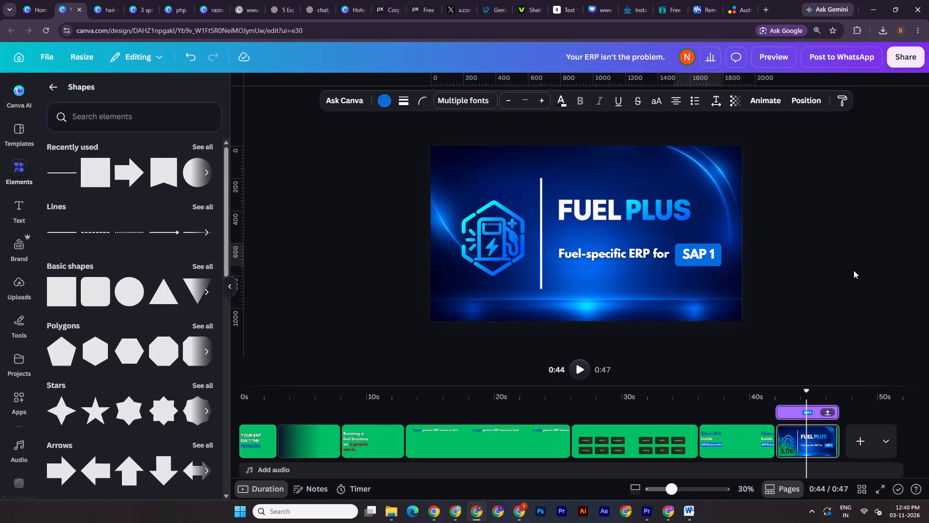
pyautogui.press('Up')
pyautogui.press('Up')
pyautogui.press('Up')
pyautogui.press('Up')
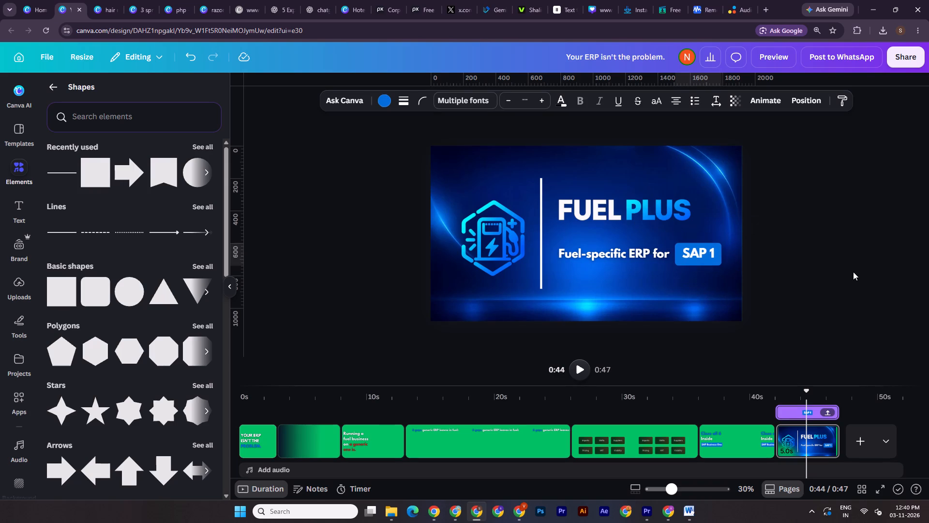
pyautogui.press('Up')
pyautogui.doubleClick(819, 264)
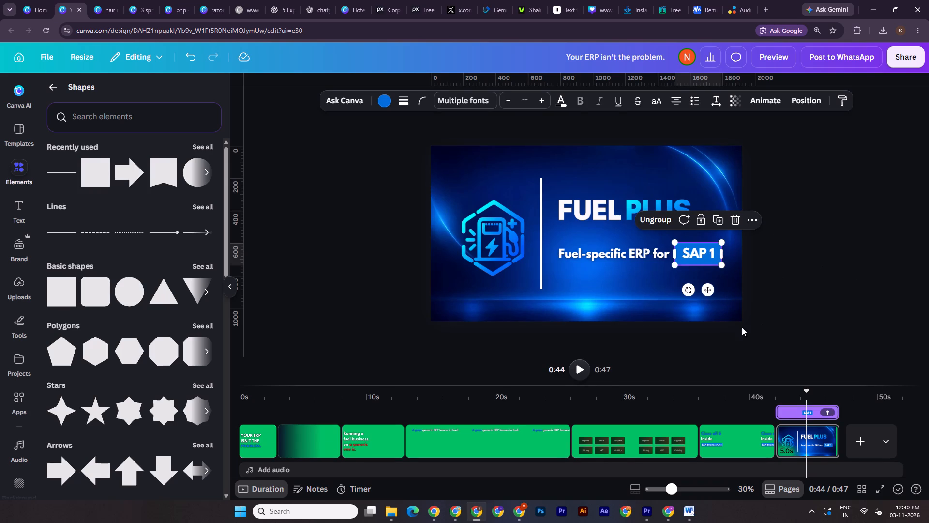
# Reduce the height of the blue SAP 1 label's box to about 124 so it fits the text more tightly.
pyautogui.moveTo(665, 490); pyautogui.dragTo(690, 498)
pyautogui.click(836, 306)
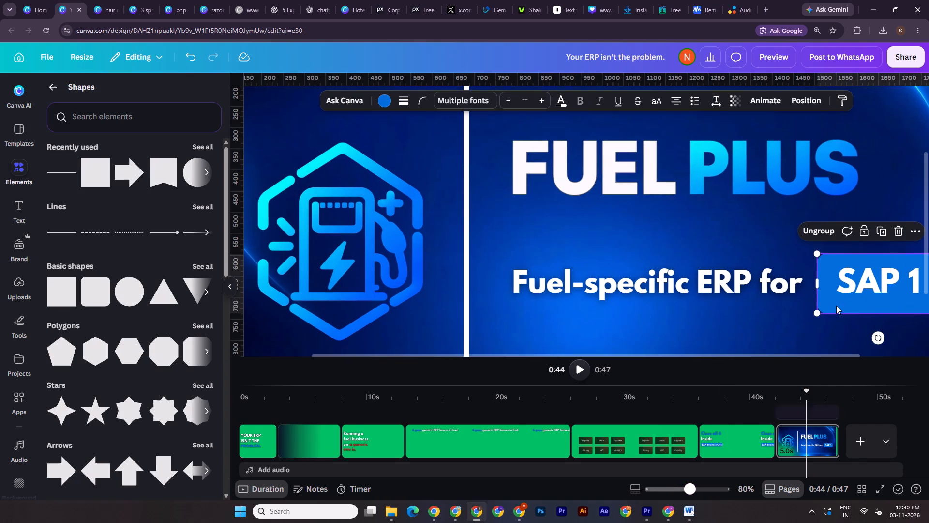
pyautogui.moveTo(749, 354); pyautogui.dragTo(839, 354)
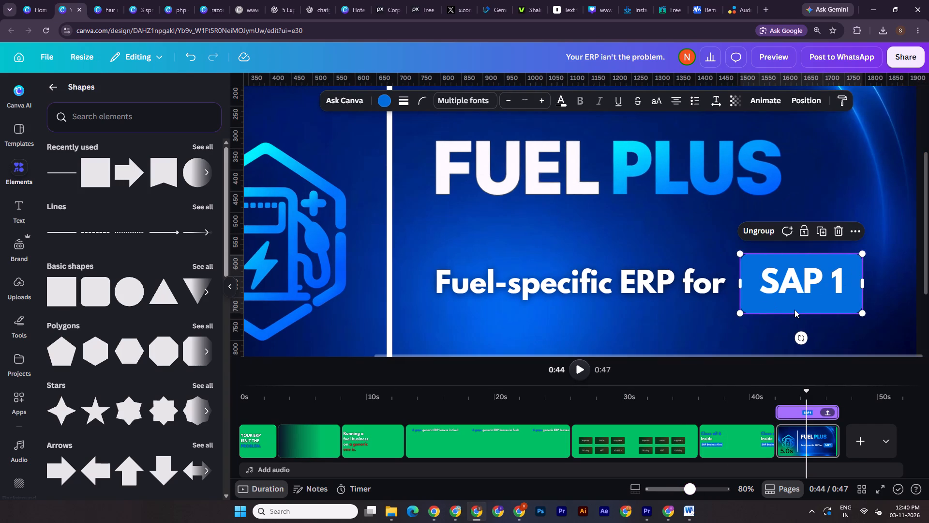
pyautogui.click(794, 307)
pyautogui.moveTo(801, 315); pyautogui.dragTo(804, 308)
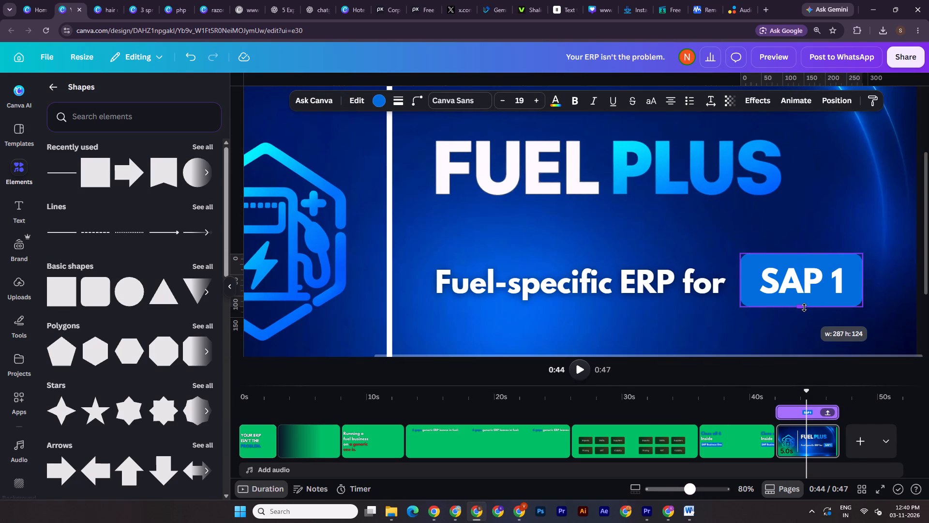
pyautogui.moveTo(804, 308); pyautogui.dragTo(805, 307)
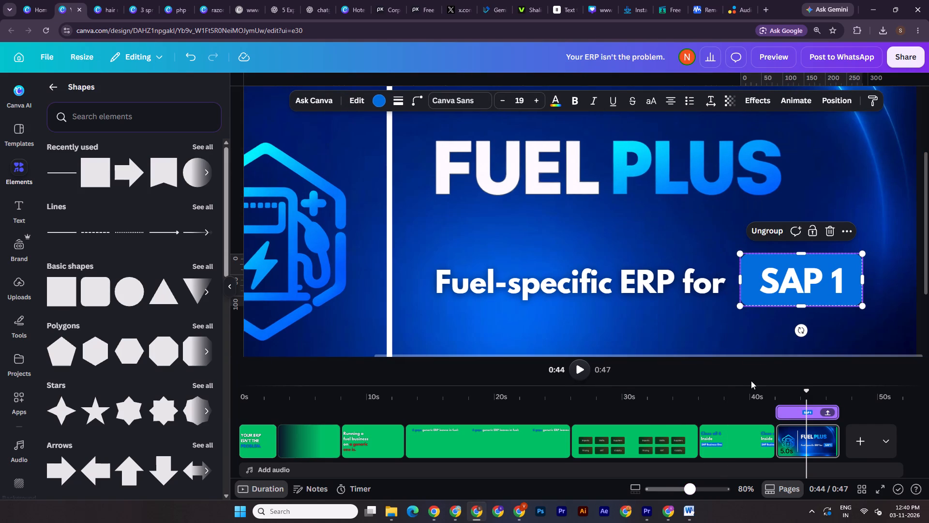
pyautogui.moveTo(691, 493); pyautogui.dragTo(671, 486)
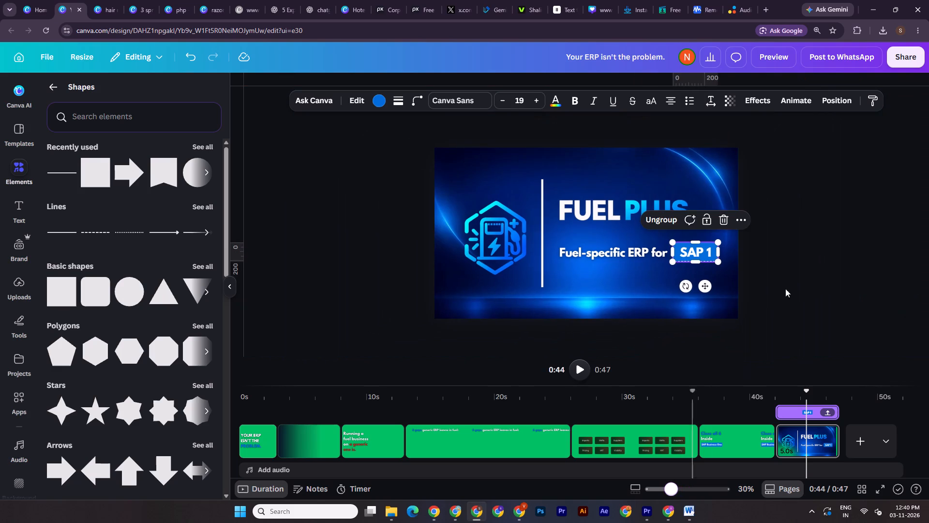
# Nudge the FUEL PLUS wordmark, tagline and SAP 1 label together slightly left, closer to the vertical divider line.
pyautogui.doubleClick(794, 250)
pyautogui.moveTo(790, 182); pyautogui.dragTo(611, 272)
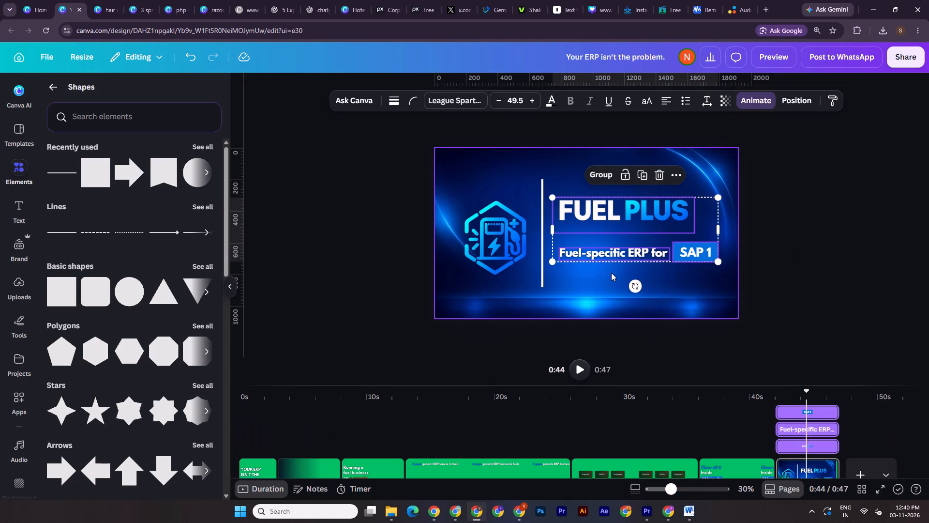
pyautogui.press('Left')
pyautogui.press('Left')
pyautogui.press('Left')
pyautogui.press('Left')
pyautogui.press('Left')
pyautogui.press('Left')
pyautogui.press('Left')
pyautogui.press('Left')
pyautogui.press('Left')
pyautogui.press('Left')
pyautogui.press('Left')
pyautogui.press('Left')
pyautogui.press('Left')
pyautogui.press('Left')
pyautogui.press('Left')
pyautogui.press('Left')
pyautogui.press('Left')
pyautogui.press('Left')
pyautogui.press('Left')
pyautogui.press('Left')
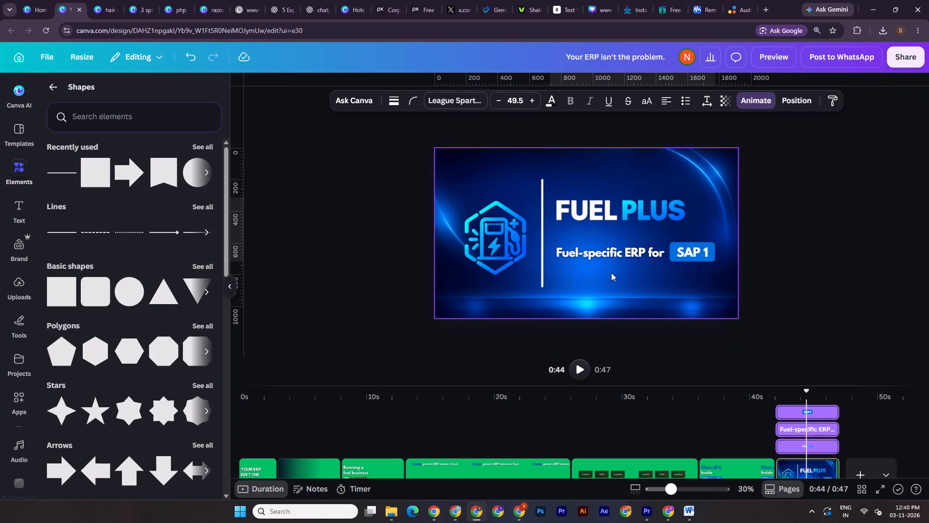
# Nudge the tagline and its SAP 1 label up closer to the FUEL PLUS wordmark.
pyautogui.click(760, 238)
pyautogui.moveTo(789, 249); pyautogui.dragTo(606, 263)
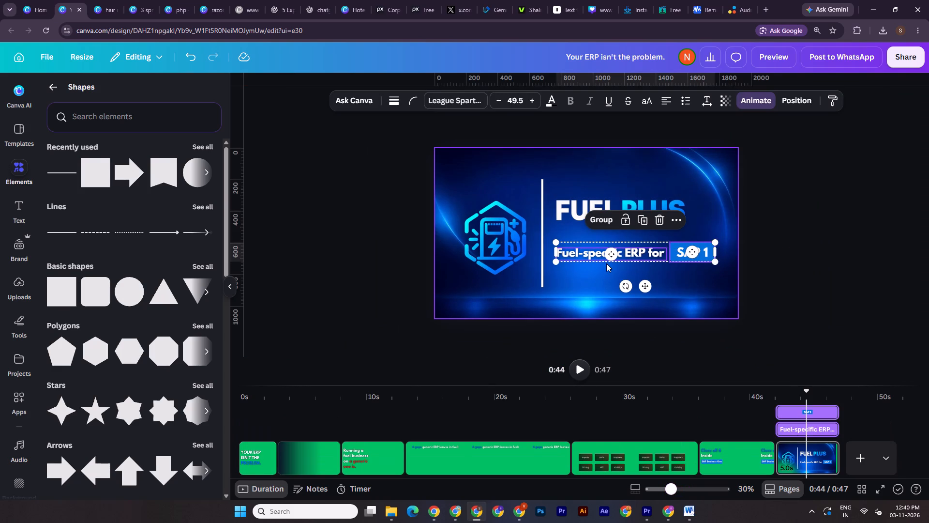
pyautogui.hotkey('shift', 'Up')
pyautogui.hotkey('shift', 'Up')
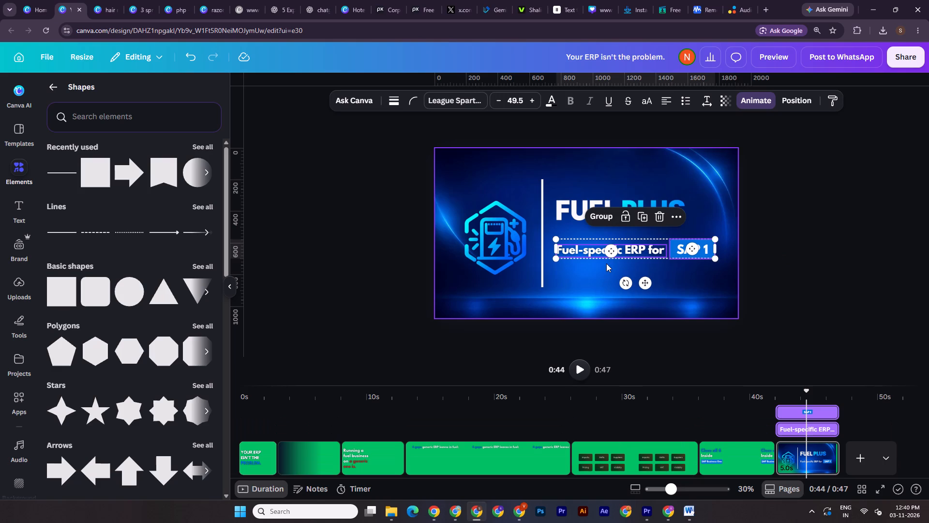
pyautogui.doubleClick(875, 228)
# Move the wordmark, tagline and SAP 1 label together slightly down to center them beside the divider line.
pyautogui.moveTo(792, 195); pyautogui.dragTo(600, 274)
pyautogui.keyDown('shift'); pyautogui.moveTo(599, 215); pyautogui.dragTo(599, 220); pyautogui.keyUp('shift')
pyautogui.doubleClick(801, 222)
# Apply the Succession animation to the fuel pump logo, on enter at medium speed.
pyautogui.click(501, 224)
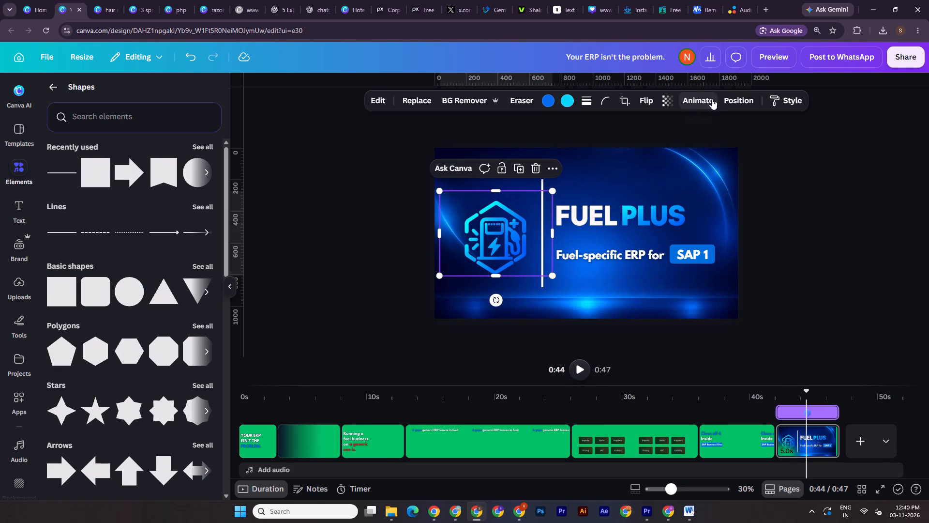
pyautogui.click(699, 99)
pyautogui.scroll(-7, 127, 405)
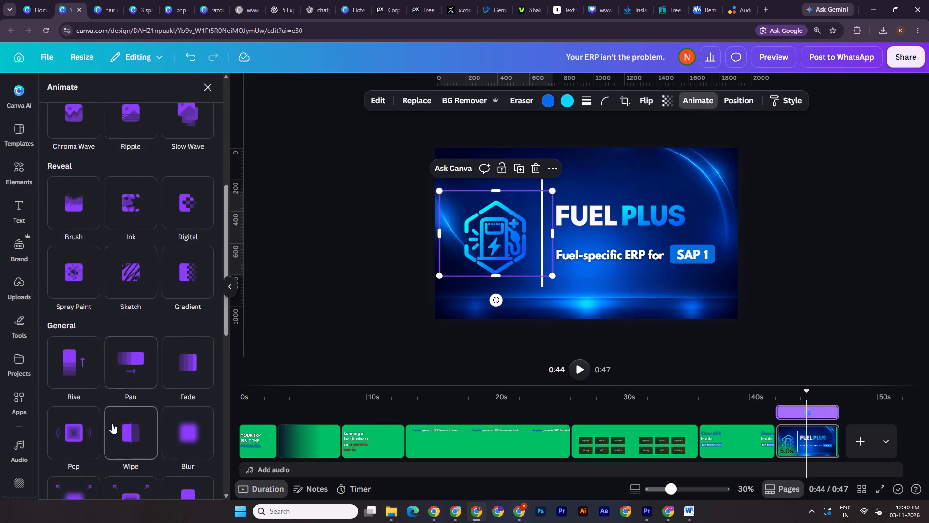
pyautogui.scroll(-1, 112, 423)
pyautogui.click(87, 426)
pyautogui.scroll(-1, 145, 406)
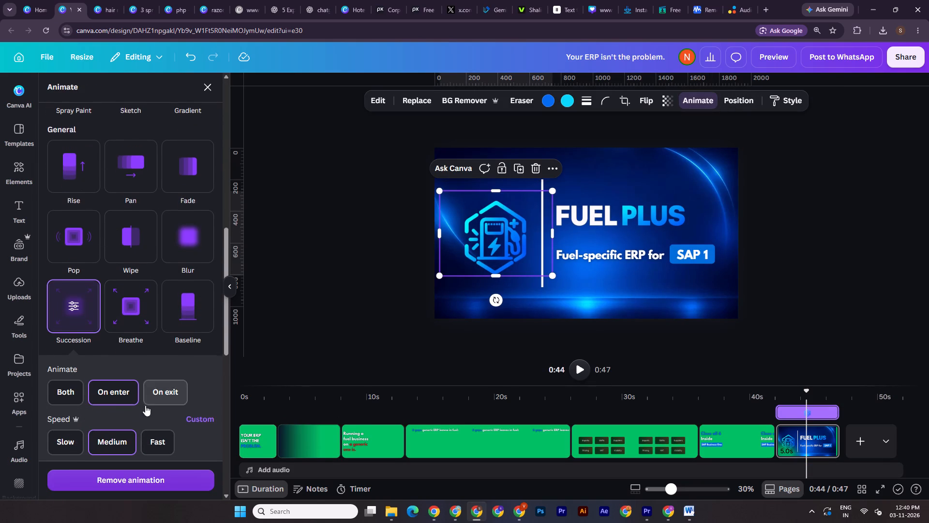
pyautogui.moveTo(129, 441); pyautogui.dragTo(114, 438)
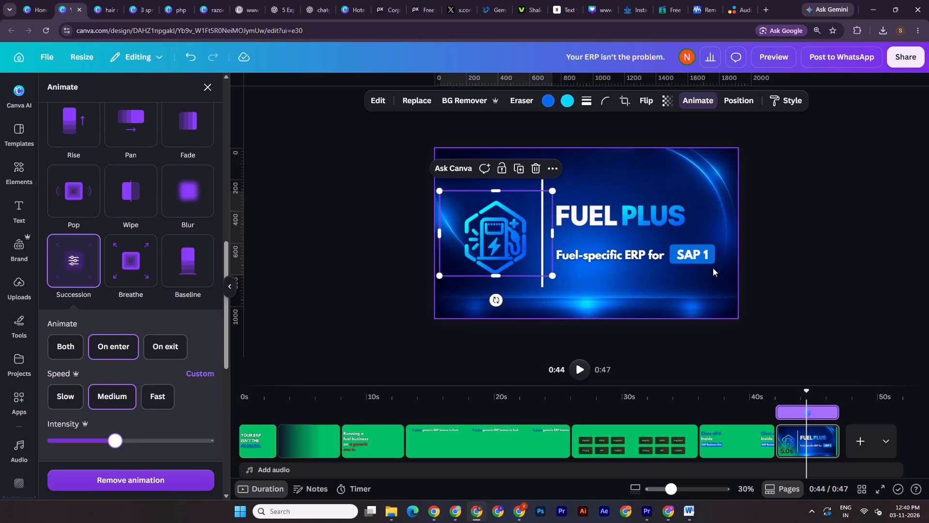
# Apply the Rise animation on enter to the FUEL PLUS wordmark.
pyautogui.doubleClick(774, 236)
pyautogui.moveTo(792, 195); pyautogui.dragTo(619, 225)
pyautogui.click(705, 97)
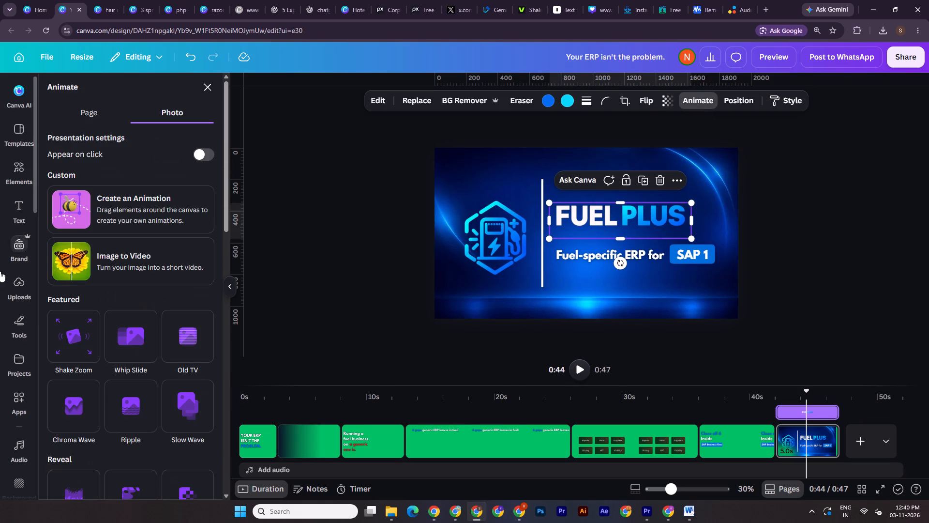
pyautogui.scroll(-5, 102, 437)
pyautogui.click(76, 421)
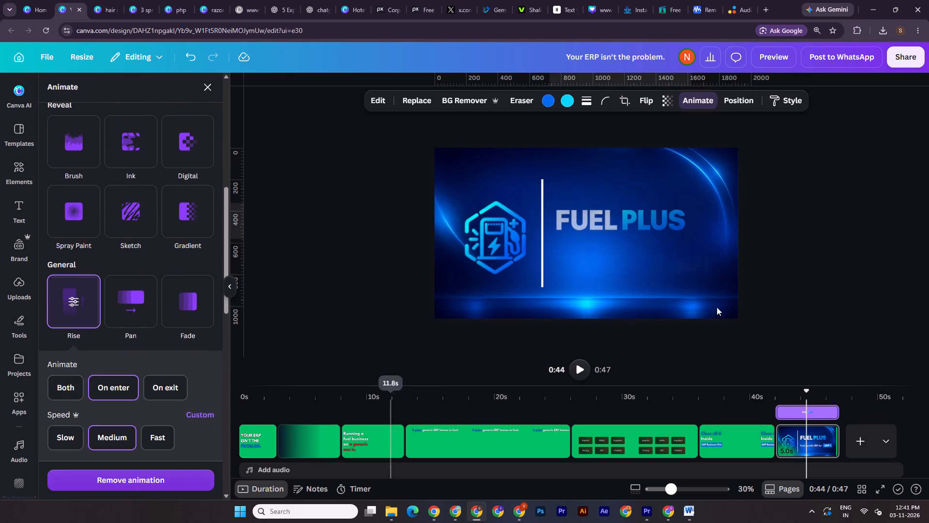
# Apply the Fade animation on enter to the vertical divider line.
pyautogui.doubleClick(848, 238)
pyautogui.click(541, 201)
pyautogui.click(654, 96)
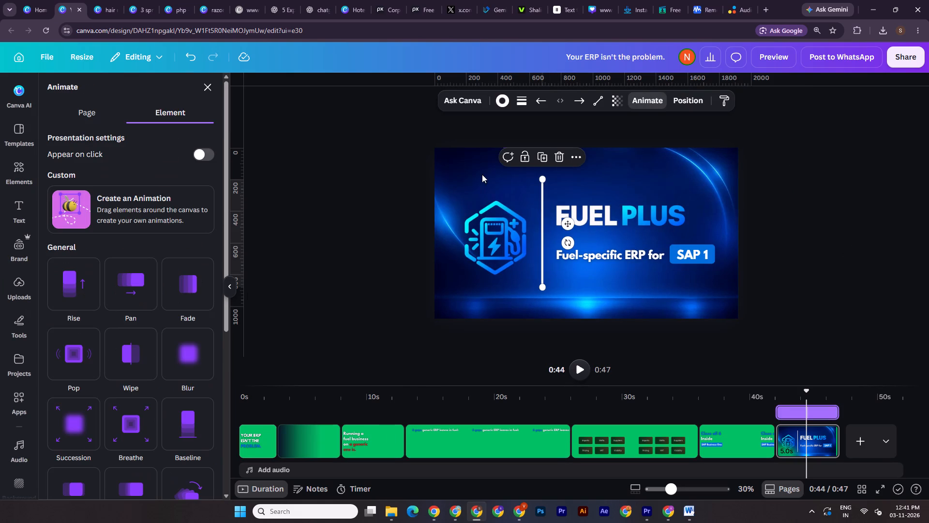
pyautogui.click(175, 290)
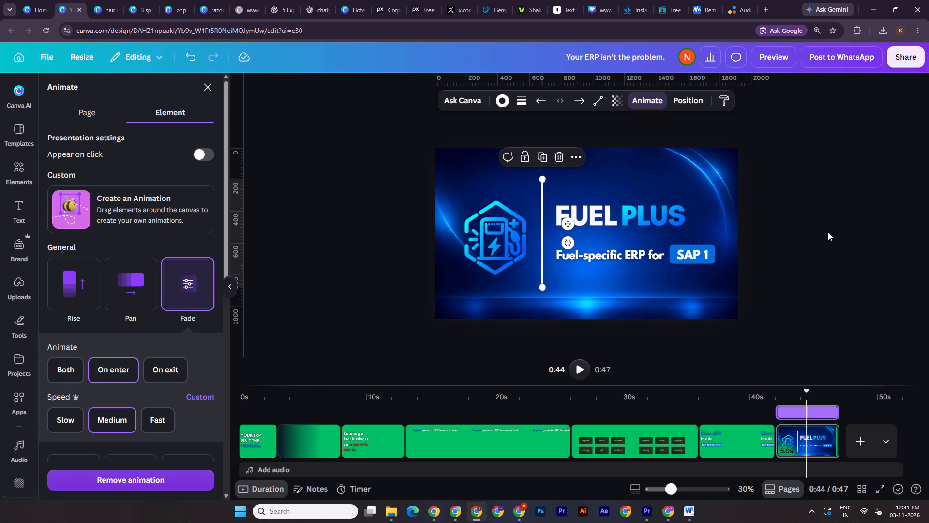
# Cut the divider line, wordmark, tagline and SAP 1 label from the logo page and paste them onto a new page after it.
pyautogui.doubleClick(828, 232)
pyautogui.moveTo(873, 164); pyautogui.dragTo(563, 306)
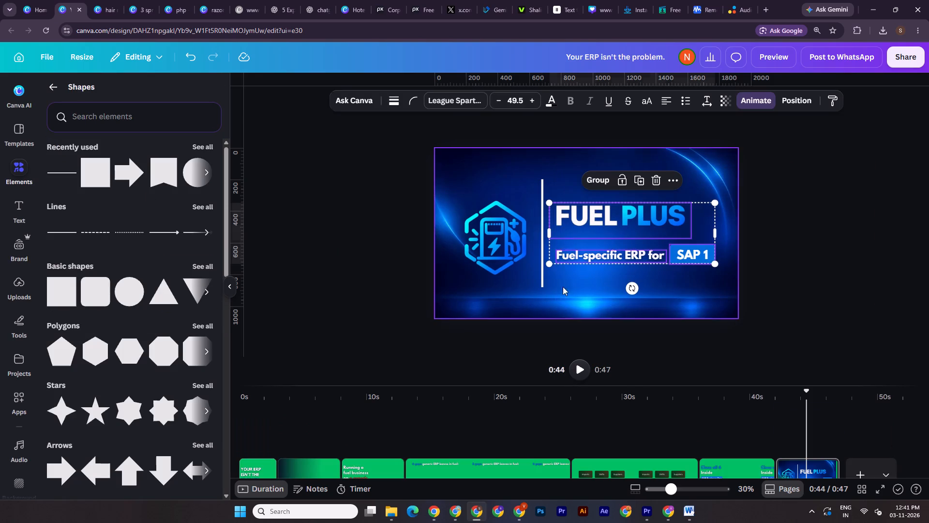
pyautogui.keyDown('shift'); pyautogui.click(546, 189); pyautogui.keyUp('shift')
pyautogui.hotkey('ctrl', 'x')
pyautogui.click(845, 206)
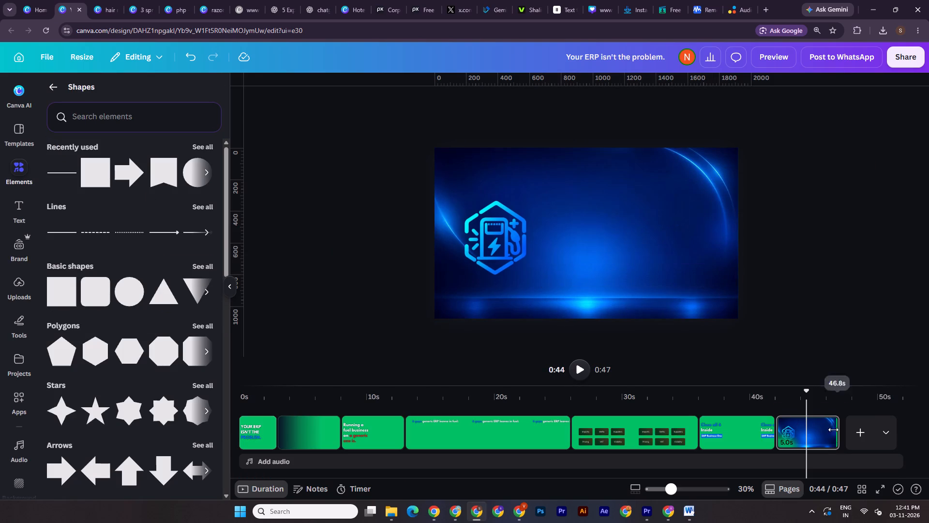
pyautogui.click(853, 440)
pyautogui.hotkey('ctrl', 'v')
pyautogui.click(809, 299)
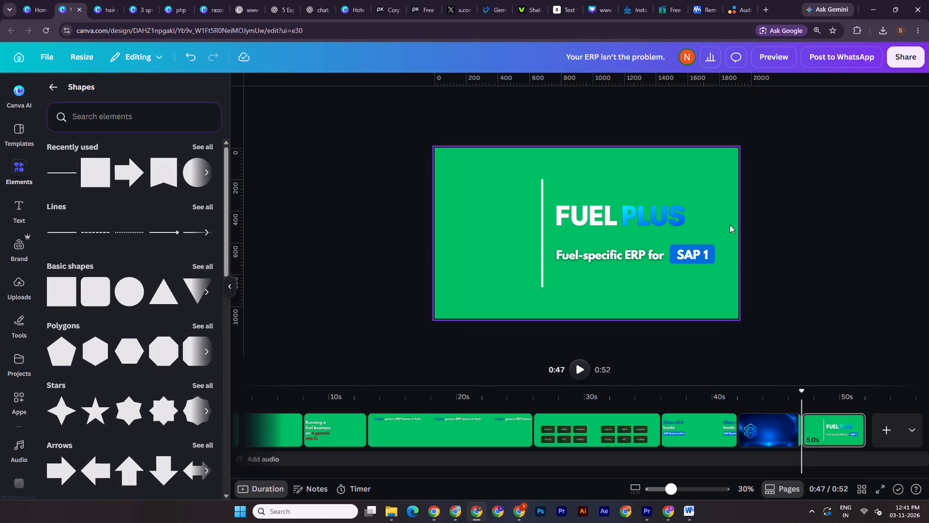
# Cut the wordmark, tagline and SAP 1 label from the divider line page and paste them onto another new page.
pyautogui.moveTo(771, 196); pyautogui.dragTo(651, 270)
pyautogui.hotkey('ctrl', 'x')
pyautogui.click(752, 262)
pyautogui.click(874, 445)
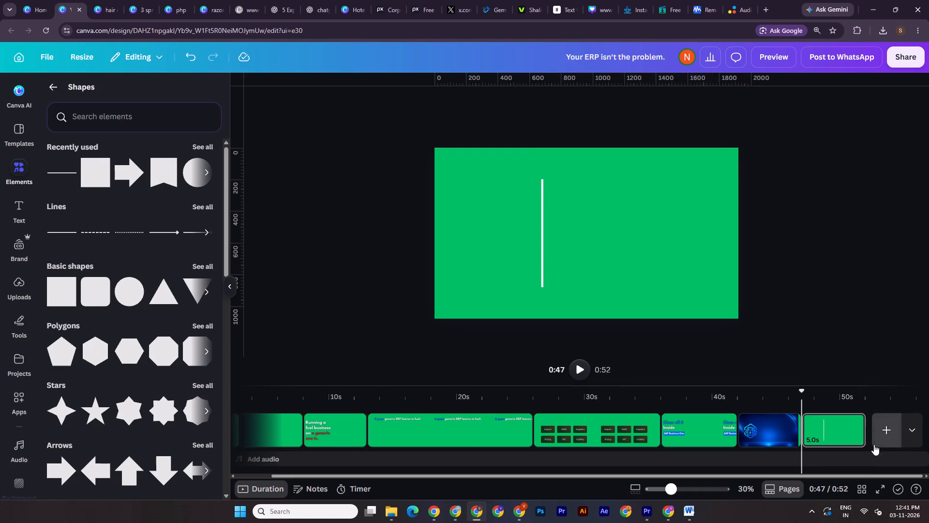
pyautogui.hotkey('ctrl', 'v')
# In Premiere Pro, trim the closing blue background clip and the A1 audio clip to end at 00:00:29:00.
pyautogui.click(652, 511)
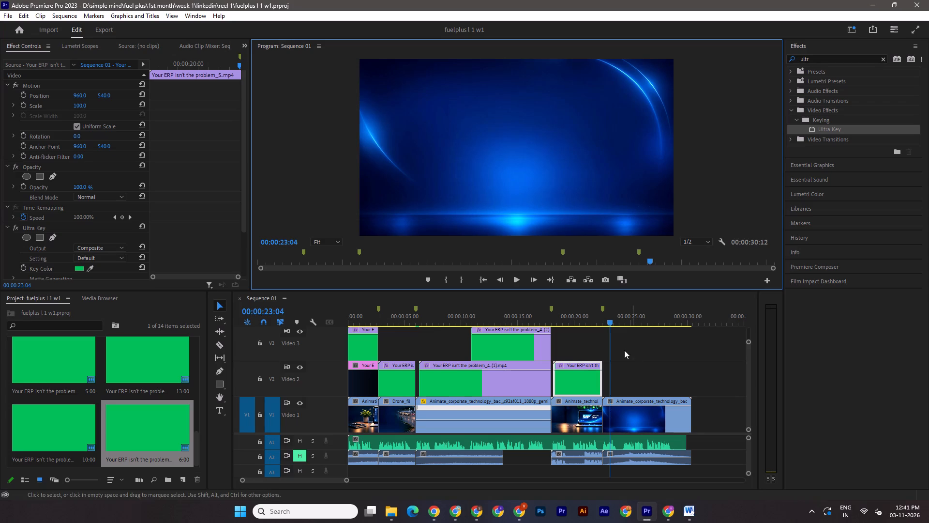
pyautogui.keyDown('shift'); pyautogui.moveTo(611, 327); pyautogui.dragTo(642, 332); pyautogui.keyUp('shift')
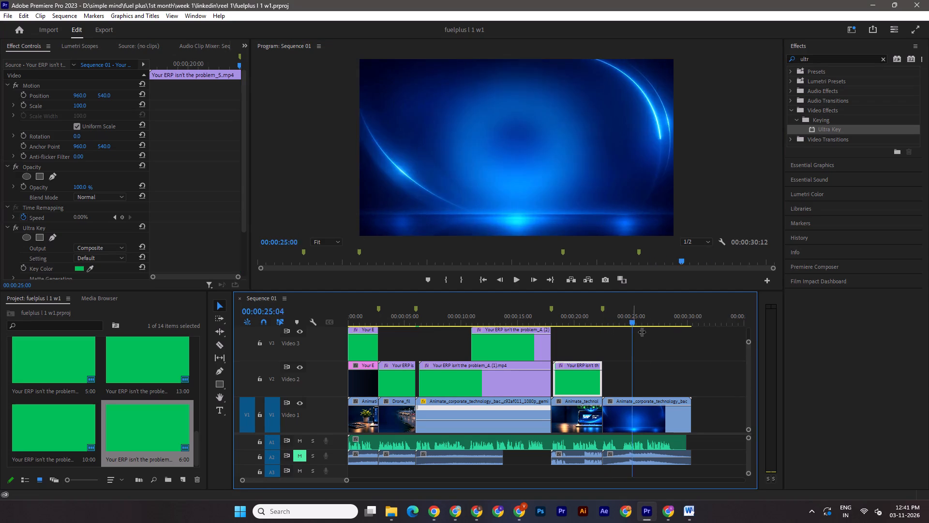
pyautogui.keyDown('shift'); pyautogui.moveTo(642, 332); pyautogui.dragTo(679, 333); pyautogui.keyUp('shift')
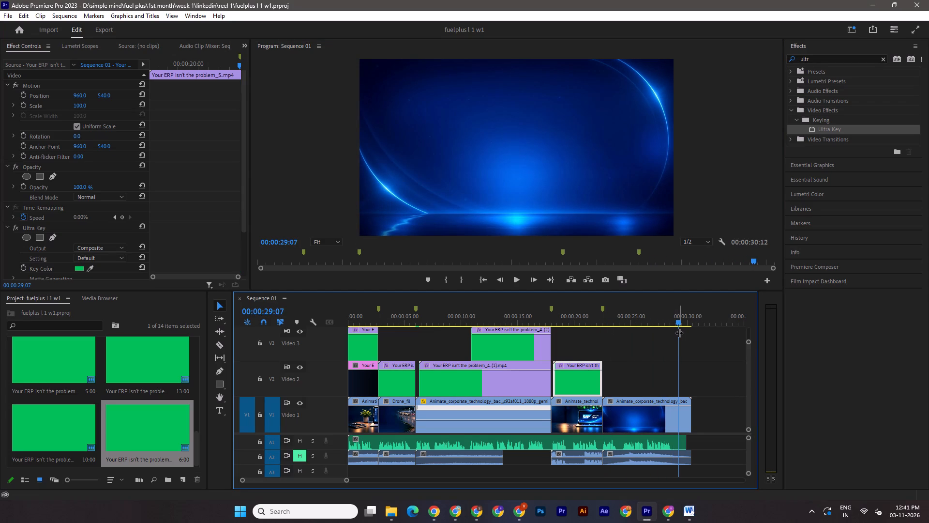
pyautogui.keyDown('shift'); pyautogui.moveTo(679, 333); pyautogui.dragTo(679, 333); pyautogui.keyUp('shift')
pyautogui.press('Left')
pyautogui.press('Left')
pyautogui.press('Left')
pyautogui.press('Left')
pyautogui.press('Left')
pyautogui.press('Left')
pyautogui.press('Left')
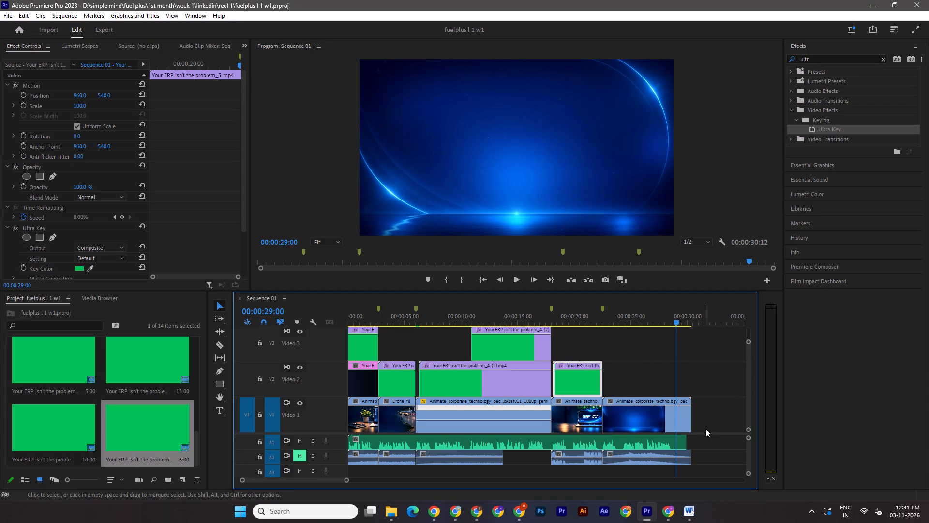
pyautogui.moveTo(688, 421); pyautogui.dragTo(674, 423)
pyautogui.moveTo(691, 445); pyautogui.dragTo(682, 445)
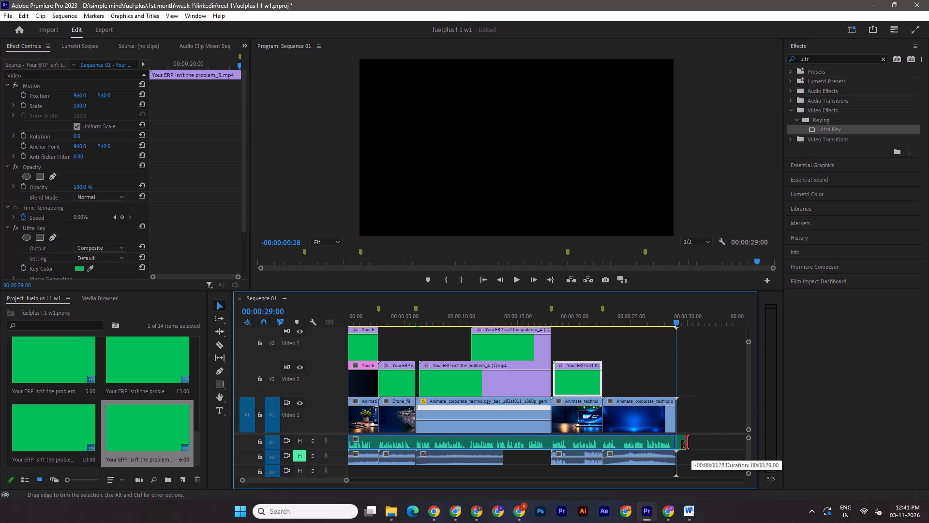
pyautogui.moveTo(682, 445); pyautogui.dragTo(681, 445)
# Check the timecode where the closing background clip starts.
pyautogui.moveTo(675, 324); pyautogui.dragTo(605, 325)
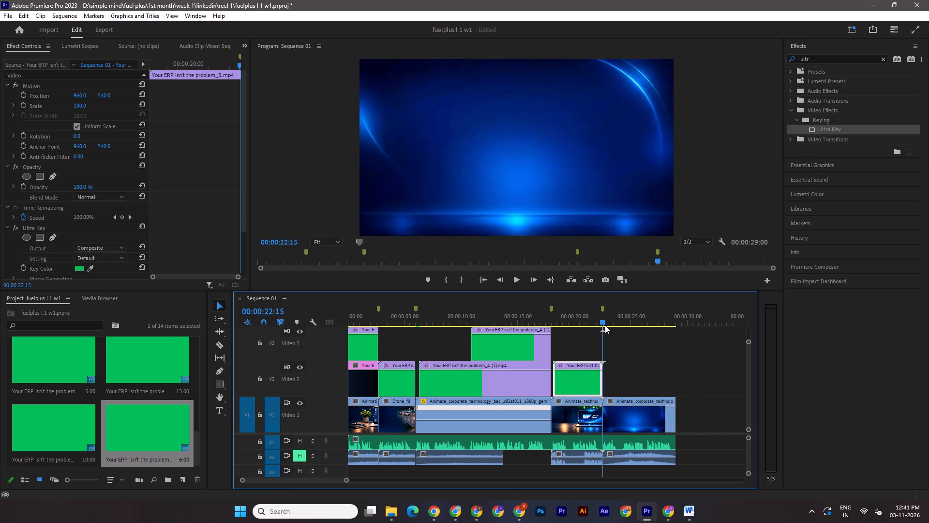
pyautogui.moveTo(605, 325); pyautogui.dragTo(603, 325)
# Back in Canva, delete the blue background from the fuel pump logo page, leaving the logo on green.
pyautogui.click(471, 513)
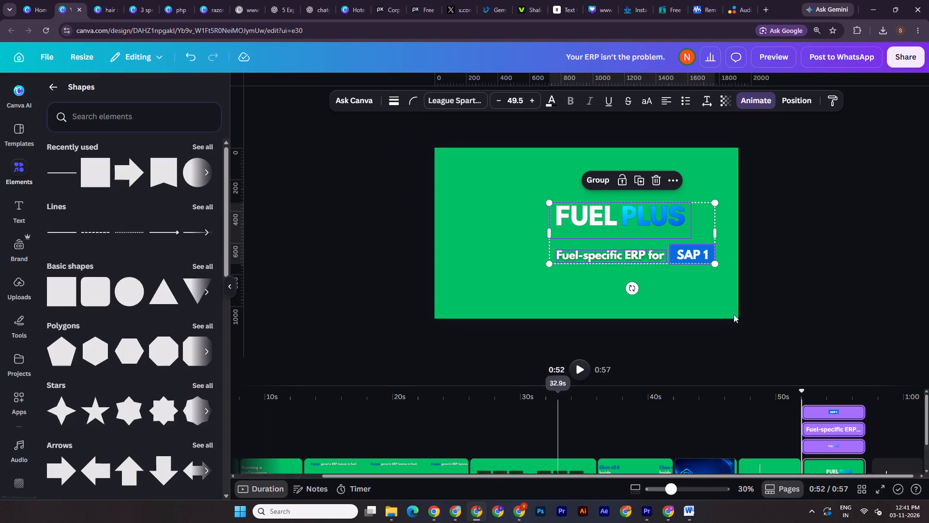
pyautogui.doubleClick(804, 300)
pyautogui.click(702, 421)
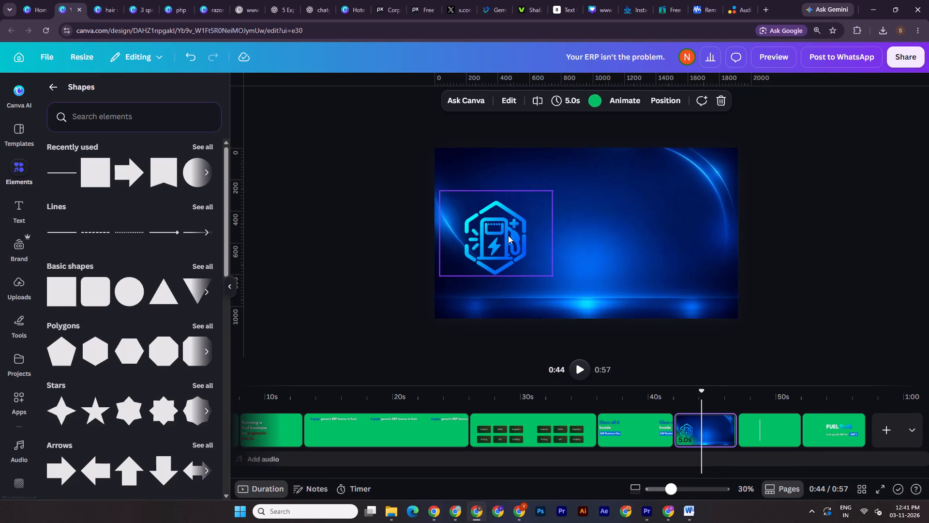
pyautogui.click(645, 183)
pyautogui.press('Delete')
# Set the fuel pump logo page's duration to 9 seconds.
pyautogui.click(629, 182)
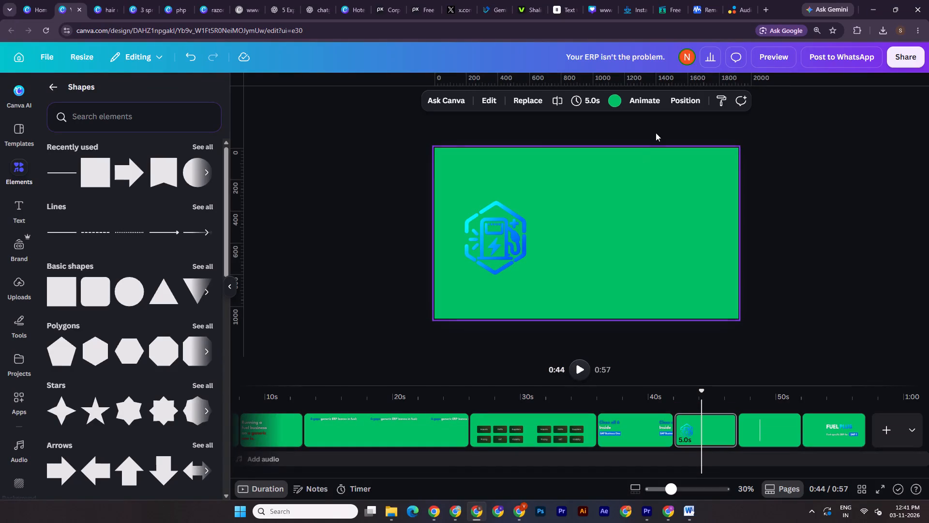
pyautogui.click(588, 101)
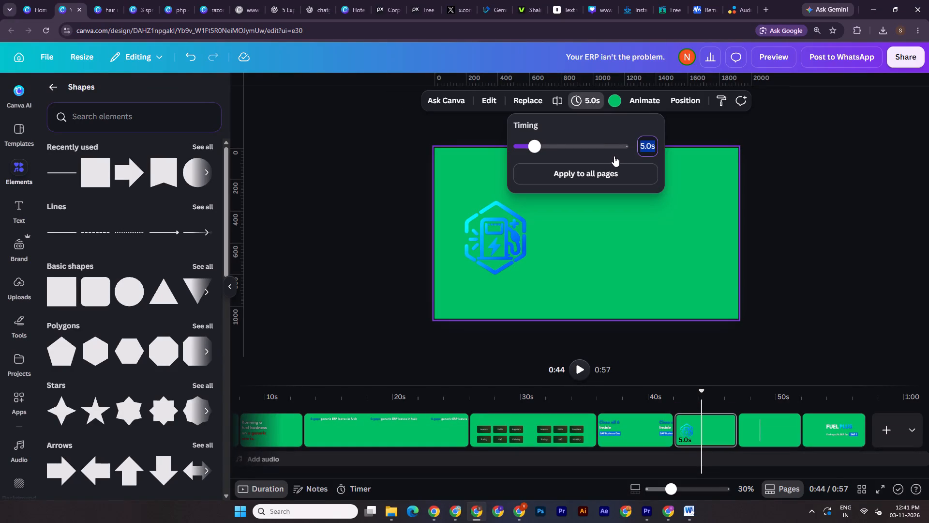
pyautogui.press('9')
pyautogui.press('Return')
# Set the divider line page's duration to 9 seconds.
pyautogui.click(824, 431)
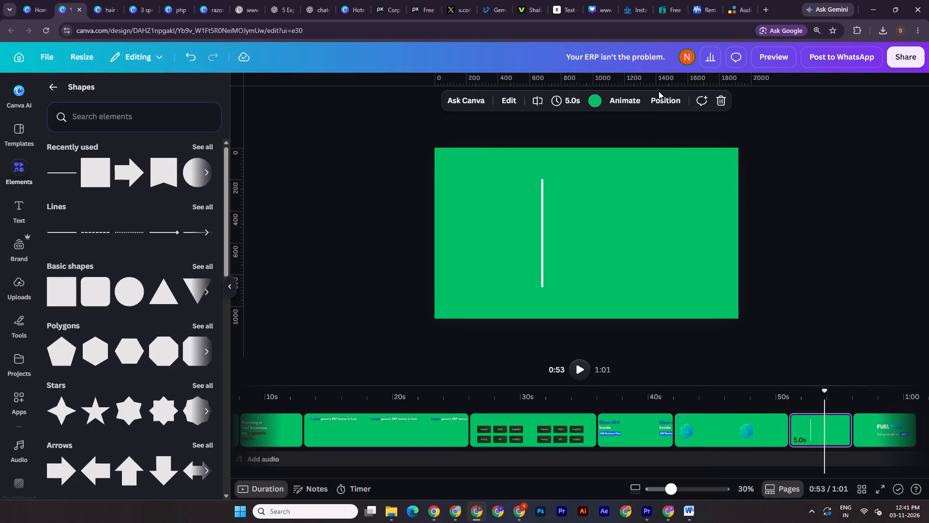
pyautogui.click(570, 97)
pyautogui.press('9')
pyautogui.press('Return')
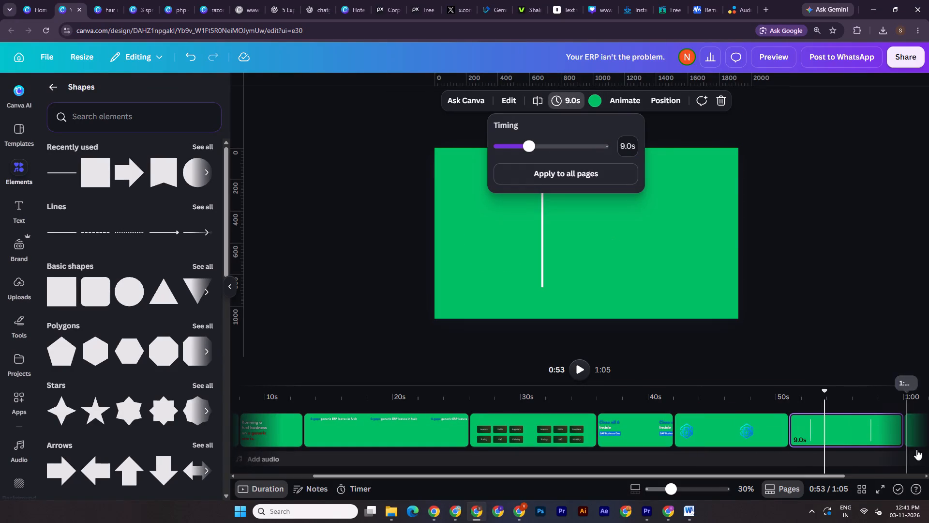
# Set the duration of the FUEL PLUS text page to 9 seconds.
pyautogui.moveTo(824, 475); pyautogui.dragTo(926, 474)
pyautogui.click(837, 435)
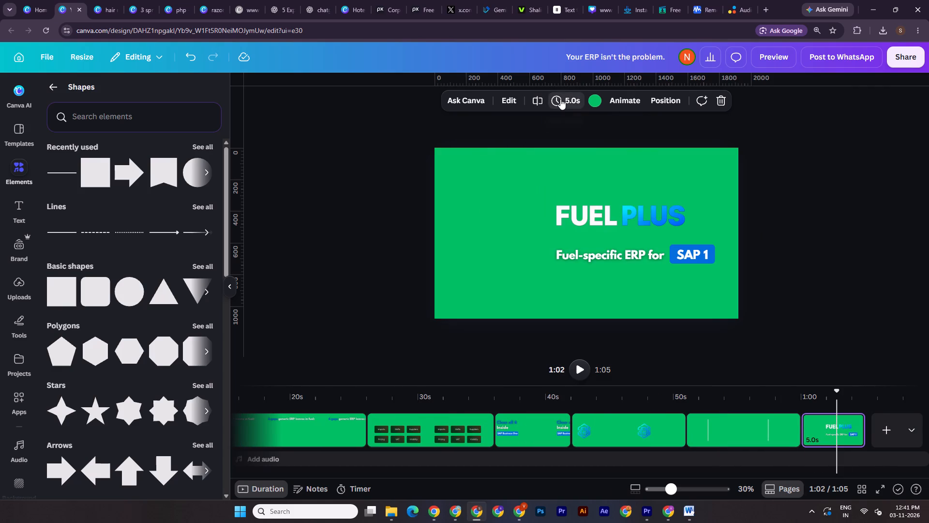
pyautogui.click(560, 99)
pyautogui.press('9')
pyautogui.press('Return')
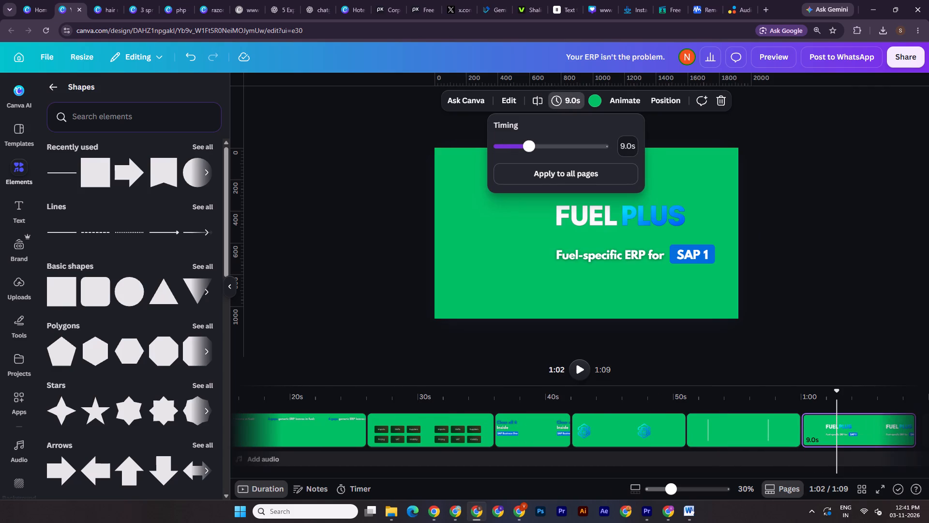
pyautogui.click(912, 159)
# Download only the fuel pump logo page (page 7) as a 1080p MP4 video.
pyautogui.click(621, 424)
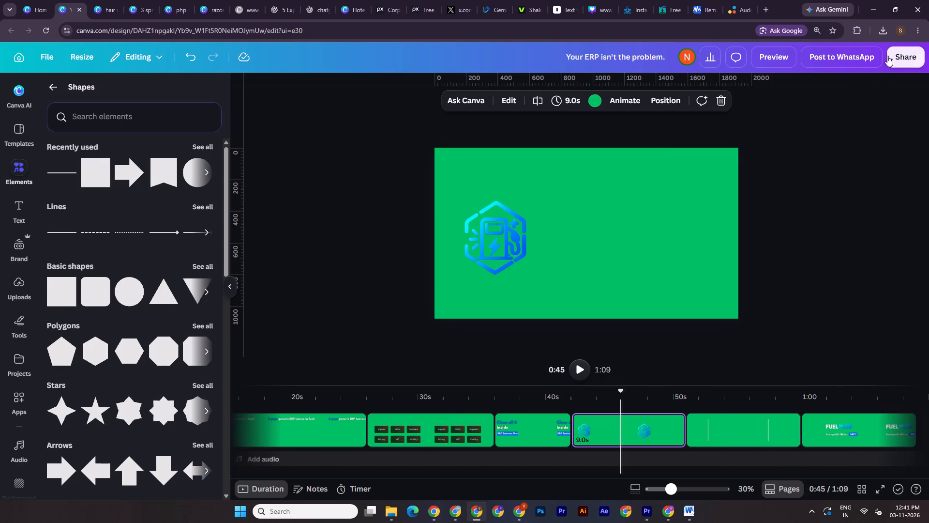
pyautogui.click(900, 59)
pyautogui.click(741, 310)
pyautogui.click(799, 244)
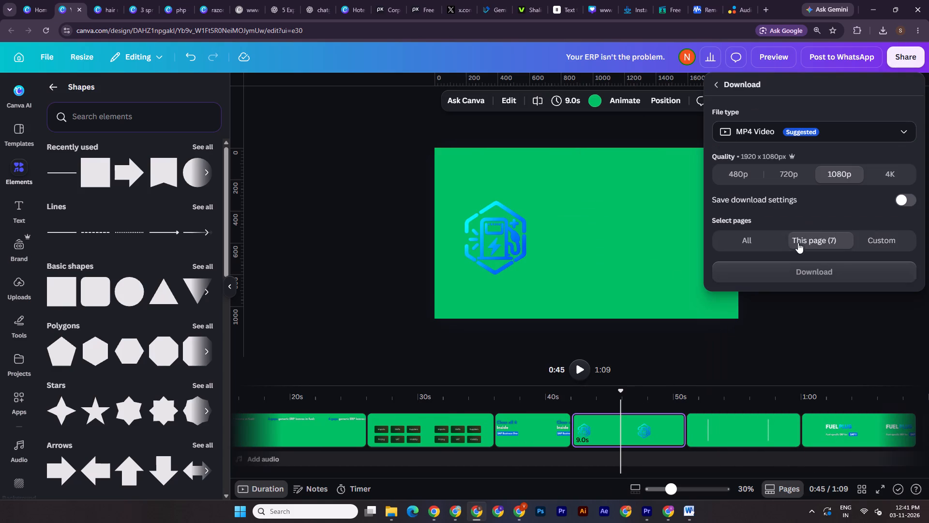
pyautogui.click(820, 265)
pyautogui.click(827, 345)
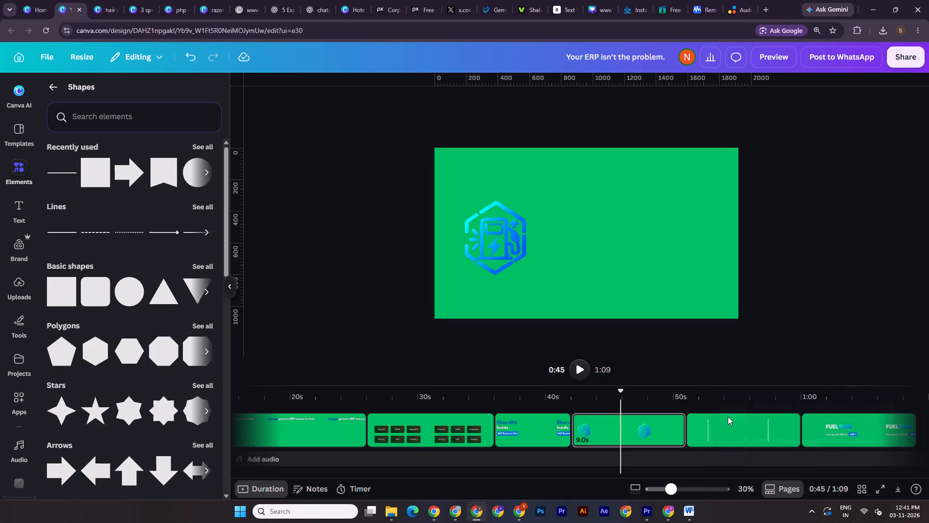
# Download only the divider line page (page 8) as a 1080p MP4 video.
pyautogui.click(702, 441)
pyautogui.click(914, 56)
pyautogui.click(734, 313)
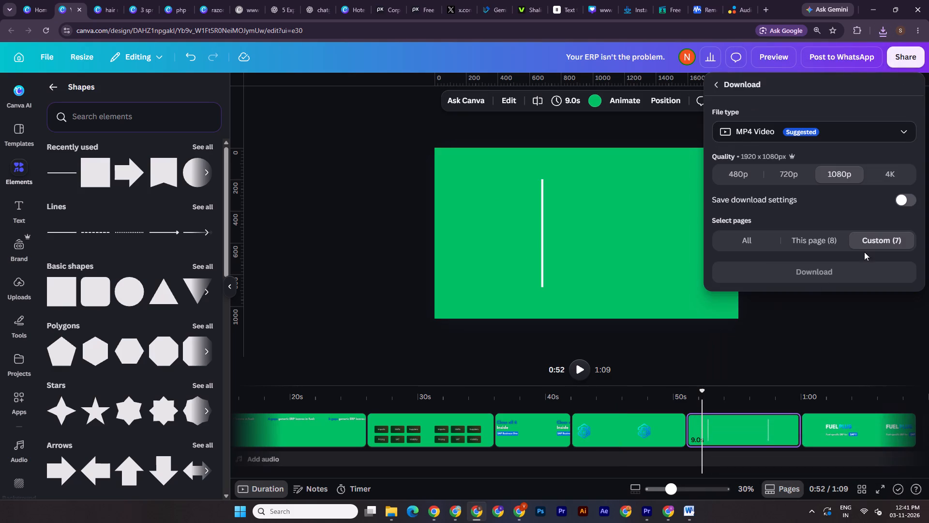
pyautogui.click(821, 231)
pyautogui.click(826, 240)
pyautogui.click(830, 278)
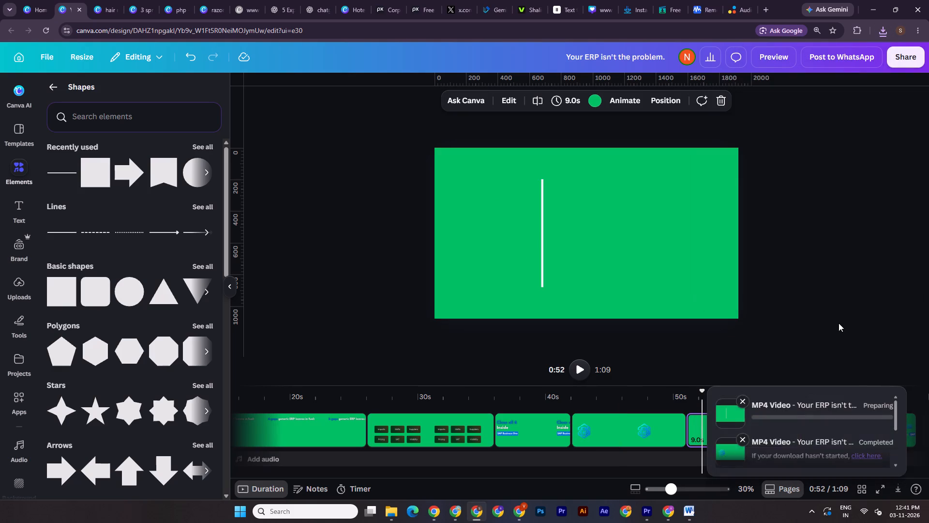
pyautogui.click(840, 301)
# Download only the FUEL PLUS text page (page 9) as a 1080p MP4 video.
pyautogui.click(852, 435)
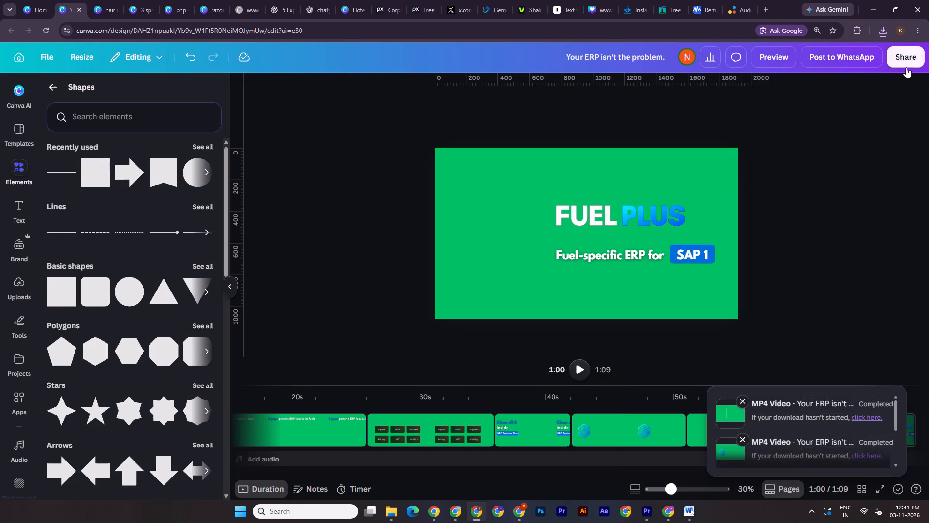
pyautogui.click(906, 67)
pyautogui.click(734, 301)
pyautogui.click(807, 240)
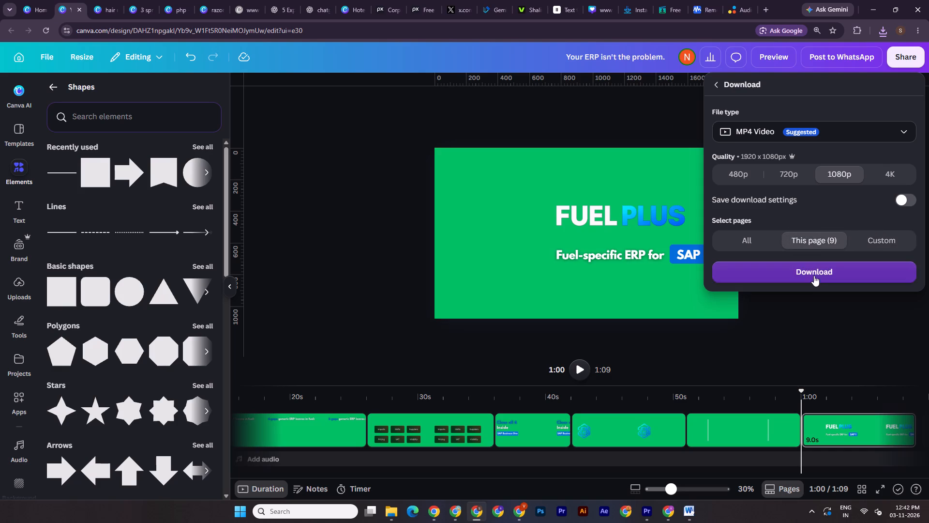
pyautogui.click(814, 276)
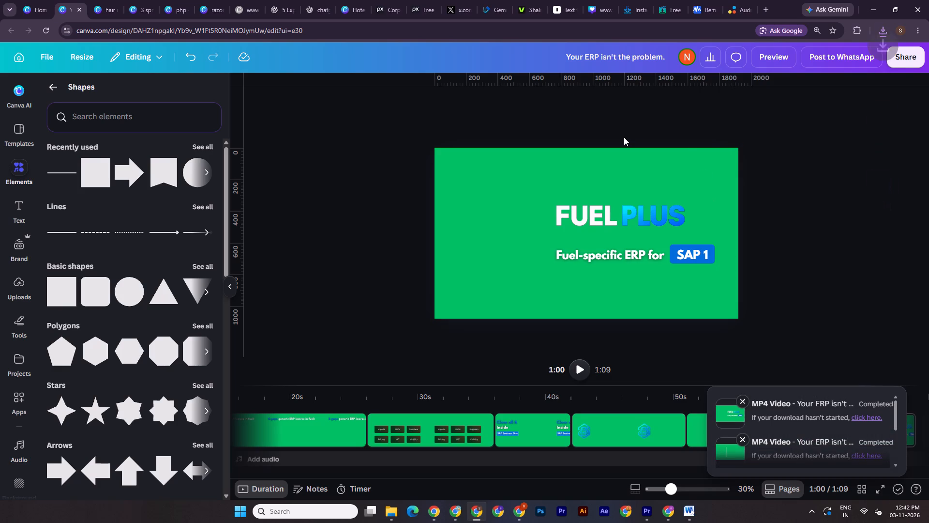
# In File Explorer's Downloads folder, batch-rename the three new green-screen videos with the suffix _6 after "Your ERP isn't the problem".
pyautogui.click(387, 519)
pyautogui.click(344, 461)
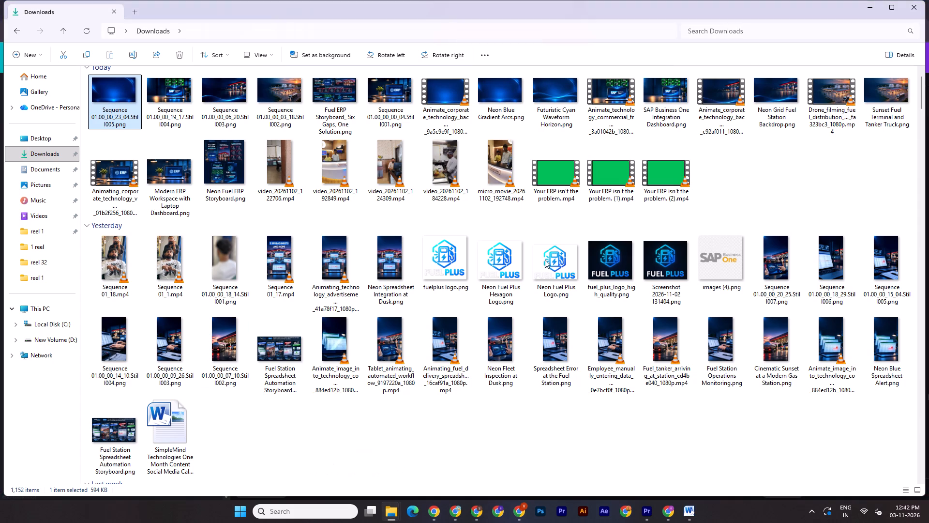
pyautogui.moveTo(739, 194); pyautogui.dragTo(564, 186)
pyautogui.rightClick(562, 185)
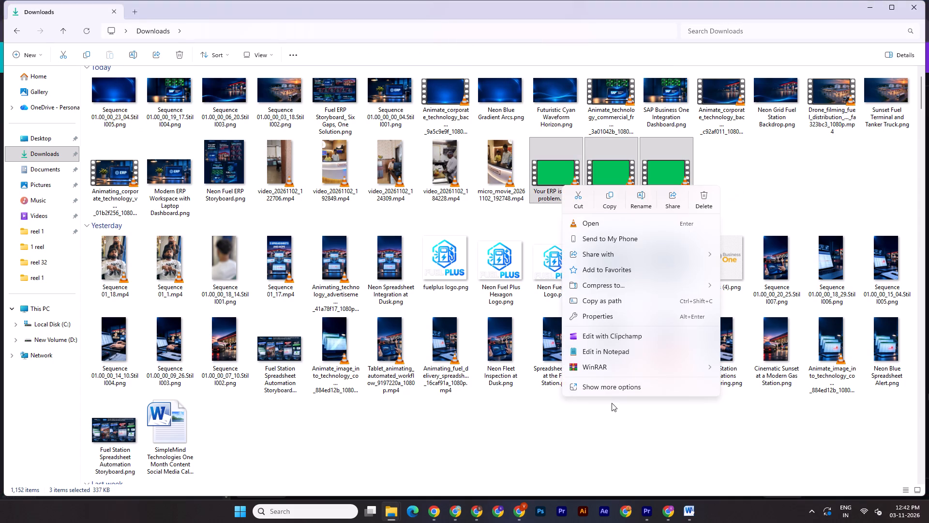
pyautogui.click(611, 392)
pyautogui.click(602, 421)
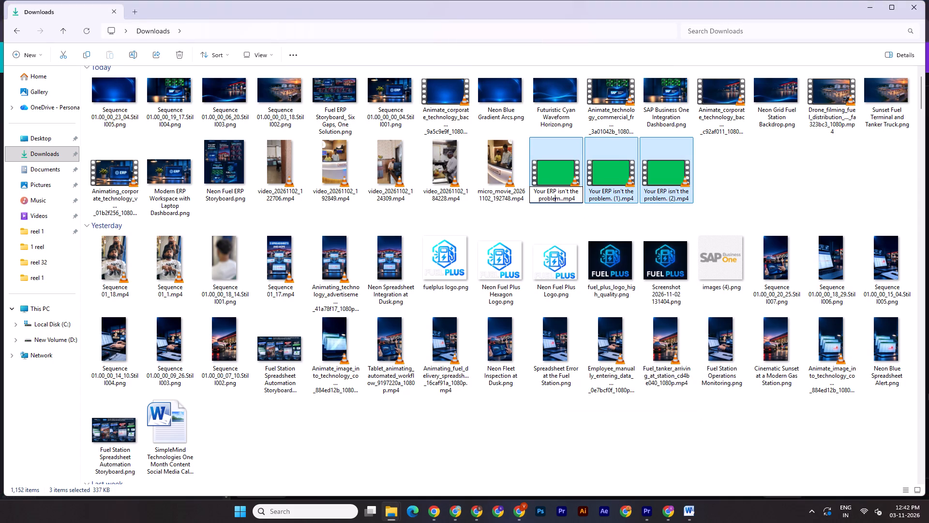
pyautogui.click(554, 201)
pyautogui.press('Right')
pyautogui.write('_6')
pyautogui.press('Return')
# Move the three renamed _6 videos from Downloads into the LinkedIn reel 1 project folder.
pyautogui.hotkey('ctrl', 'x')
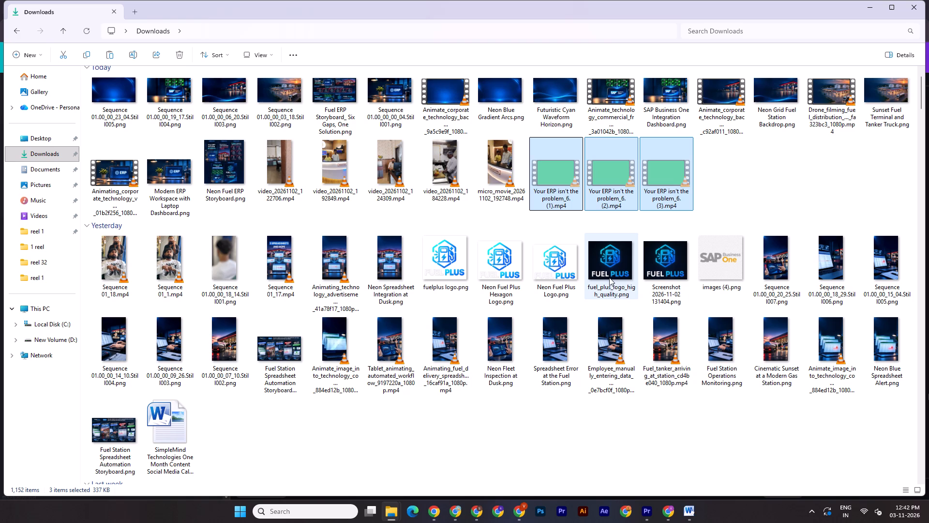
pyautogui.click(386, 509)
pyautogui.click(418, 472)
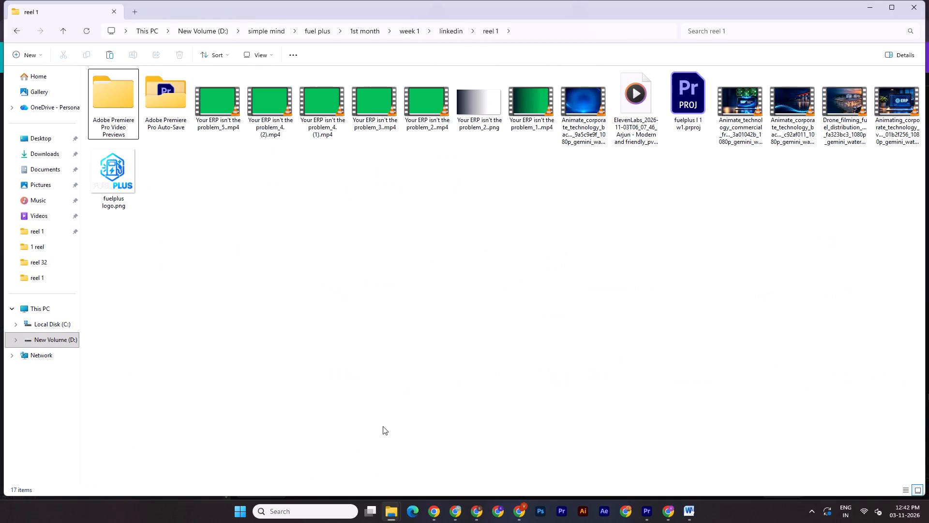
pyautogui.hotkey('ctrl', 'v')
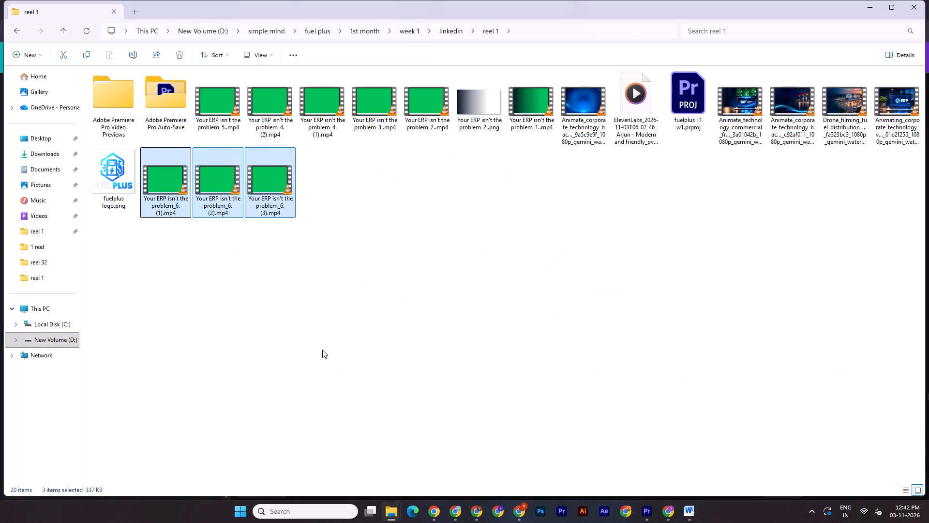
pyautogui.click(322, 350)
# Preview the _6 (1) logo clip, place it on Video 2 in Premiere Pro starting about 00:00:22:24, and save.
pyautogui.doubleClick(171, 194)
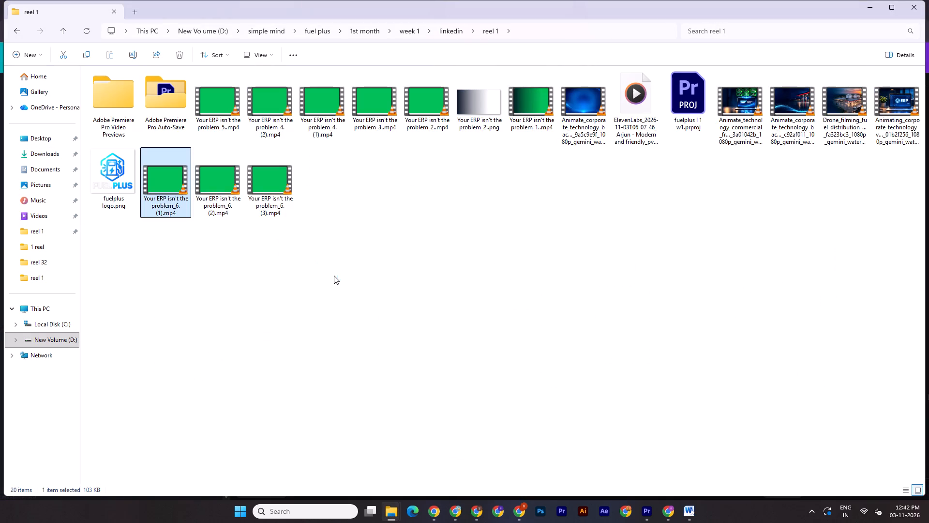
pyautogui.click(917, 2)
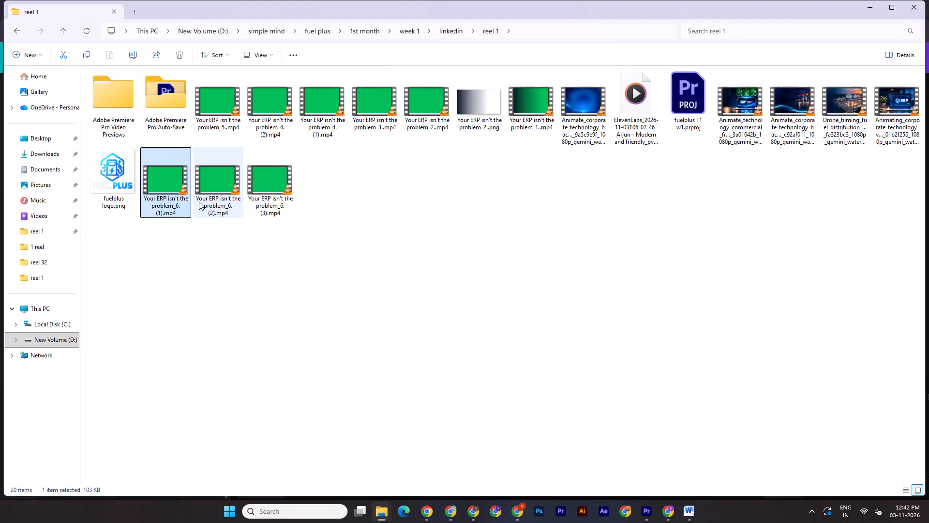
pyautogui.moveTo(184, 185); pyautogui.dragTo(616, 375)
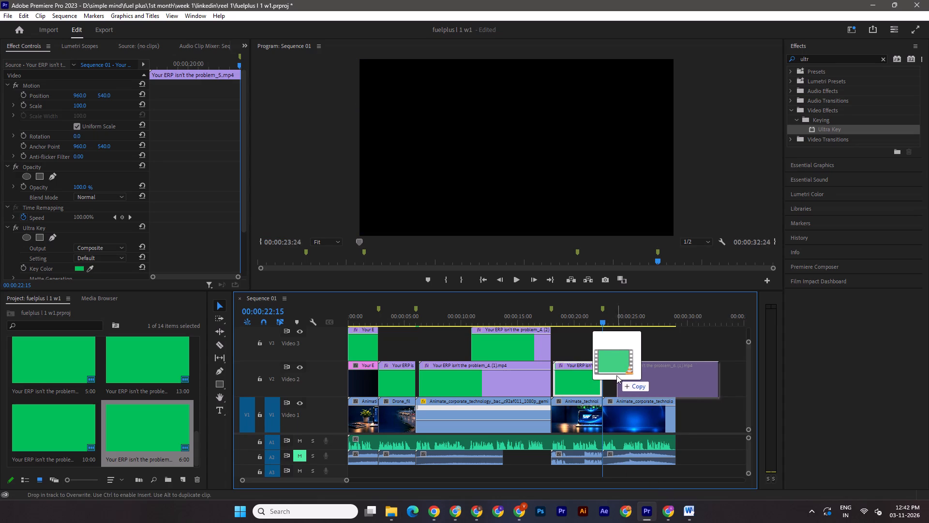
pyautogui.moveTo(616, 375); pyautogui.dragTo(609, 376)
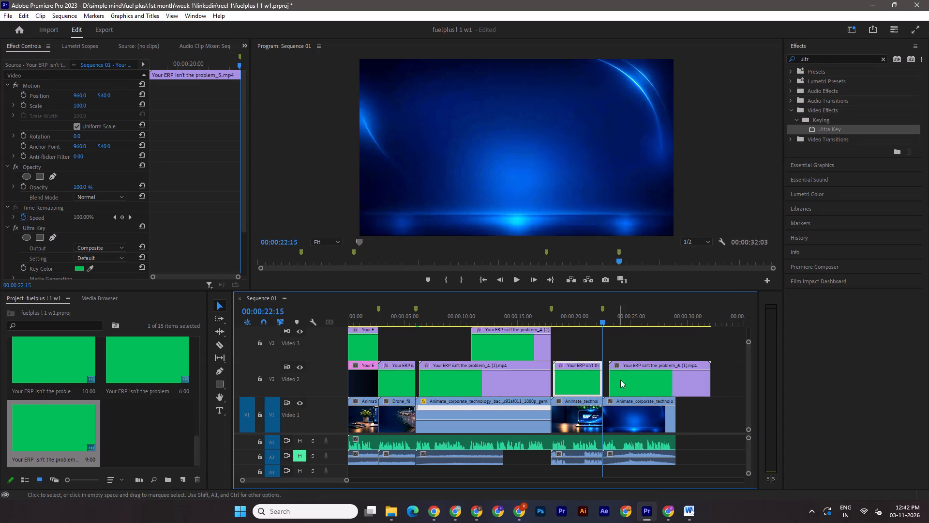
pyautogui.click(644, 391)
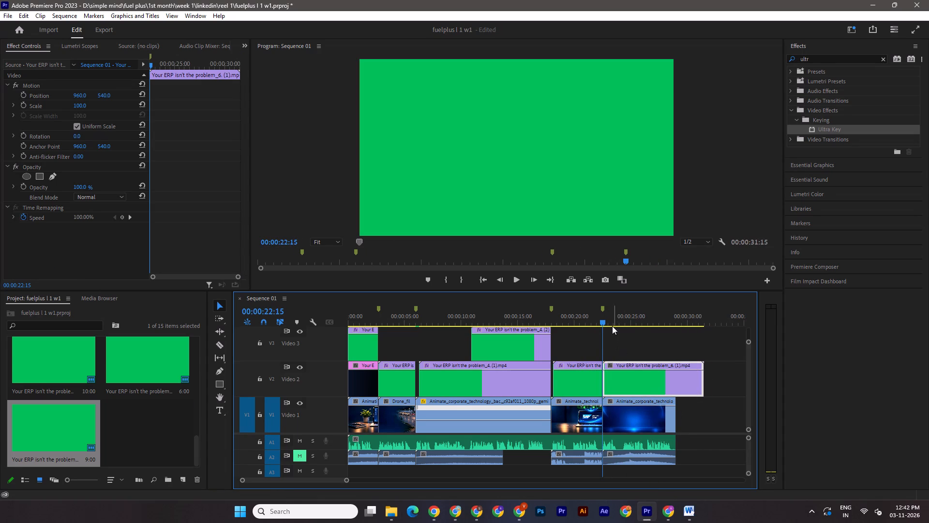
pyautogui.click(601, 321)
pyautogui.moveTo(616, 391); pyautogui.dragTo(621, 391)
pyautogui.hotkey('ctrl', 's')
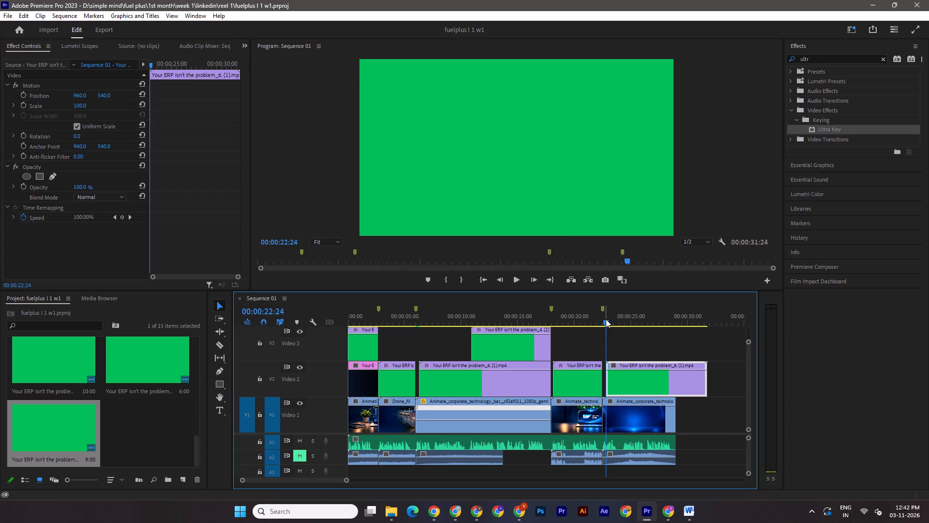
# Preview the _6 (2) divider line clip and place it on Video 3 starting at 00:00:23:21, after the logo appears.
pyautogui.moveTo(606, 319); pyautogui.dragTo(617, 321)
pyautogui.click(389, 506)
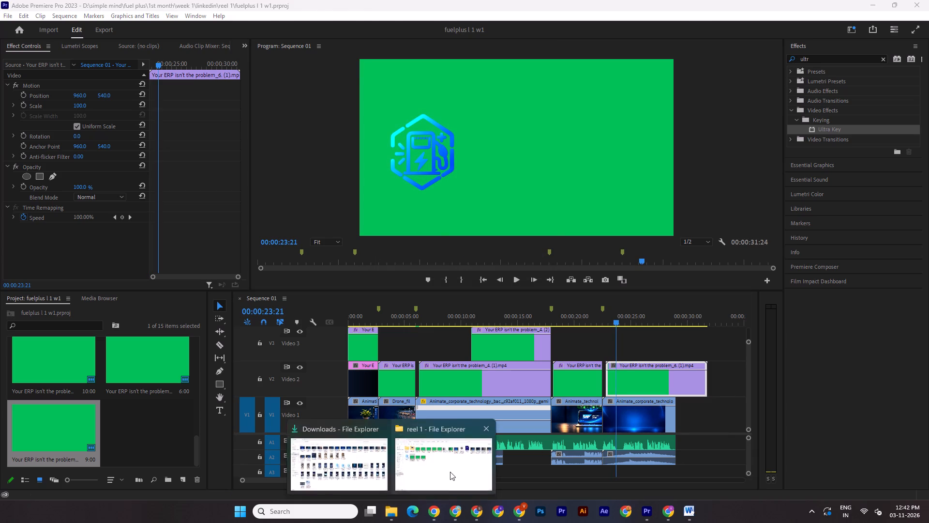
pyautogui.click(451, 471)
pyautogui.doubleClick(224, 189)
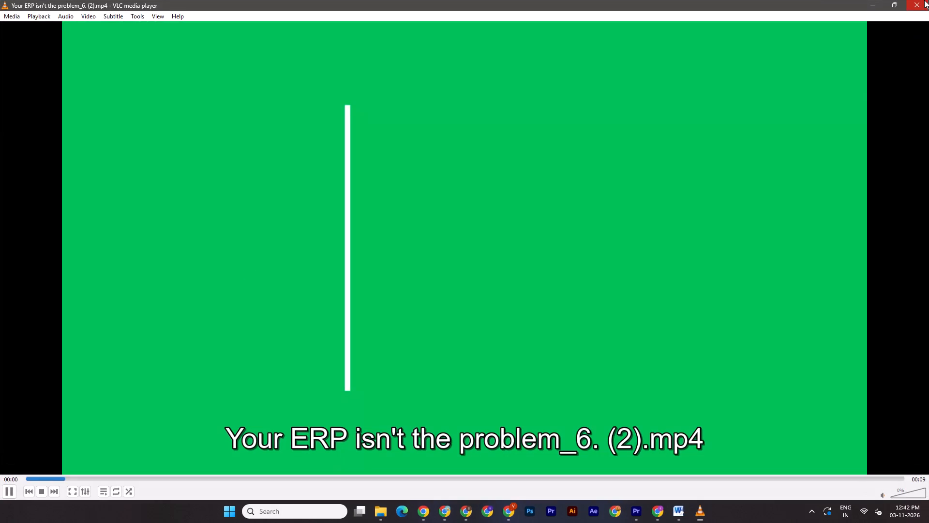
pyautogui.click(927, 0)
pyautogui.moveTo(210, 185); pyautogui.dragTo(638, 453)
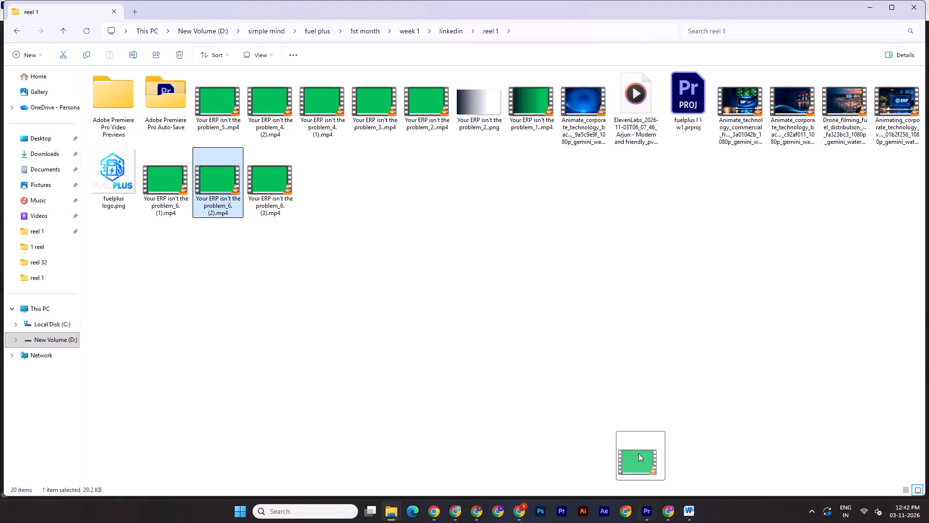
pyautogui.moveTo(638, 453); pyautogui.dragTo(620, 340)
pyautogui.click(748, 340)
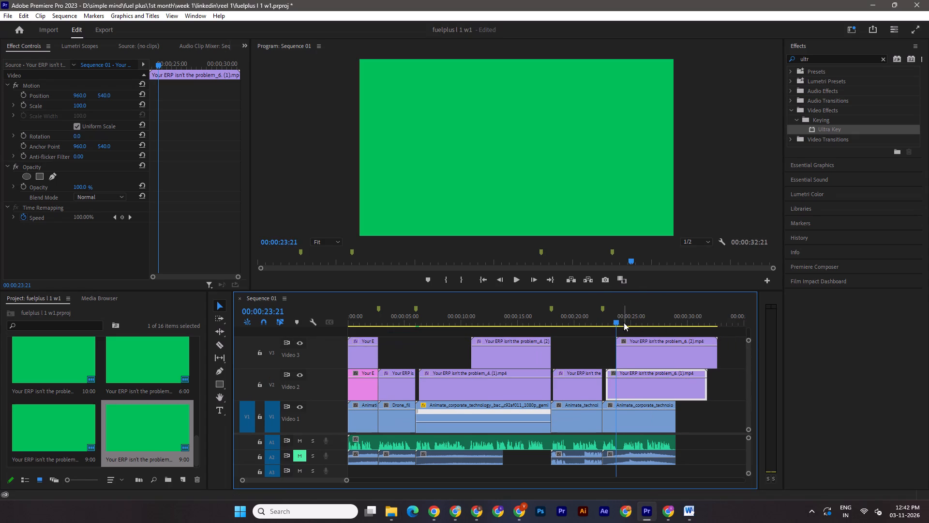
# Place the _6 (3) FUEL PLUS text clip on a new Video 4 track starting at 00:00:24:09, once the line is drawn.
pyautogui.moveTo(615, 320); pyautogui.dragTo(628, 319)
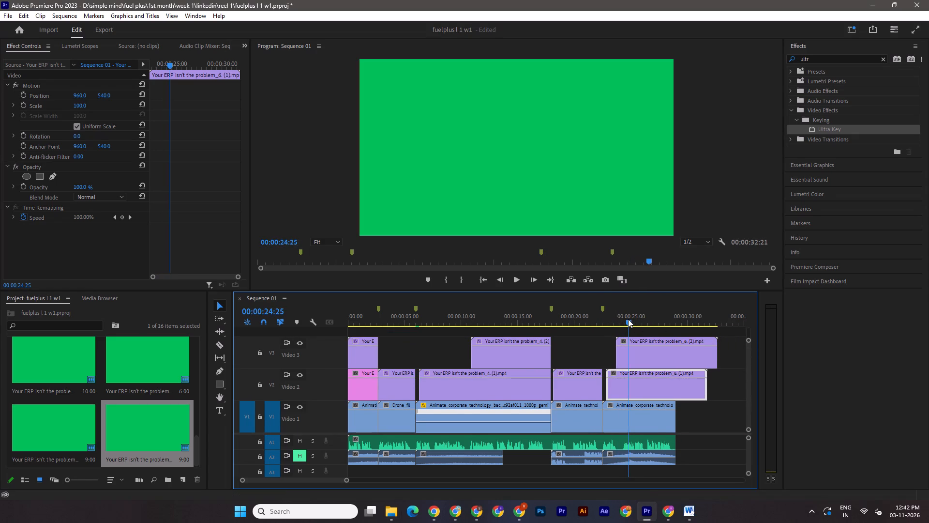
pyautogui.moveTo(628, 319); pyautogui.dragTo(622, 319)
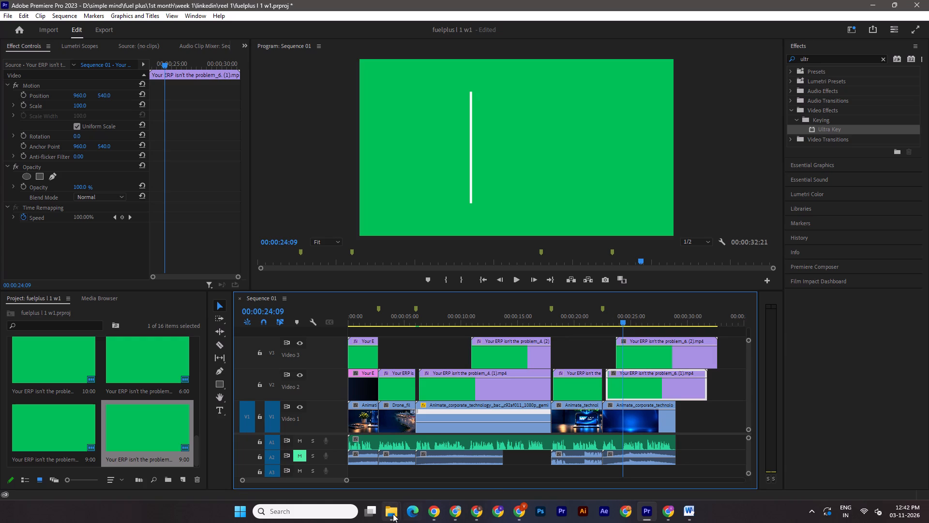
pyautogui.click(427, 488)
pyautogui.moveTo(270, 176); pyautogui.dragTo(691, 522)
pyautogui.click(667, 516)
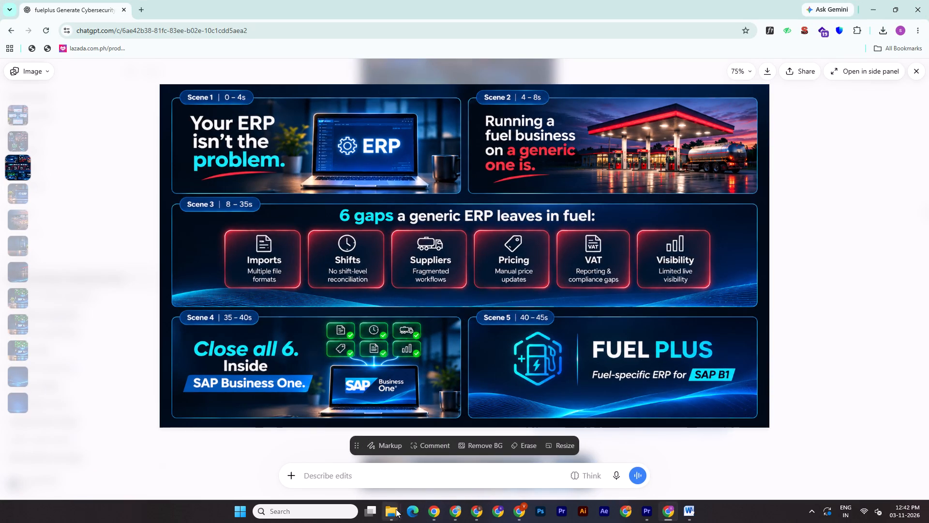
pyautogui.click(396, 509)
pyautogui.click(445, 470)
pyautogui.moveTo(288, 185); pyautogui.dragTo(638, 508)
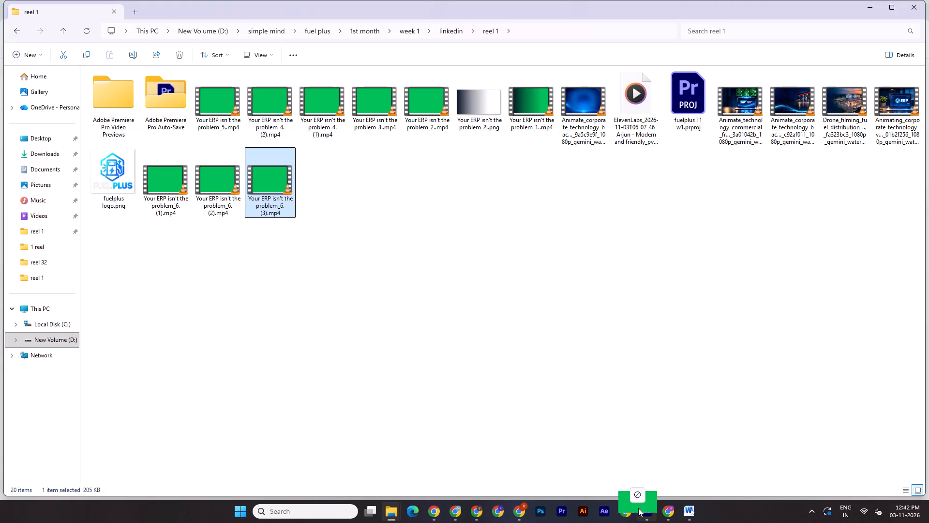
pyautogui.moveTo(638, 508); pyautogui.dragTo(626, 327)
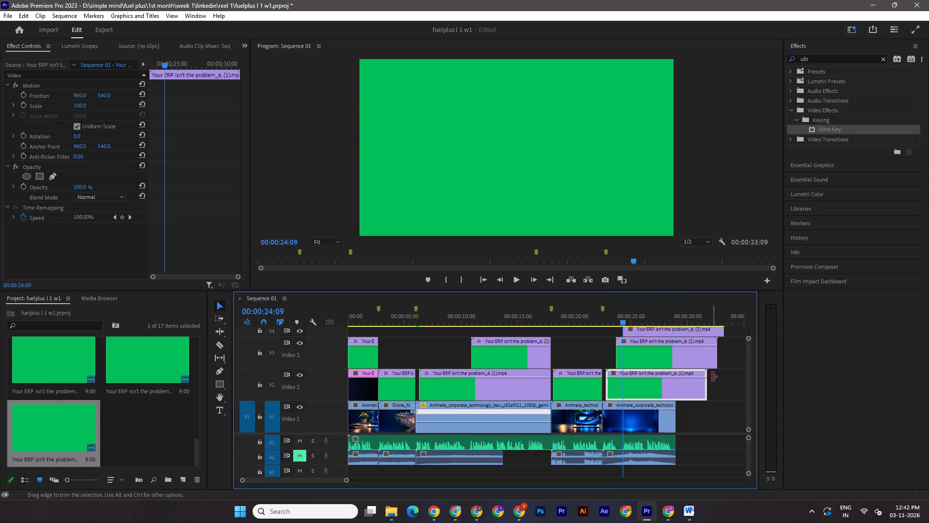
# Trim the ends of the logo, line and text overlay clips to the closing background clip's end, and save the project.
pyautogui.moveTo(711, 381); pyautogui.dragTo(682, 384)
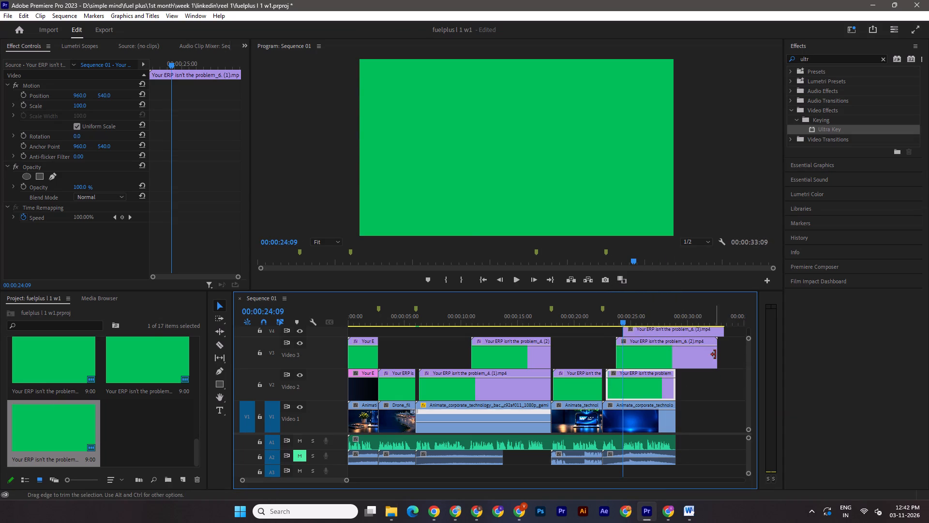
pyautogui.moveTo(714, 354); pyautogui.dragTo(672, 354)
pyautogui.moveTo(720, 331); pyautogui.dragTo(675, 333)
pyautogui.hotkey('ctrl', 's')
# Apply Ultra Key to the FUEL PLUS text clip on Video 4 and sample the green background as its key color.
pyautogui.moveTo(621, 319); pyautogui.dragTo(631, 319)
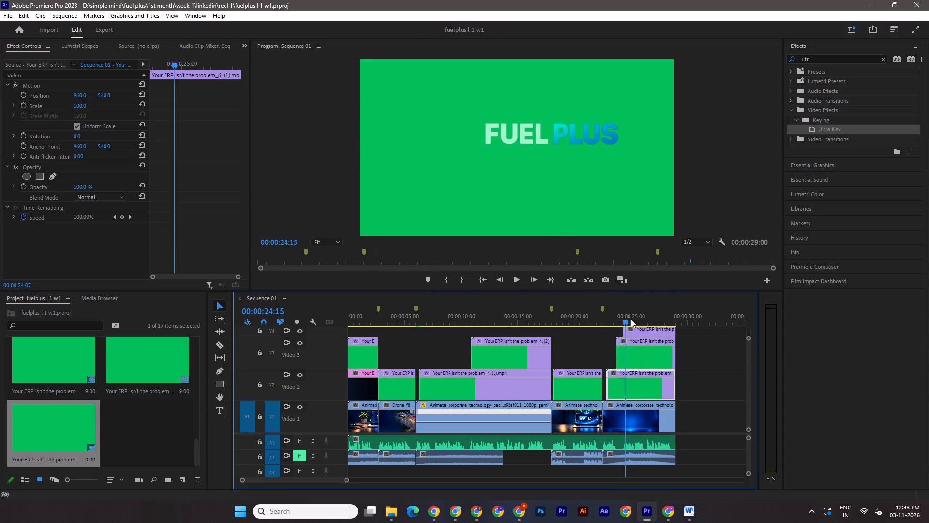
pyautogui.moveTo(631, 319); pyautogui.dragTo(631, 319)
pyautogui.moveTo(829, 127); pyautogui.dragTo(656, 330)
pyautogui.click(90, 267)
pyautogui.click(452, 217)
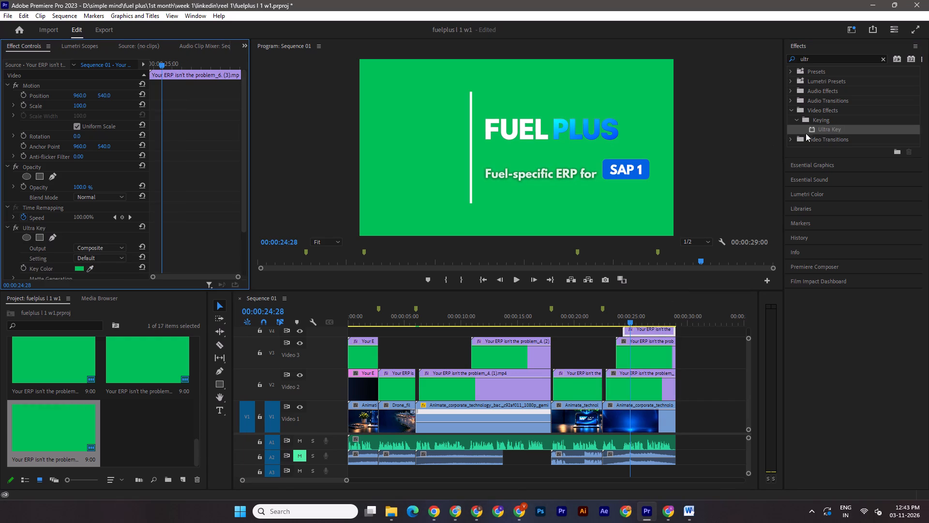
# Apply Ultra Key to the Video 3 divider line and Video 2 logo clips, sample their green backgrounds as key colors, and save.
pyautogui.moveTo(820, 129); pyautogui.dragTo(644, 359)
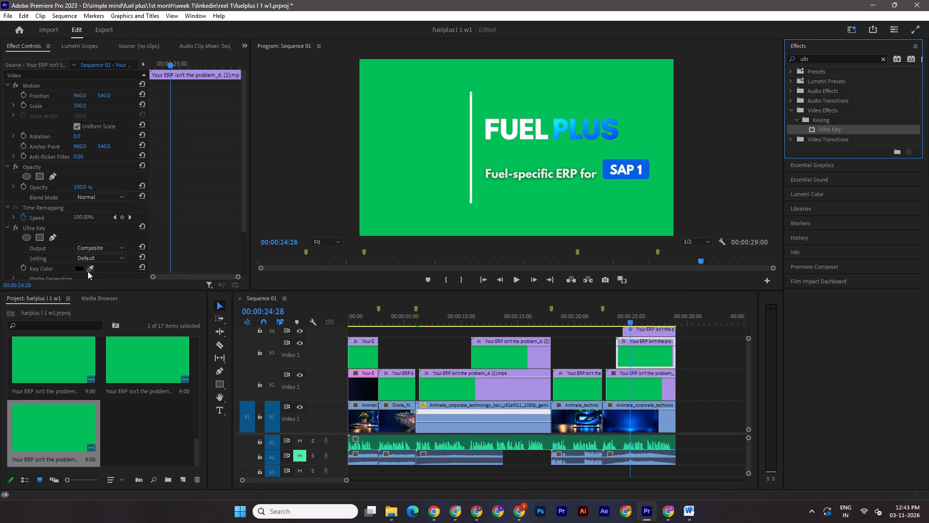
pyautogui.click(88, 271)
pyautogui.click(479, 201)
pyautogui.moveTo(837, 127); pyautogui.dragTo(647, 391)
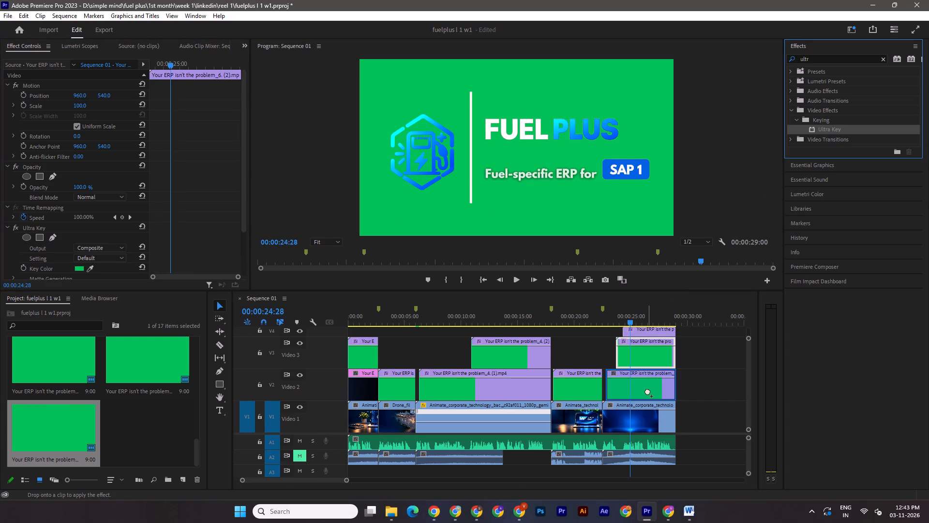
pyautogui.moveTo(647, 391); pyautogui.dragTo(647, 391)
pyautogui.click(90, 266)
pyautogui.click(490, 227)
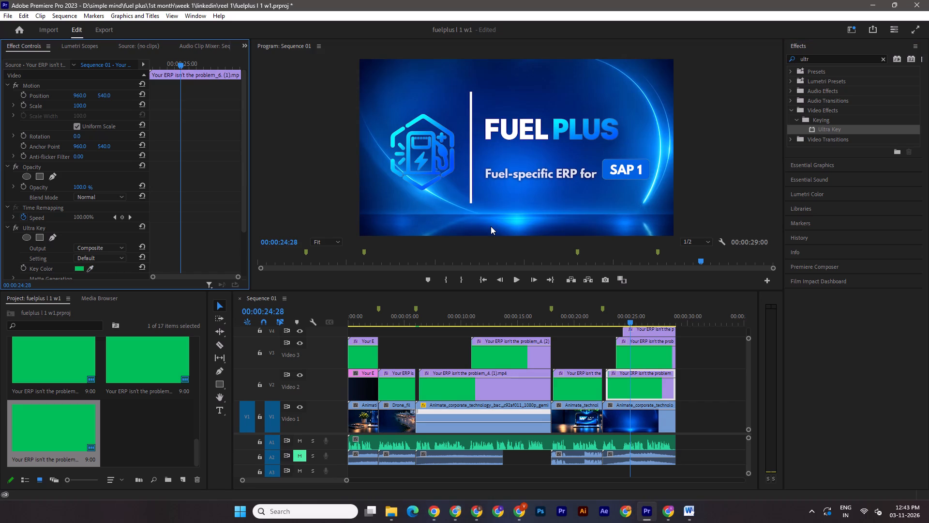
pyautogui.hotkey('ctrl', 's')
# Save the project with the playhead at the sequence start, close Premiere Pro, and reopen the fuelplus l 1 w1 project.
pyautogui.moveTo(632, 323); pyautogui.dragTo(304, 328)
pyautogui.hotkey('ctrl', 's')
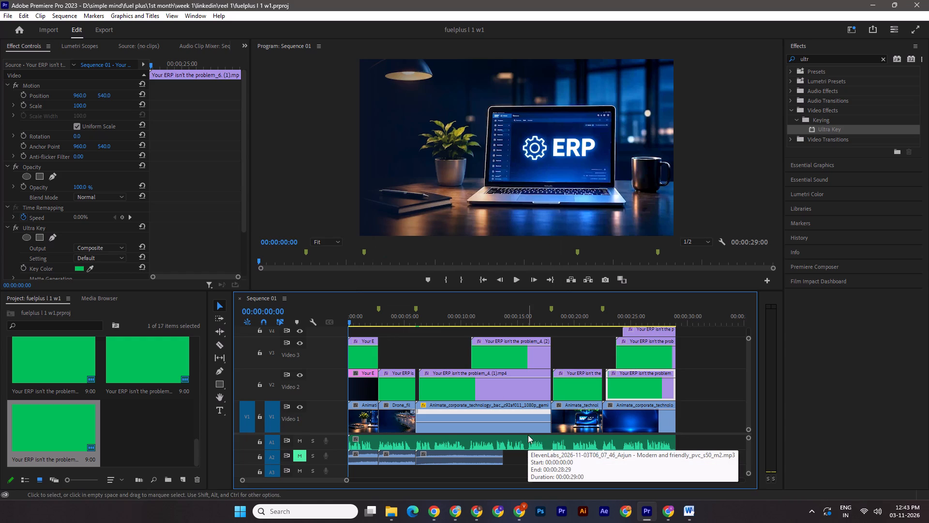
pyautogui.click(519, 283)
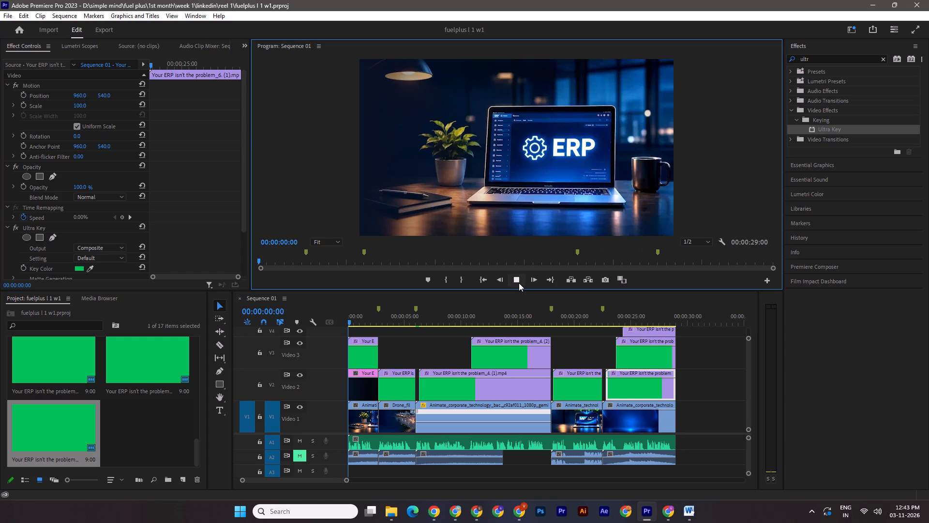
pyautogui.click(519, 283)
pyautogui.click(924, 0)
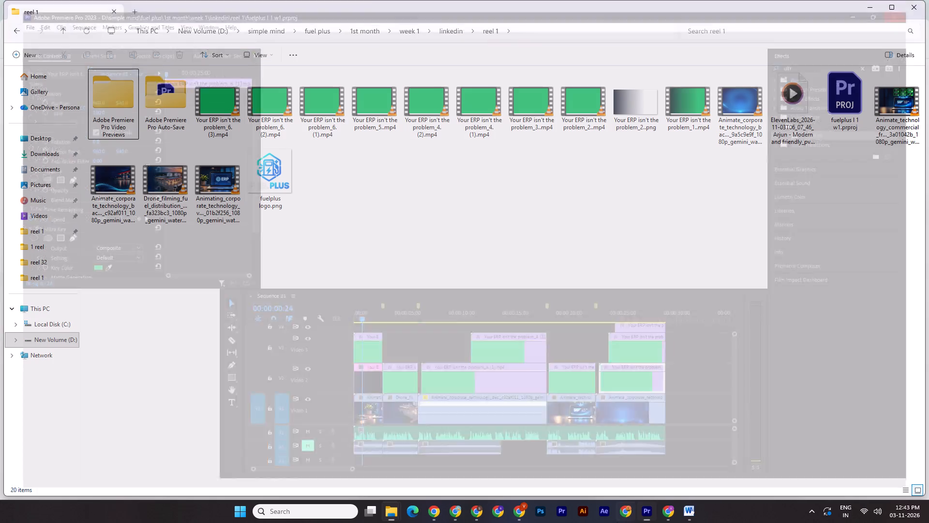
pyautogui.click(645, 509)
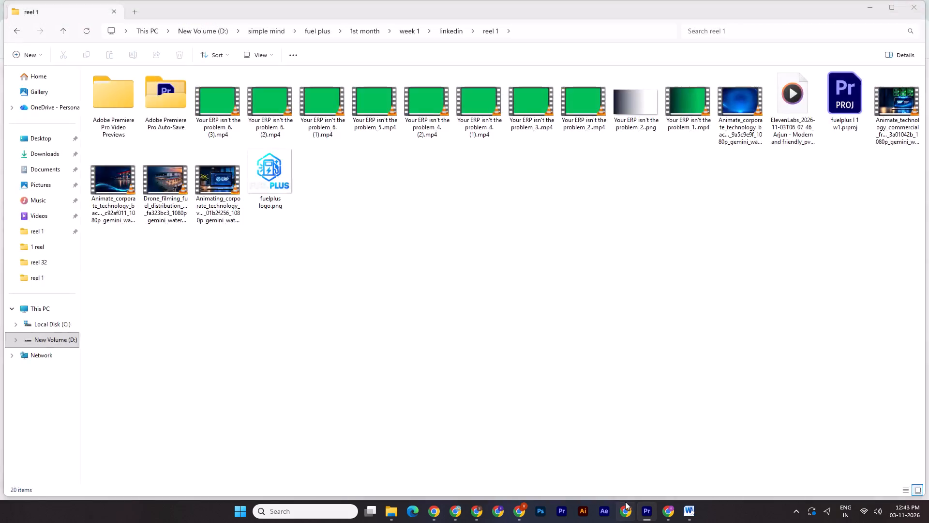
pyautogui.click(255, 202)
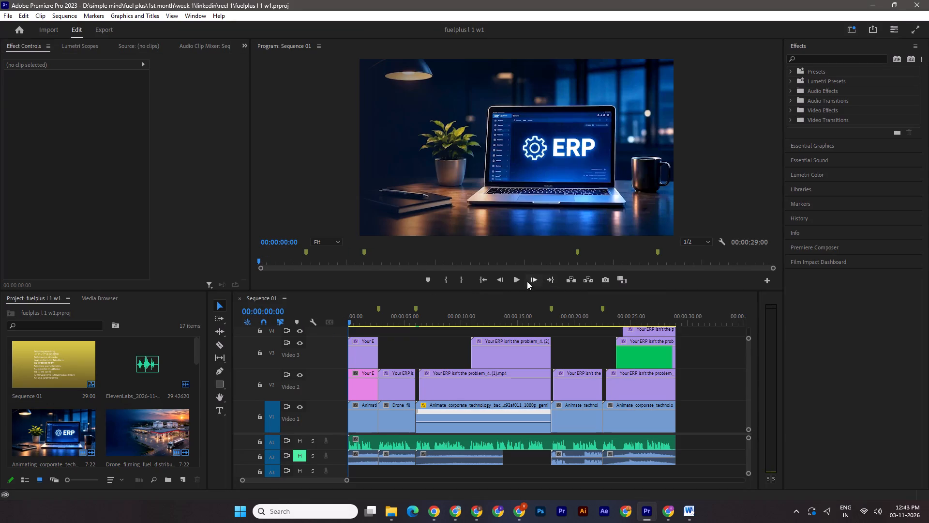
# Play the whole sequence through from the start, and replay the opening ERP laptop scene.
pyautogui.click(519, 278)
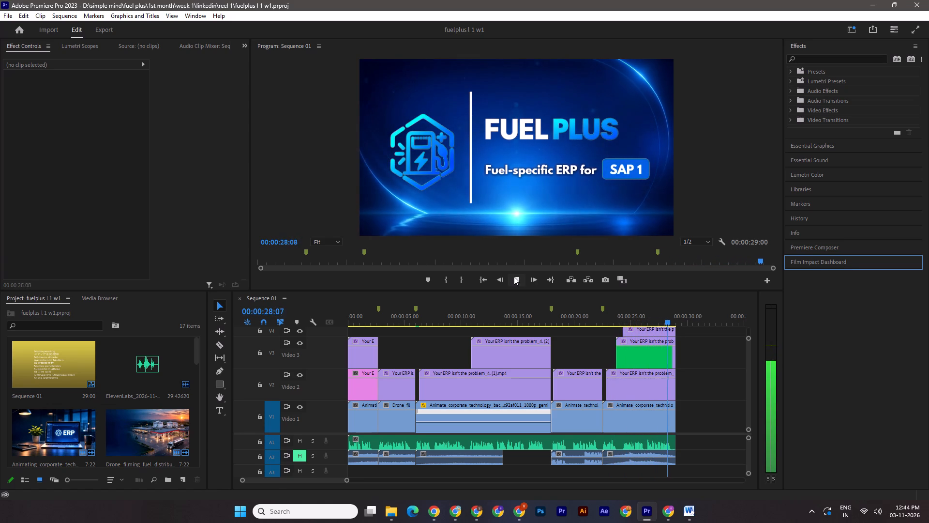
pyautogui.click(747, 338)
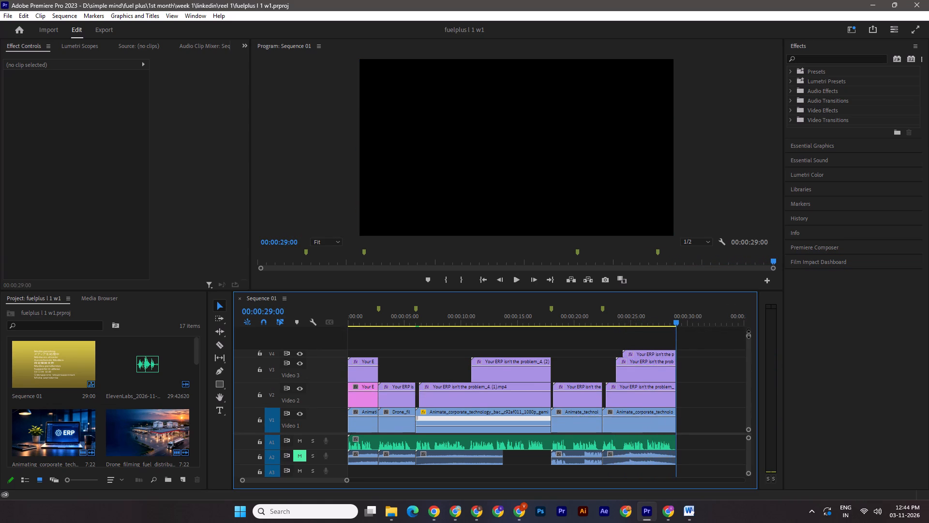
pyautogui.moveTo(675, 321); pyautogui.dragTo(331, 320)
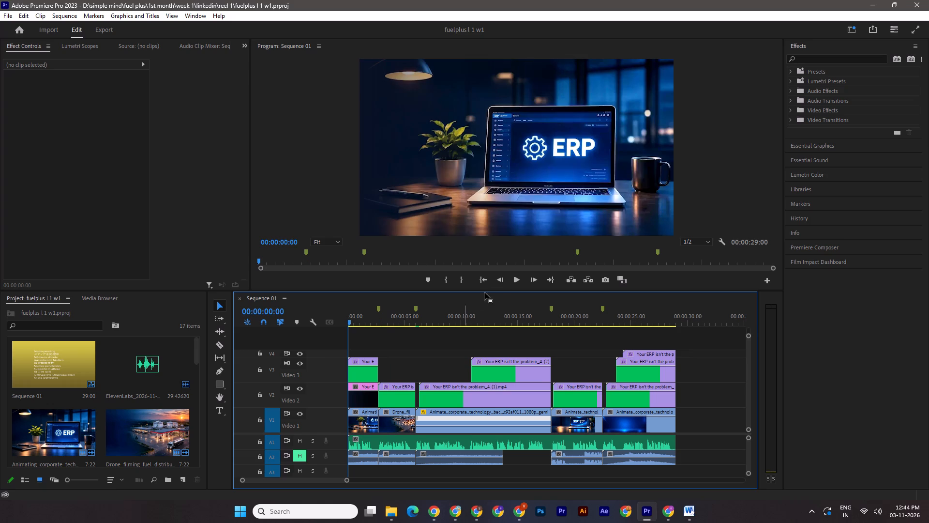
pyautogui.click(508, 283)
pyautogui.click(518, 281)
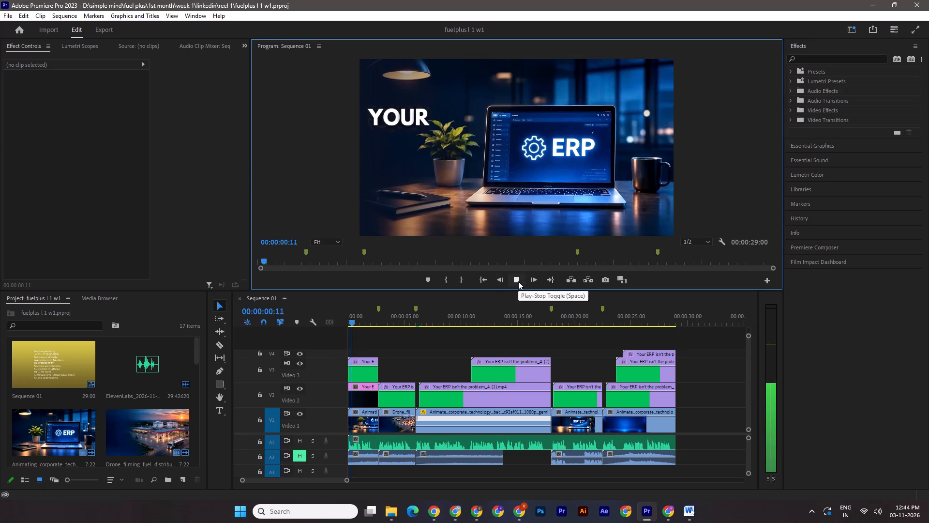
pyautogui.click(519, 281)
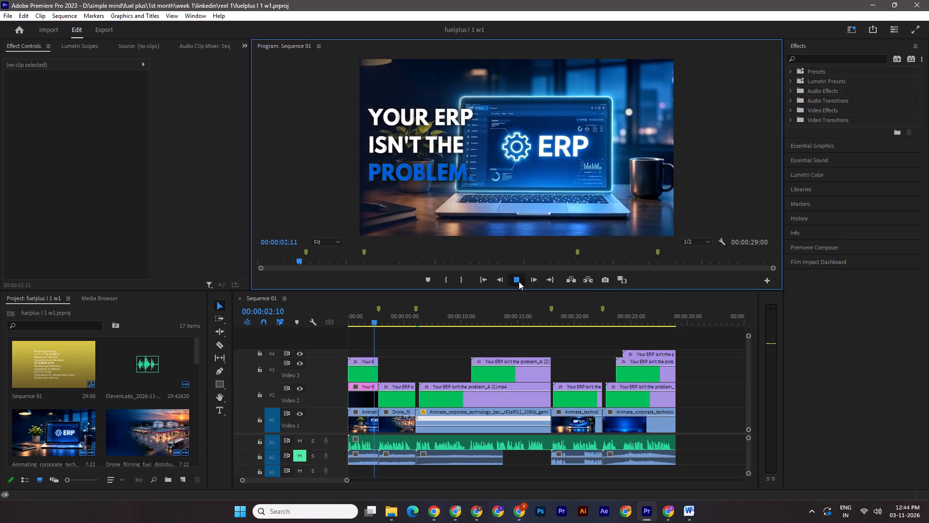
# Add Premiere Composer's Pan Left transition above the cut between the laptop and fuel station scenes, and preview it from the start.
pyautogui.click(829, 247)
pyautogui.click(824, 232)
pyautogui.scroll(-2, 901, 301)
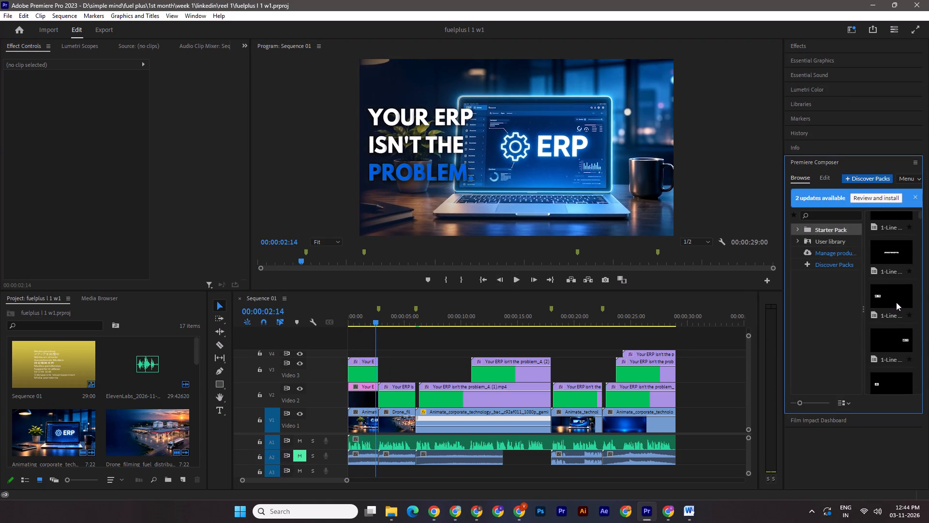
pyautogui.scroll(-20, 896, 302)
pyautogui.scroll(-3, 896, 302)
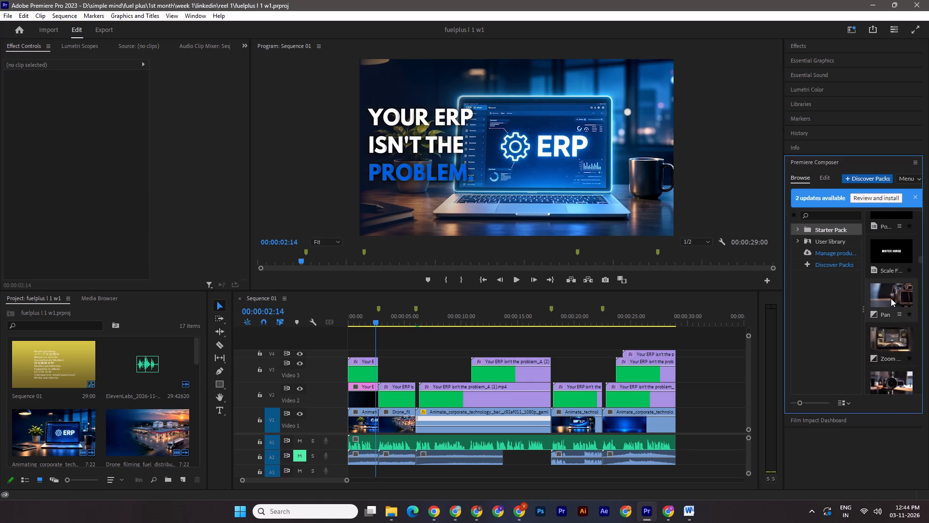
pyautogui.moveTo(898, 295); pyautogui.dragTo(379, 351)
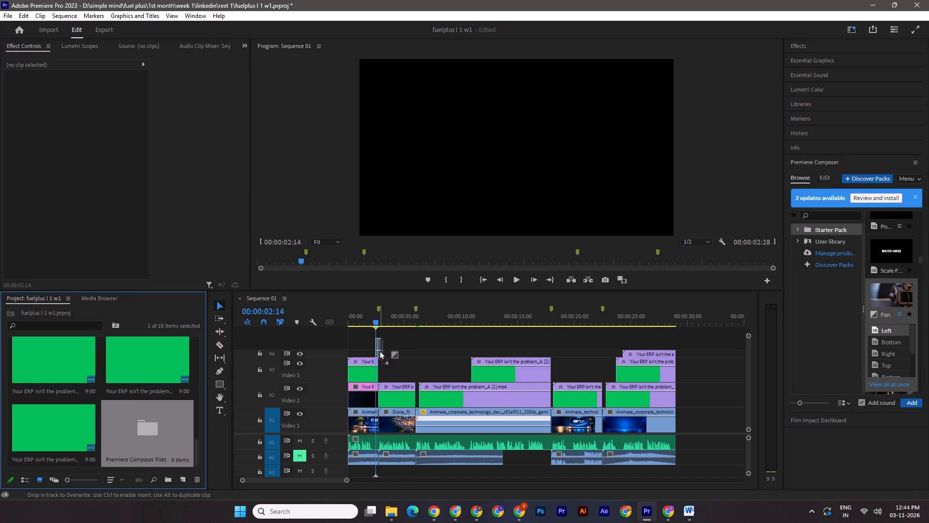
pyautogui.moveTo(379, 351); pyautogui.dragTo(380, 351)
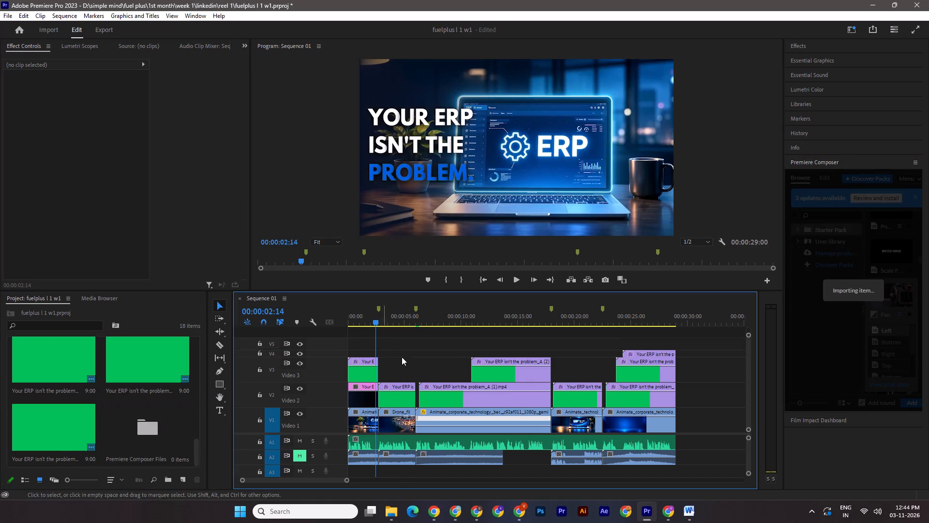
pyautogui.moveTo(379, 317); pyautogui.dragTo(335, 320)
pyautogui.click(516, 280)
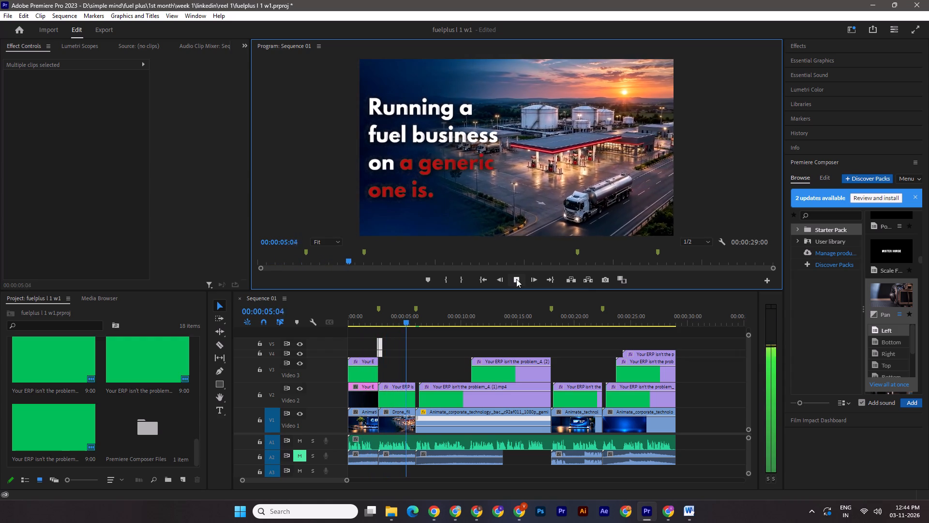
pyautogui.click(516, 279)
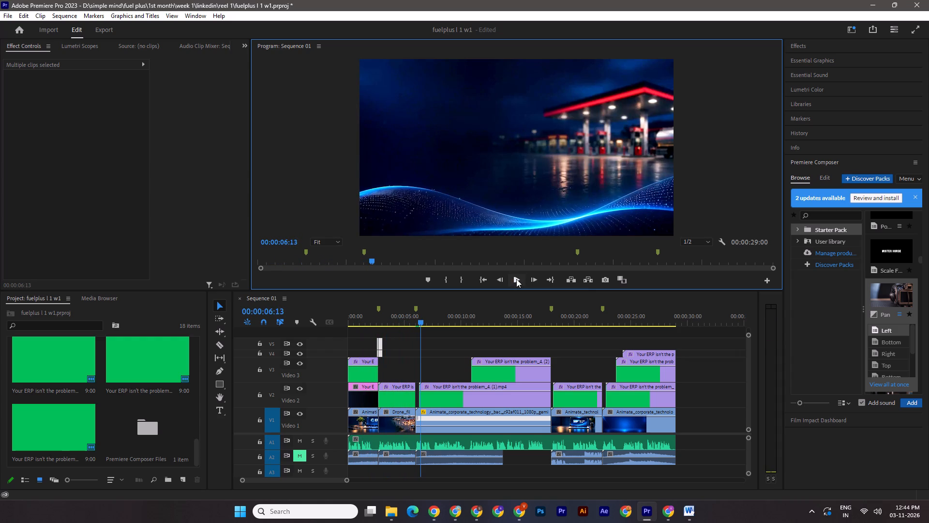
# Add a Cross Dissolve between the second and third Video 1 clips, centered at the cut with a 00:00:00:20 duration, and preview it.
pyautogui.click(796, 46)
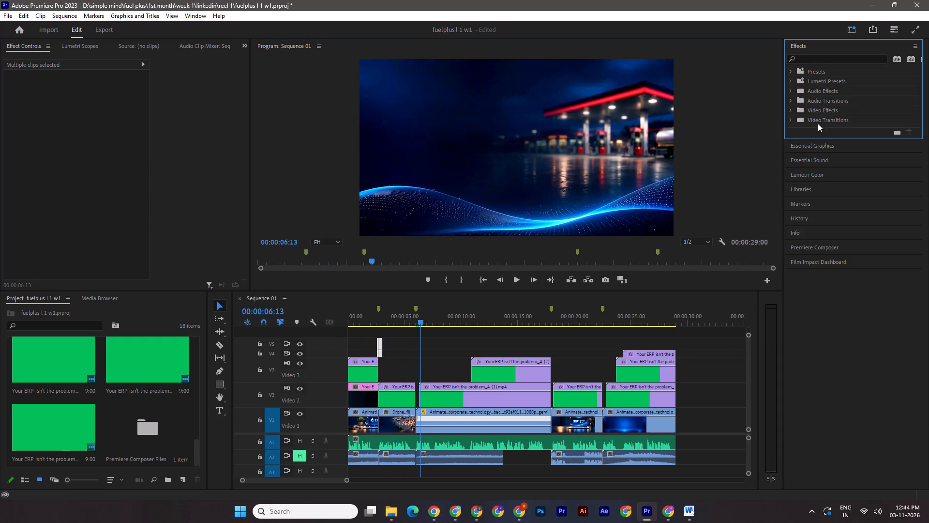
pyautogui.click(790, 118)
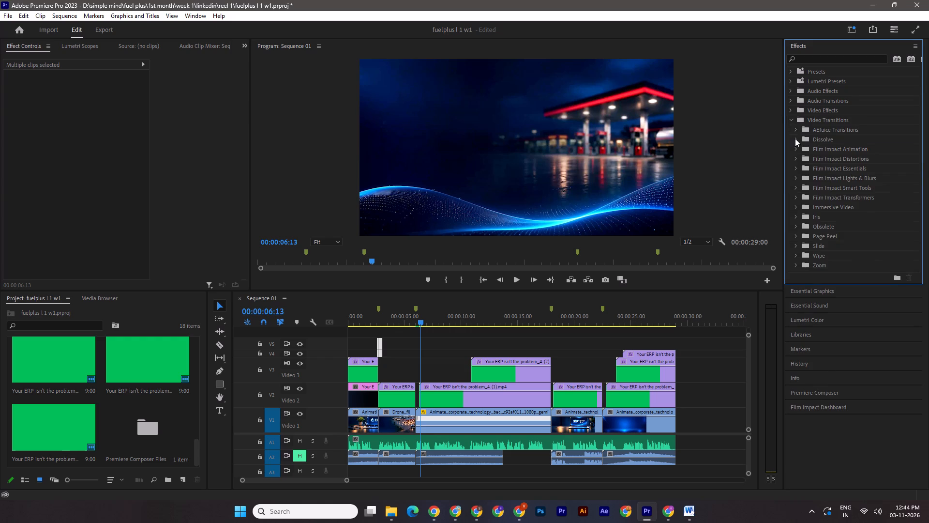
pyautogui.click(796, 140)
pyautogui.moveTo(839, 156); pyautogui.dragTo(417, 424)
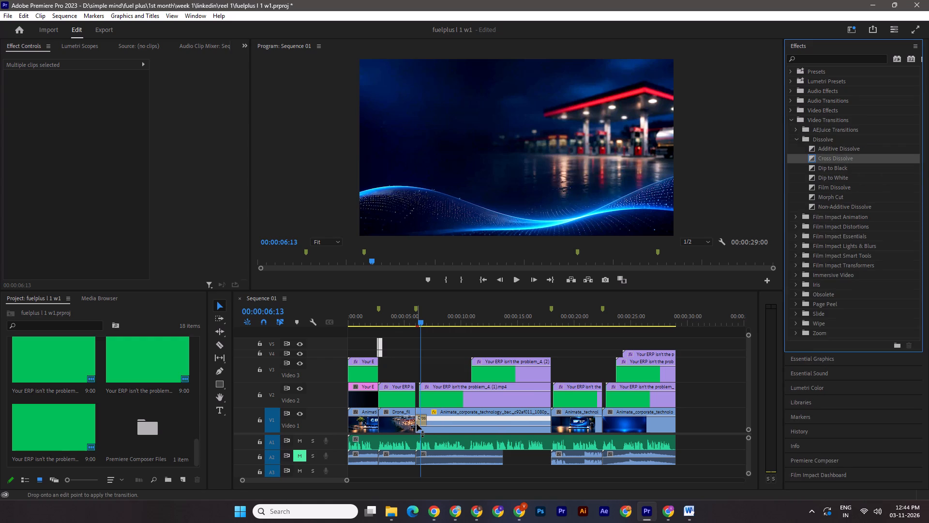
pyautogui.click(425, 415)
pyautogui.click(103, 107)
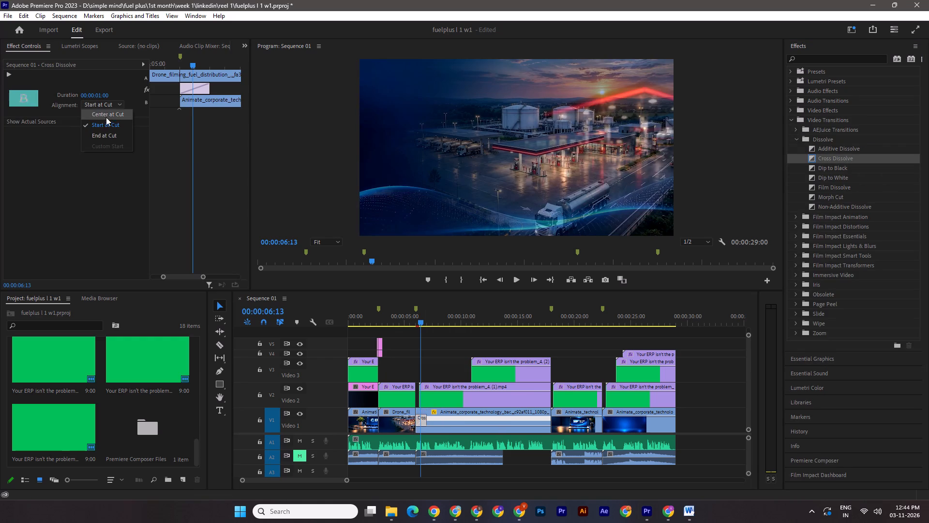
pyautogui.click(106, 113)
pyautogui.moveTo(106, 96); pyautogui.dragTo(100, 95)
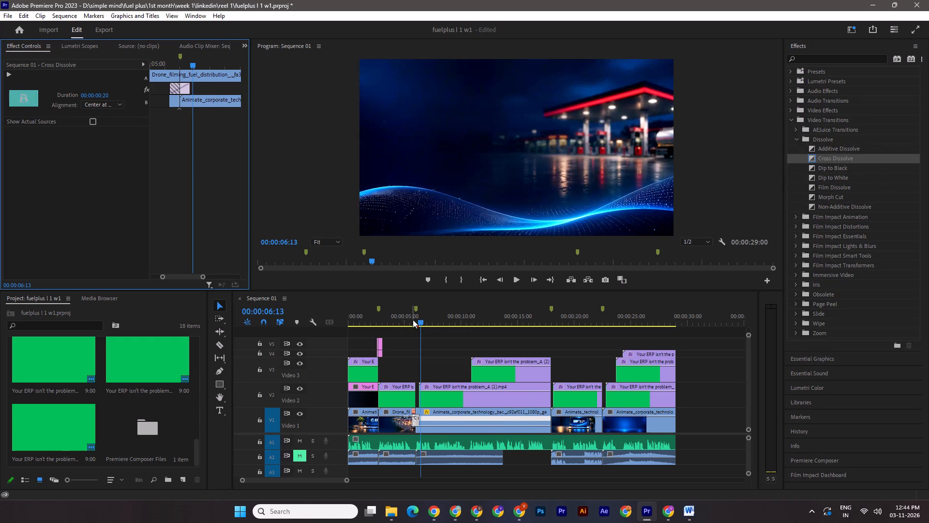
pyautogui.moveTo(417, 320); pyautogui.dragTo(406, 318)
pyautogui.click(512, 280)
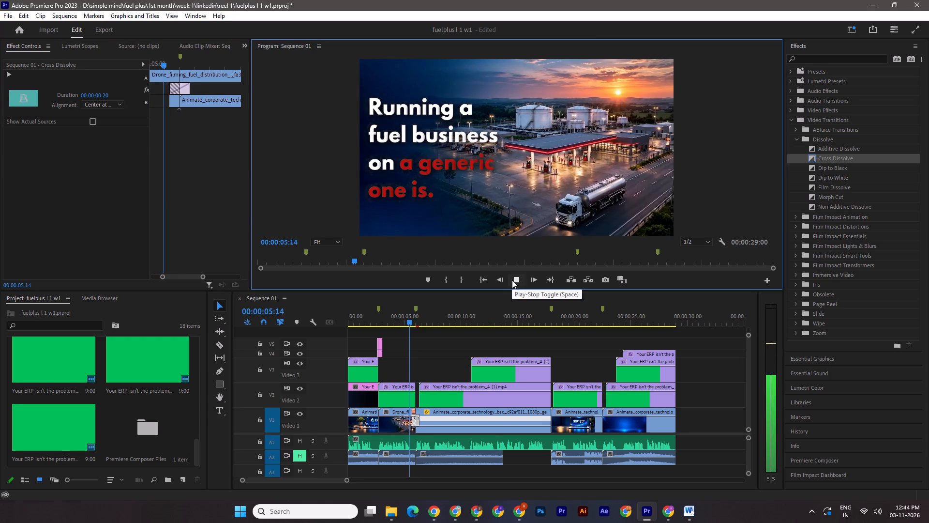
pyautogui.click(512, 280)
# Keyframe the _3 text clip's opacity from 100% at 00:00:05:20 to 0% at 00:00:05:28, save, and preview the fade-out.
pyautogui.moveTo(347, 482); pyautogui.dragTo(330, 475)
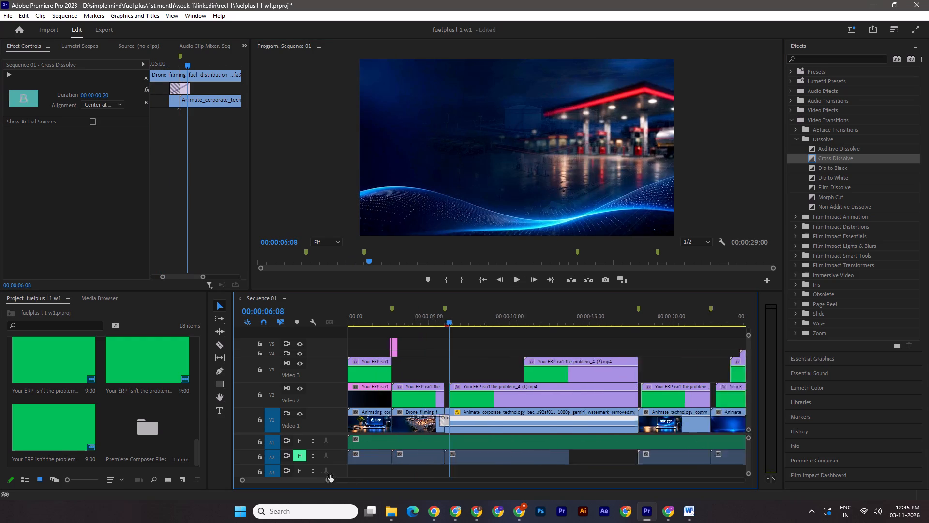
pyautogui.moveTo(330, 475); pyautogui.dragTo(315, 472)
pyautogui.moveTo(548, 321); pyautogui.dragTo(511, 313)
pyautogui.click(521, 399)
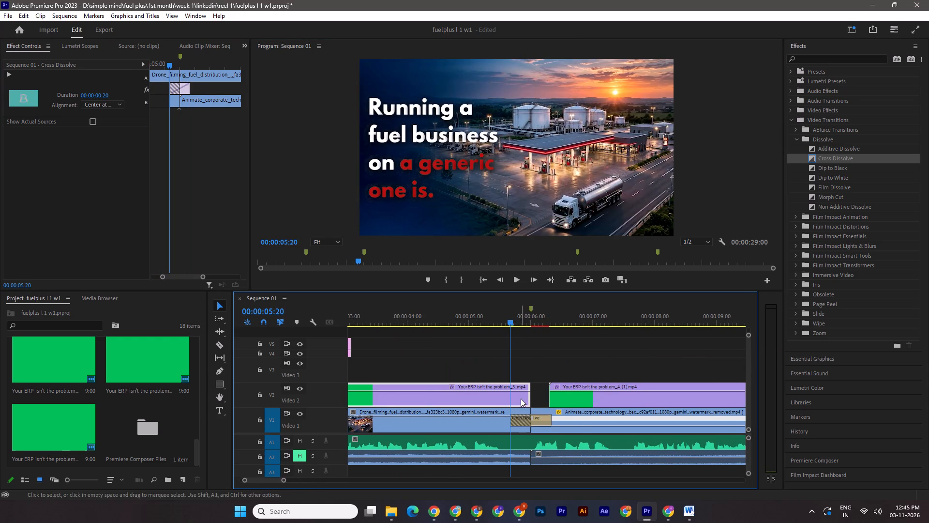
pyautogui.click(20, 186)
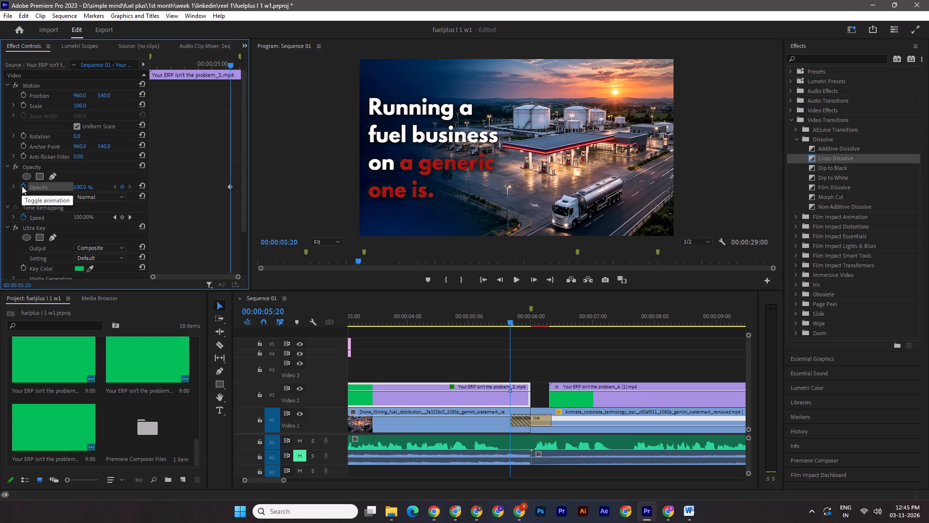
pyautogui.hotkey('shift', 'Right')
pyautogui.press('Right')
pyautogui.press('Right')
pyautogui.press('Right')
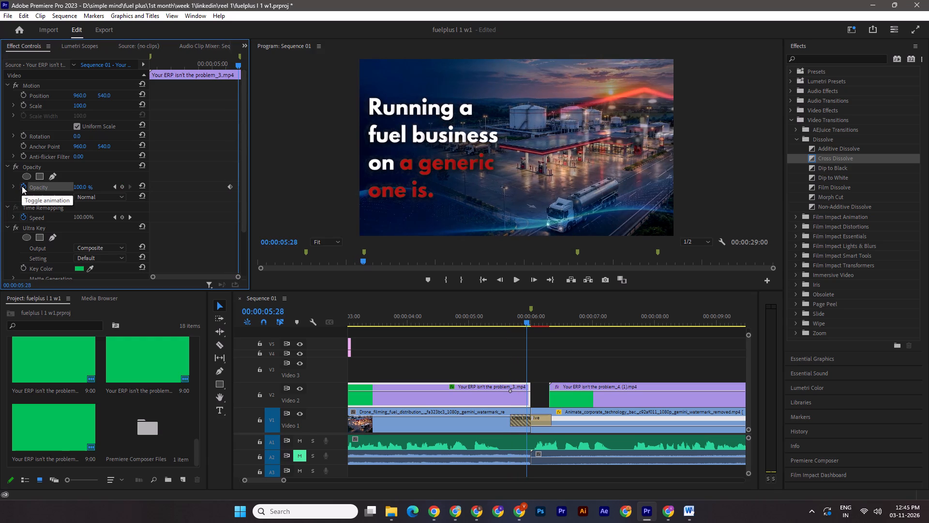
pyautogui.click(80, 187)
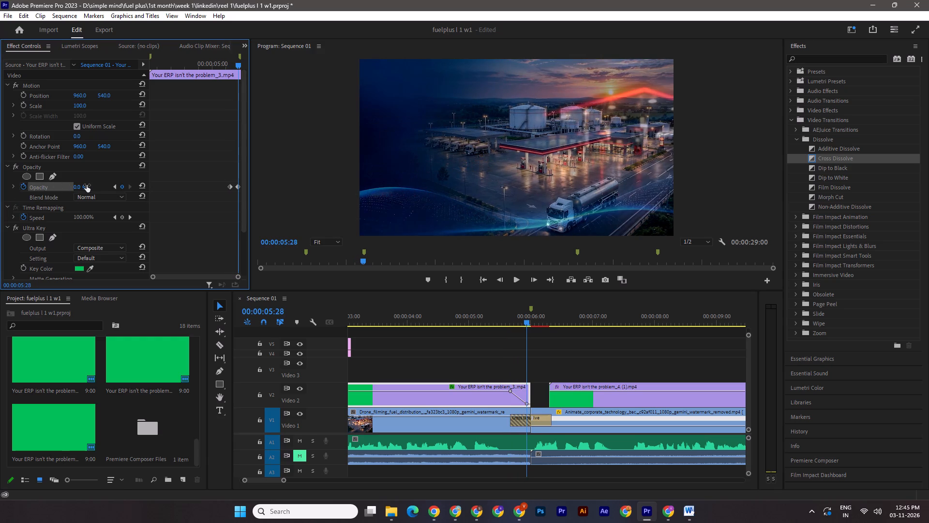
pyautogui.hotkey('ctrl', 's')
pyautogui.moveTo(526, 322); pyautogui.dragTo(486, 313)
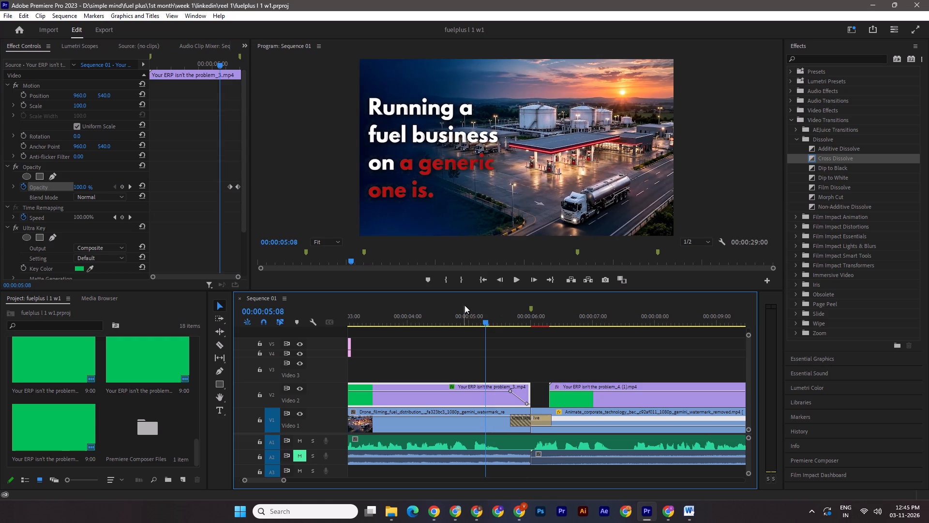
pyautogui.hotkey('ctrl', 's')
pyautogui.press('space')
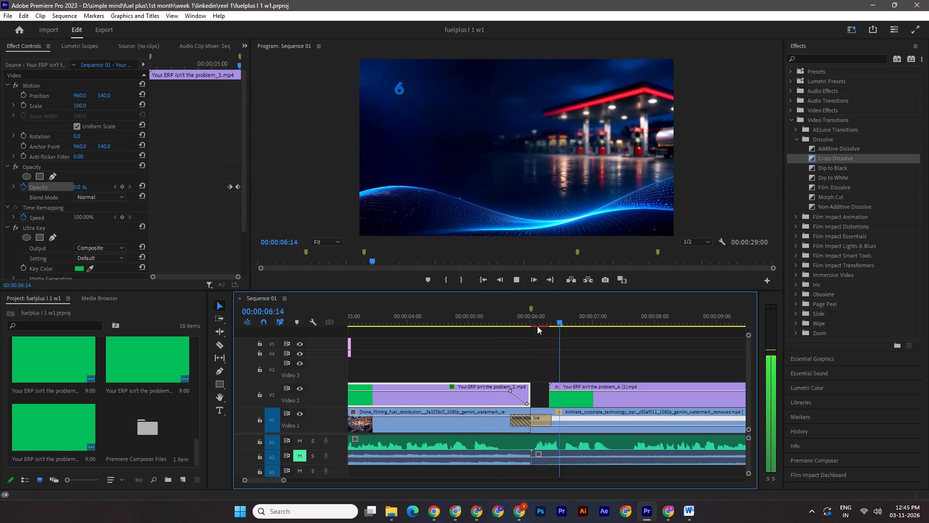
pyautogui.press('space')
# Play the sequence onward from the 6 gaps scene into the start of the SAP Business One scene.
pyautogui.moveTo(284, 479); pyautogui.dragTo(317, 481)
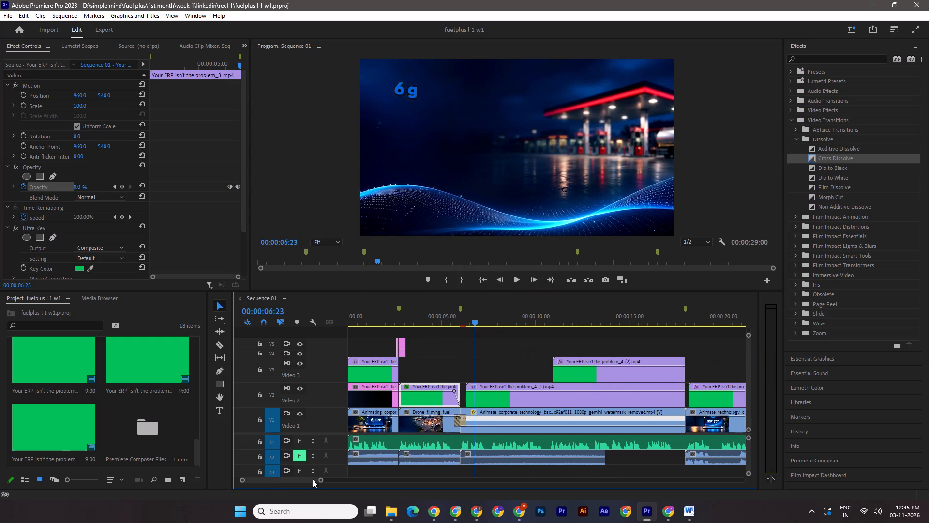
pyautogui.press('space')
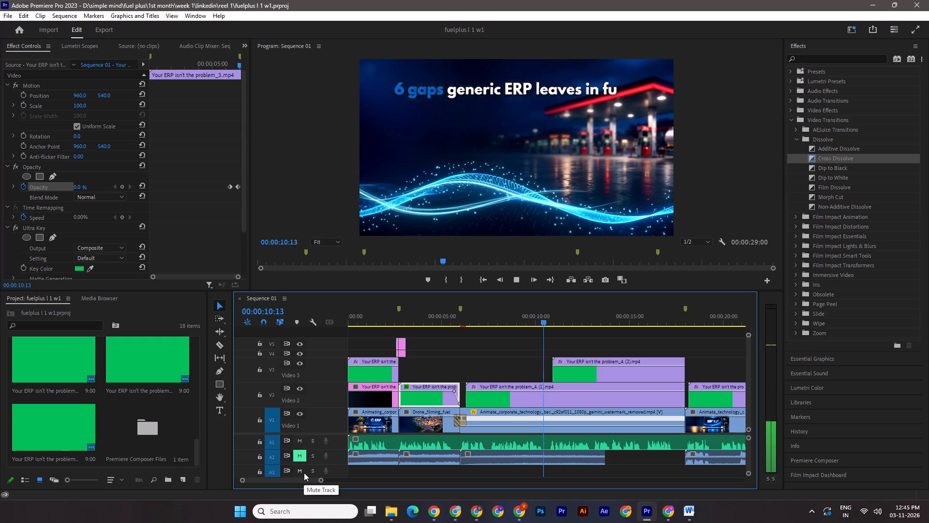
pyautogui.press('space')
pyautogui.press('space')
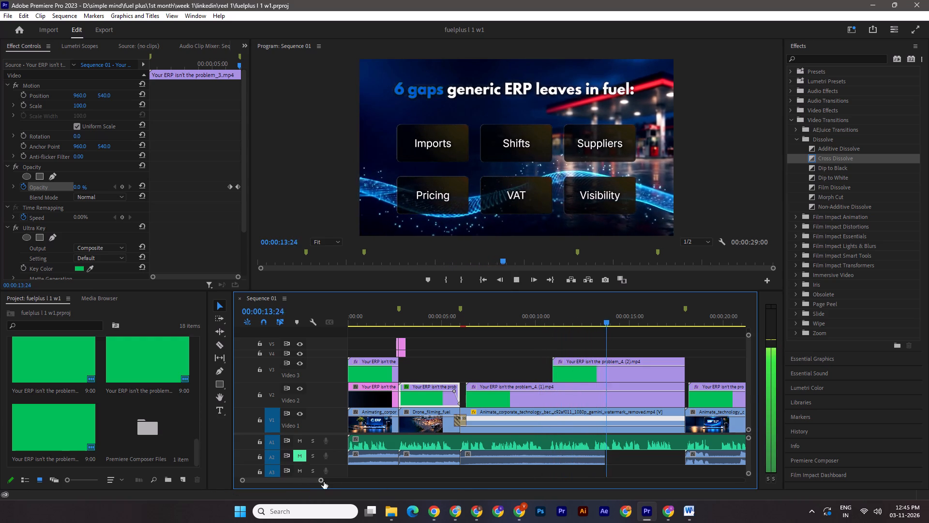
pyautogui.moveTo(321, 480); pyautogui.dragTo(346, 480)
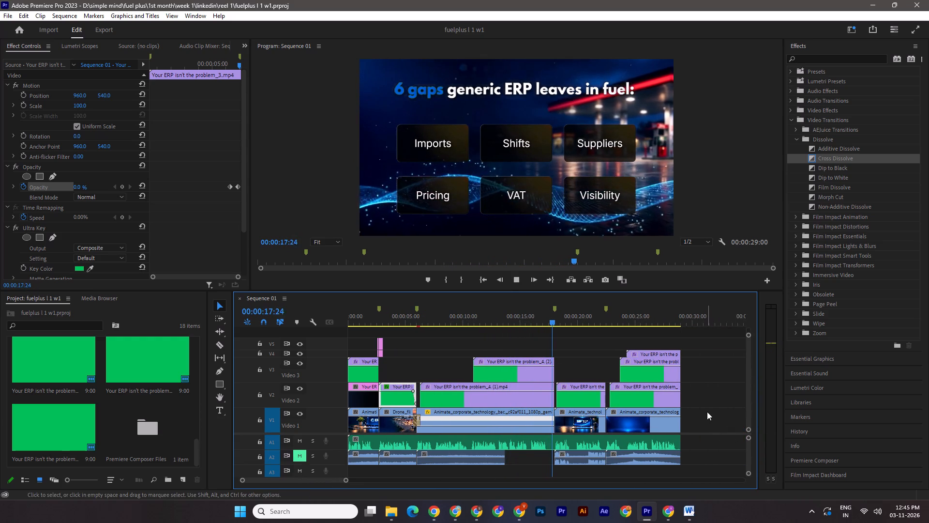
pyautogui.press('space')
# Add Premiere Composer's Pan Bottom transition above the cut between the 6 gaps and SAP Business One scenes.
pyautogui.click(818, 459)
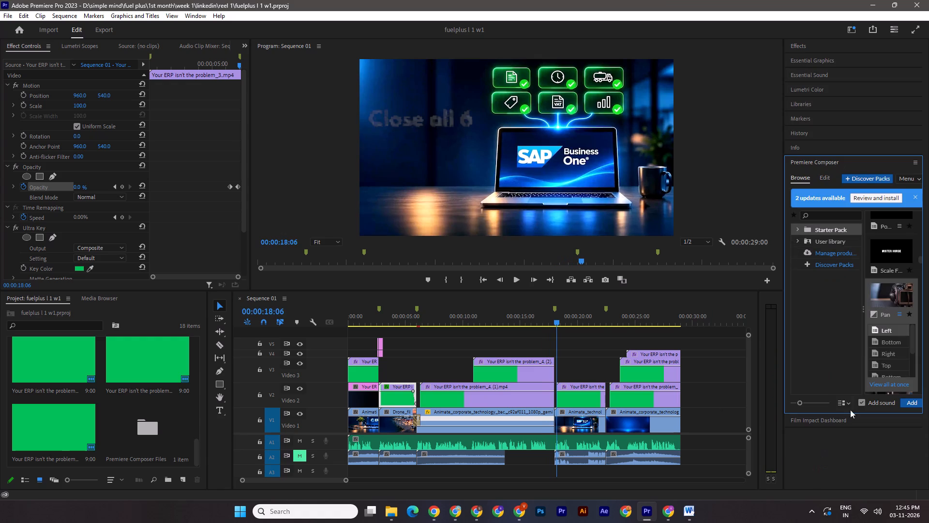
pyautogui.click(882, 345)
pyautogui.moveTo(899, 298); pyautogui.dragTo(554, 351)
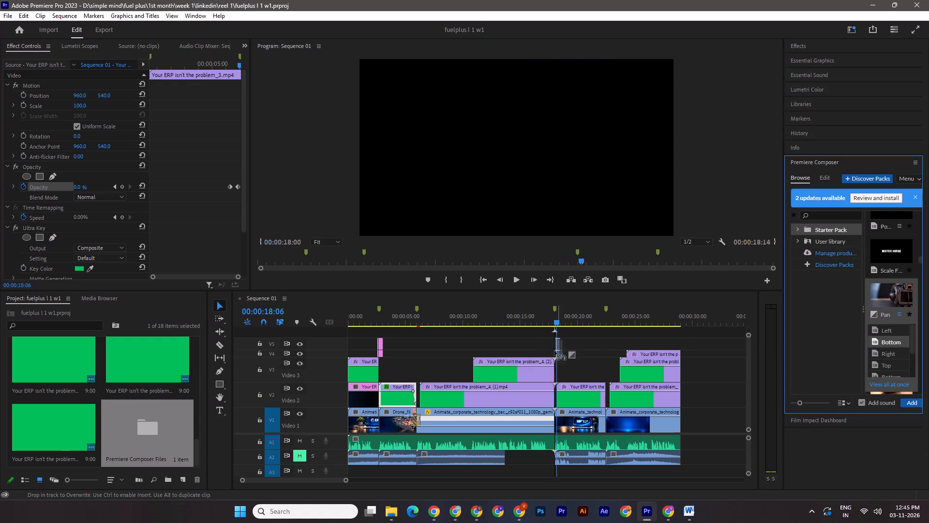
pyautogui.moveTo(554, 351); pyautogui.dragTo(555, 352)
pyautogui.moveTo(555, 352); pyautogui.dragTo(554, 352)
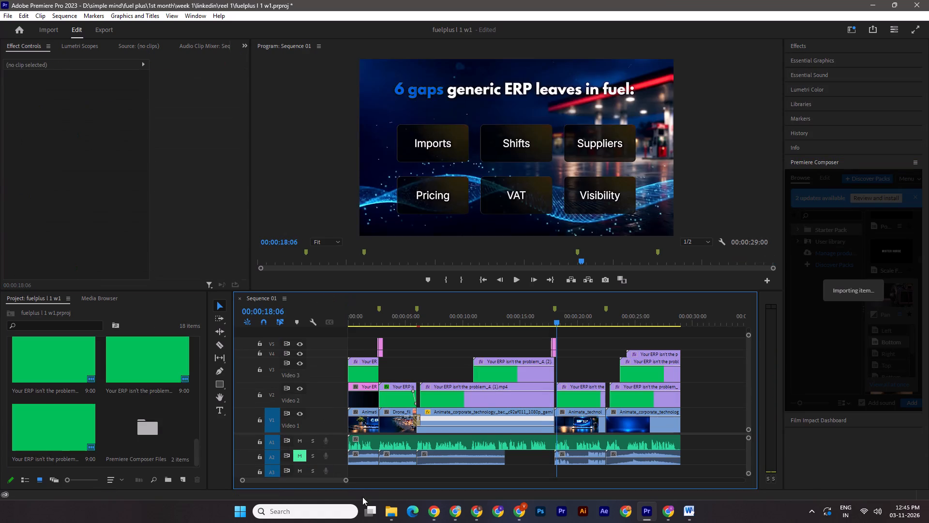
pyautogui.moveTo(346, 480); pyautogui.dragTo(312, 477)
# Shift the Pan Bottom transition about 5 frames later, save, and preview from there into the Fuel Plus logo scene.
pyautogui.click(533, 357)
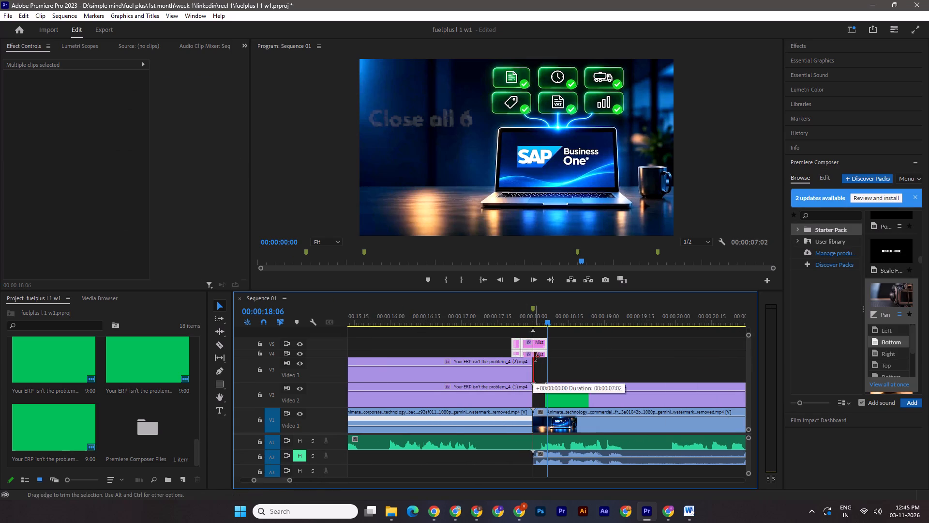
pyautogui.hotkey('ctrl', 'z')
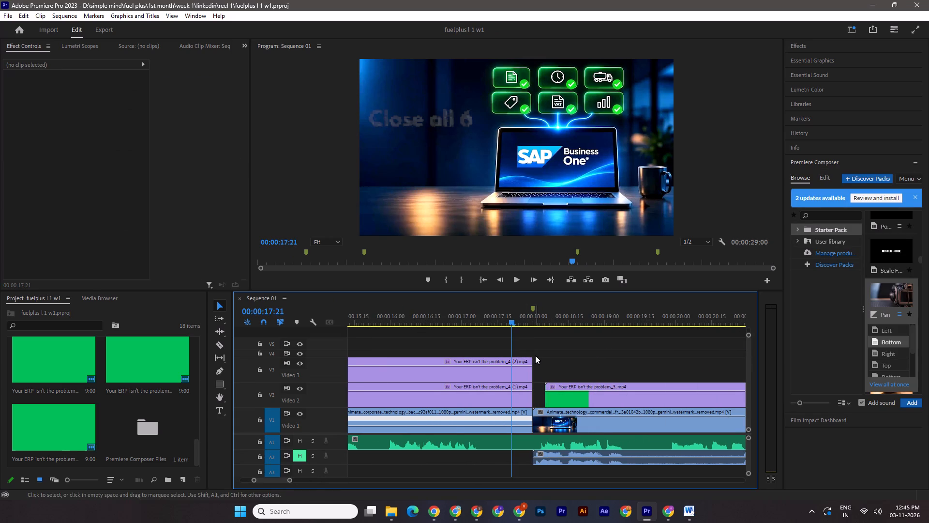
pyautogui.hotkey('ctrl', 'shift', 'z')
pyautogui.moveTo(536, 354); pyautogui.dragTo(547, 354)
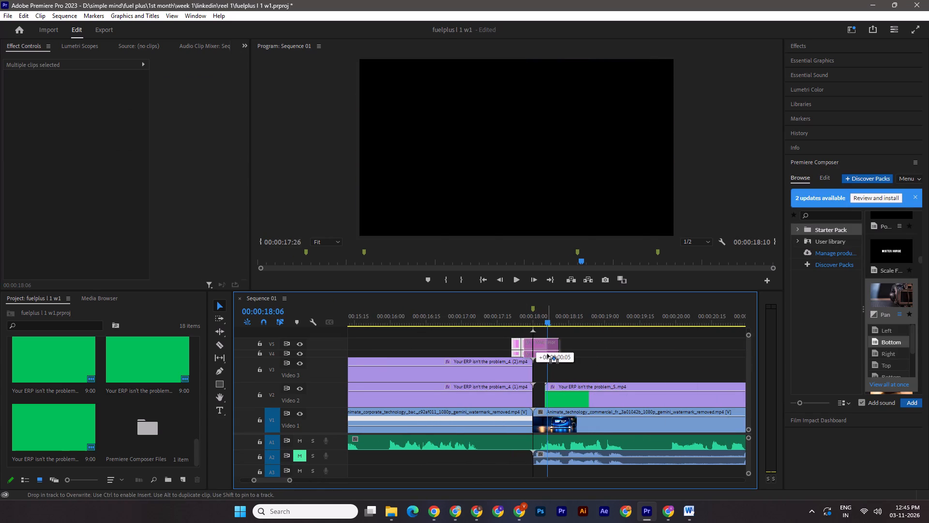
pyautogui.moveTo(547, 354); pyautogui.dragTo(548, 354)
pyautogui.moveTo(291, 479); pyautogui.dragTo(323, 480)
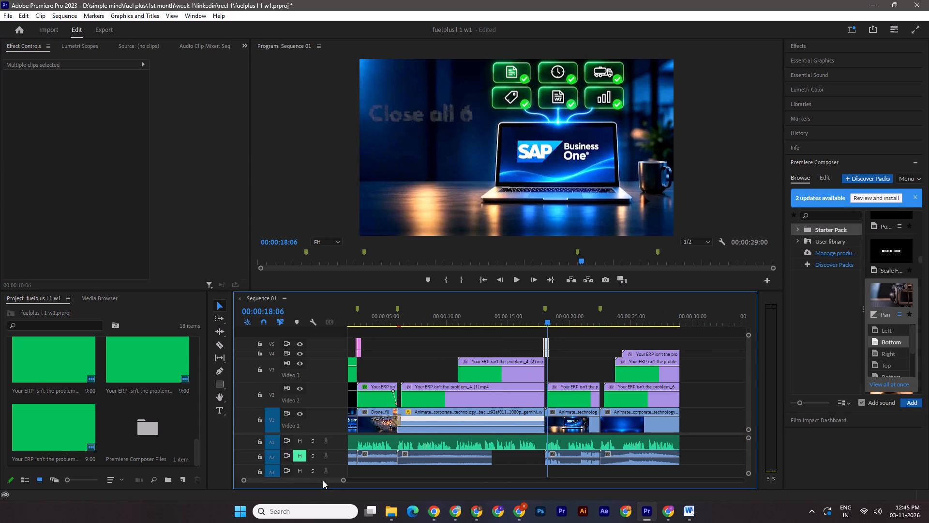
pyautogui.hotkey('ctrl', 's')
pyautogui.press('space')
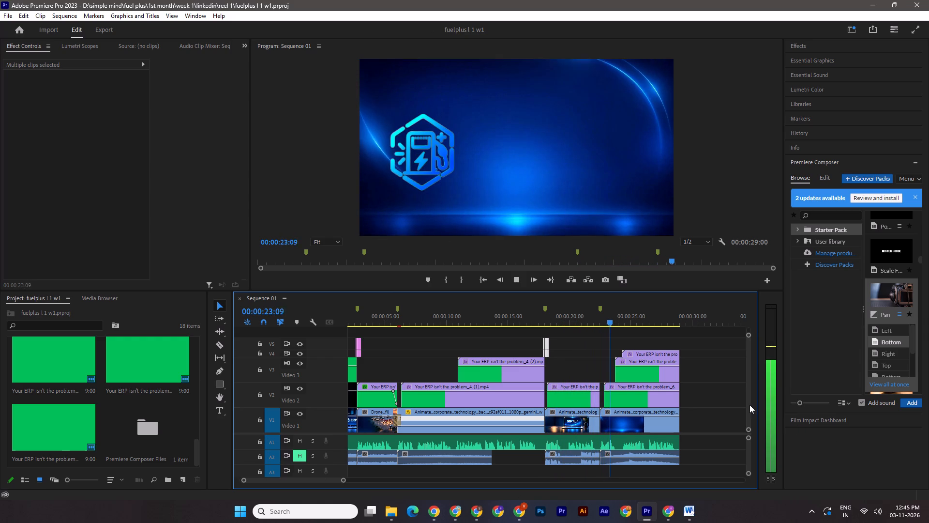
pyautogui.press('space')
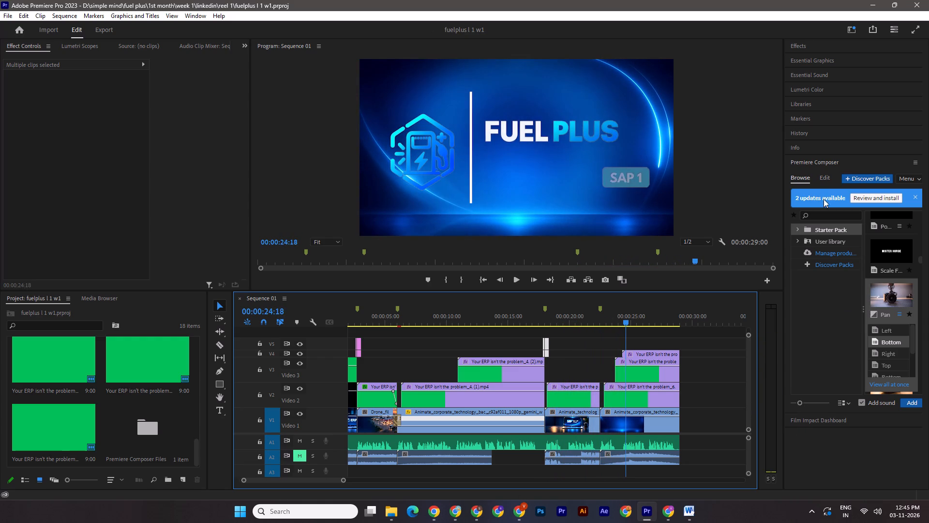
# Add Premiere Composer's Zoom transition with sound above the cut between the SAP Business One and Fuel Plus logo scenes, and save.
pyautogui.click(898, 314)
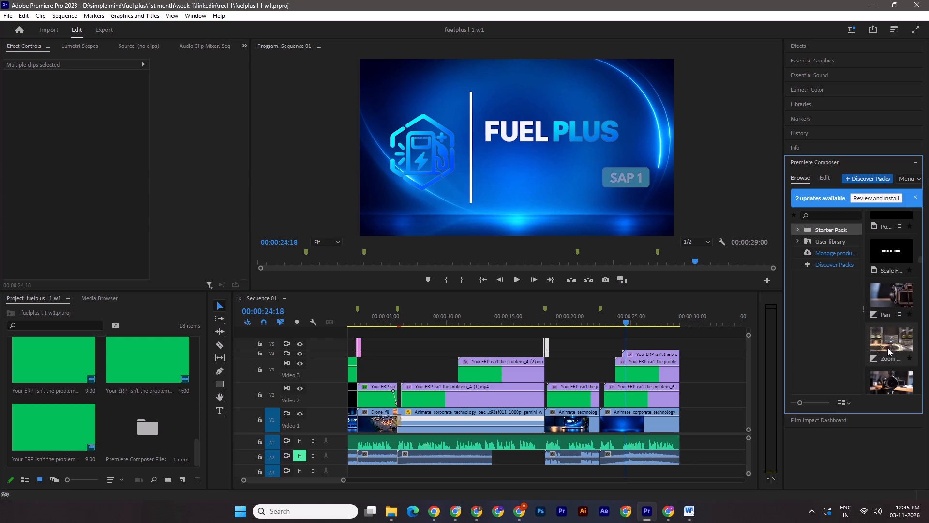
pyautogui.click(894, 348)
pyautogui.moveTo(900, 354); pyautogui.dragTo(611, 384)
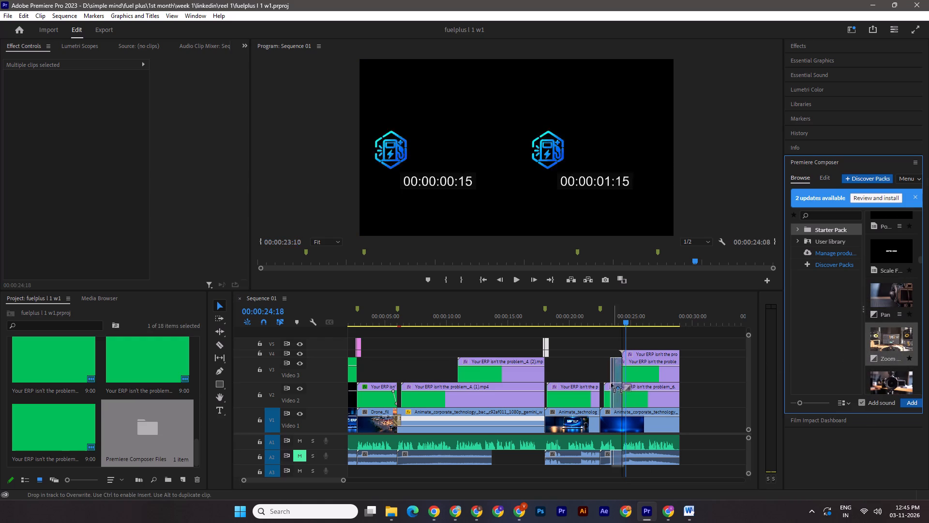
pyautogui.moveTo(611, 384); pyautogui.dragTo(603, 368)
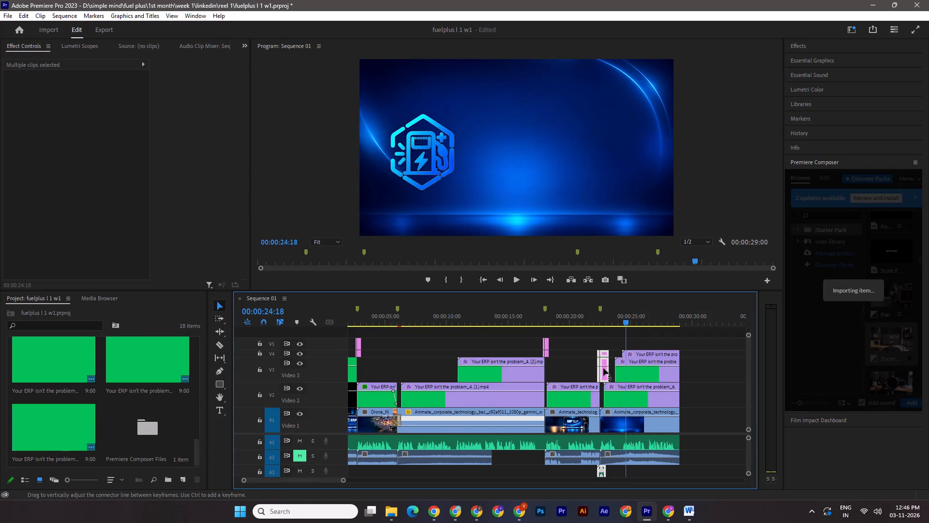
pyautogui.hotkey('ctrl', 's')
# Unmute the Audio 2 track, save, and play the sequence from the start with the Audio 2 waveforms enlarged.
pyautogui.click(301, 454)
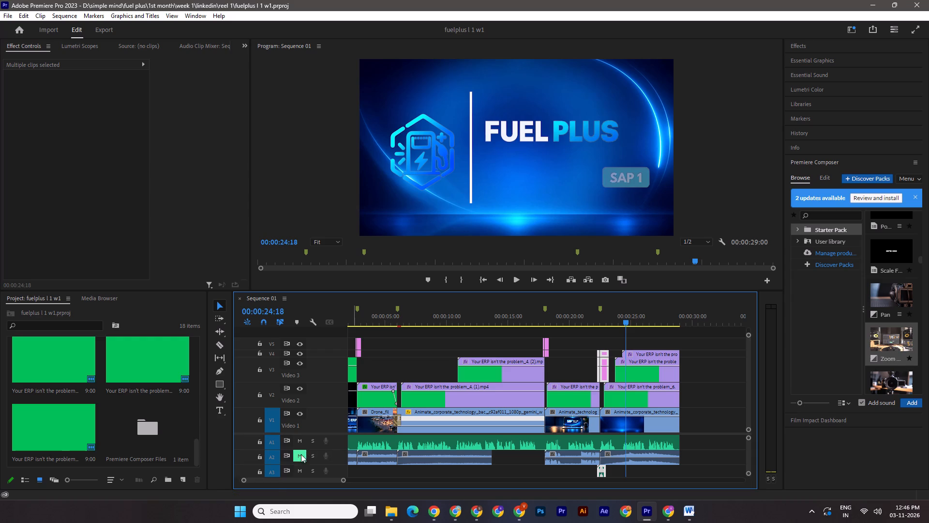
pyautogui.moveTo(626, 318); pyautogui.dragTo(290, 357)
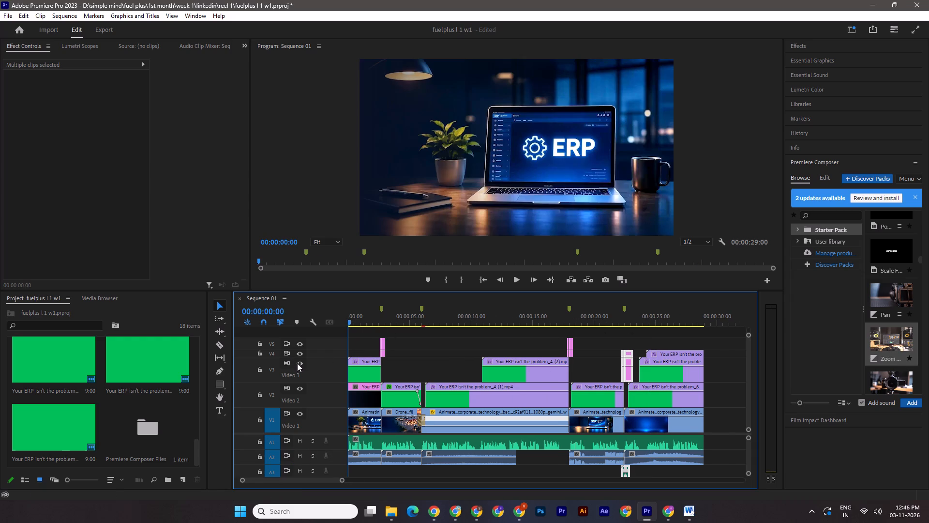
pyautogui.hotkey('ctrl', 's')
pyautogui.press('space')
pyautogui.click(747, 474)
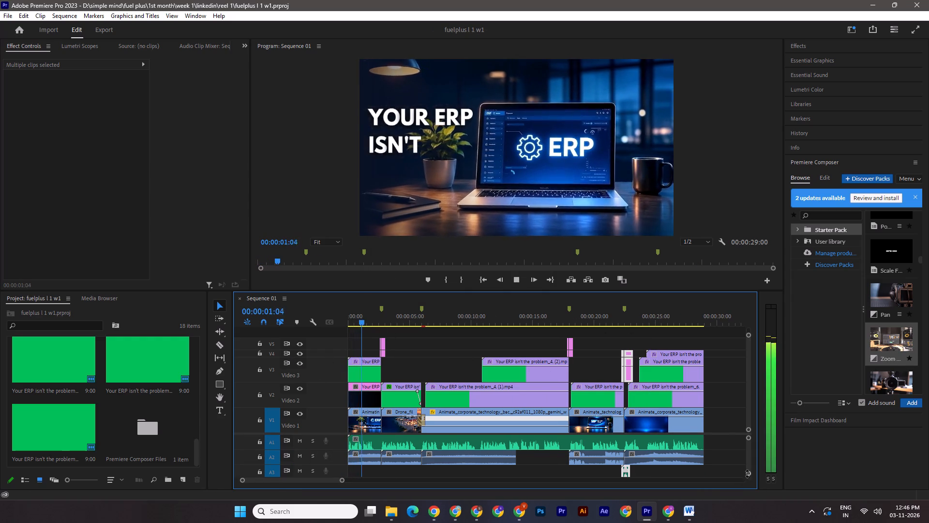
pyautogui.click(748, 452)
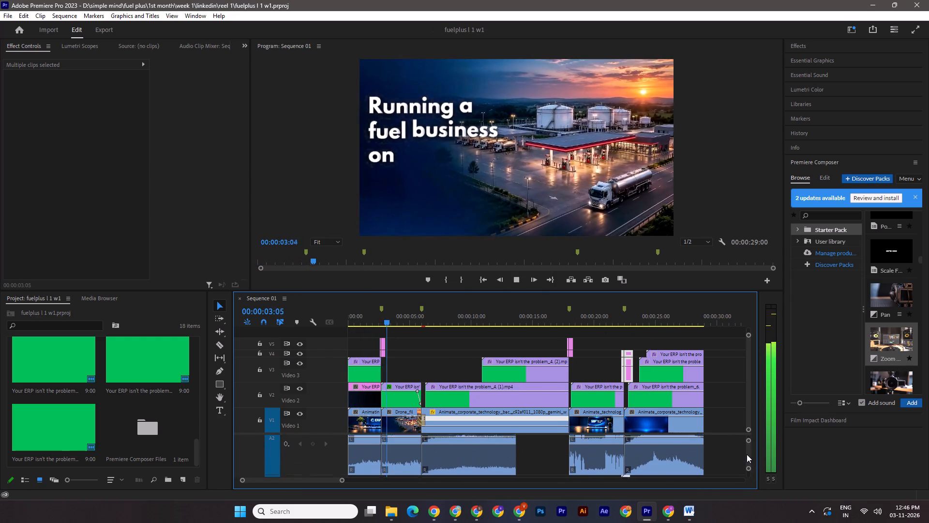
pyautogui.press('space')
# Lower the first Audio 2 clip's volume, keyframe a fade-out at its end, and preview it from the start.
pyautogui.moveTo(364, 442); pyautogui.dragTo(361, 451)
pyautogui.click(222, 370)
pyautogui.click(373, 450)
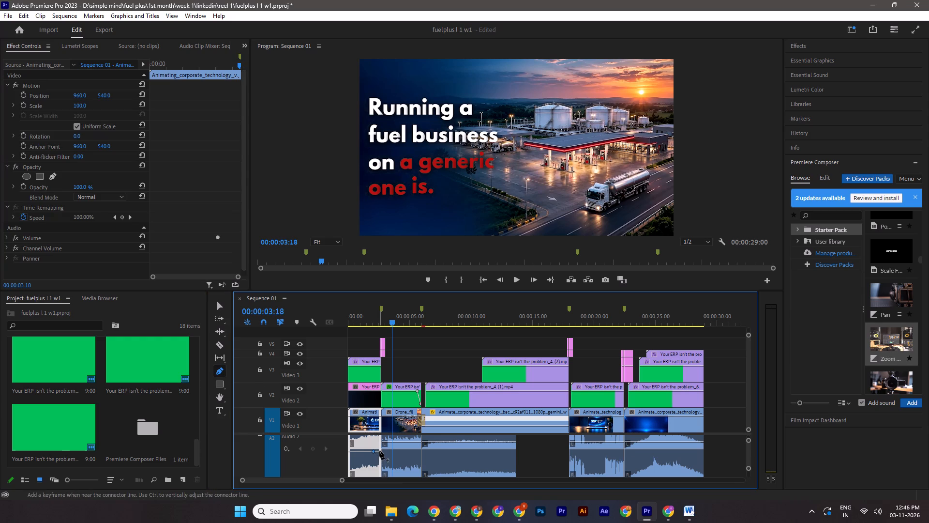
pyautogui.click(379, 451)
pyautogui.click(224, 304)
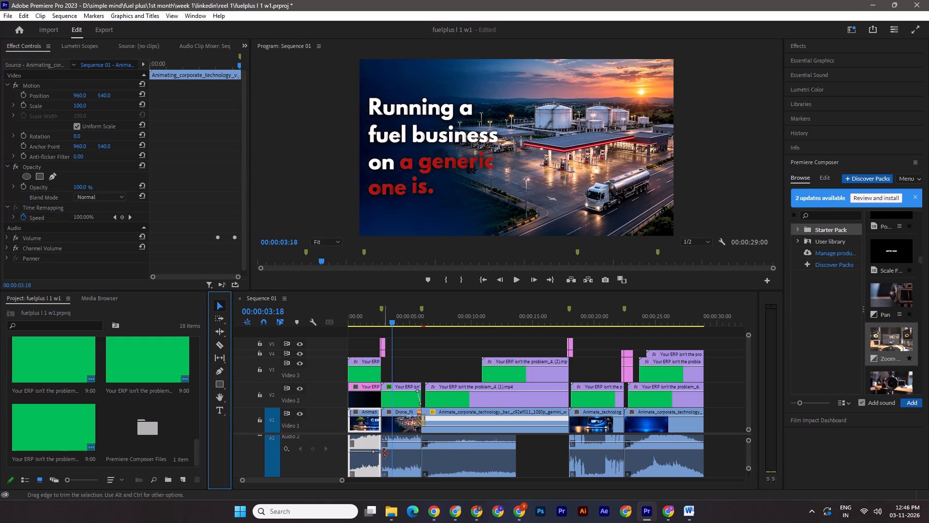
pyautogui.moveTo(380, 453); pyautogui.dragTo(388, 471)
pyautogui.moveTo(357, 321); pyautogui.dragTo(322, 321)
pyautogui.press('space')
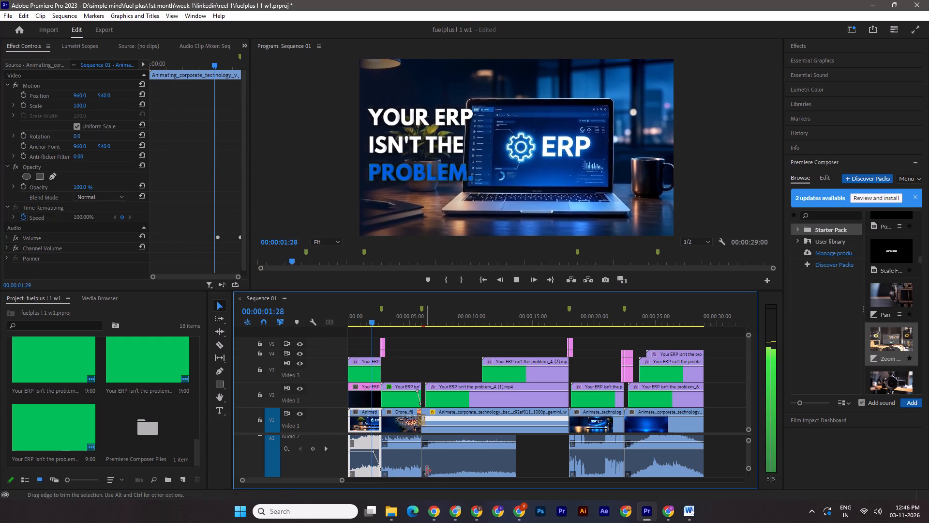
pyautogui.press('space')
# Keyframe a volume fade-in at the start of the fuel station clip's Audio 2, lower its remaining level, and preview it.
pyautogui.click(221, 368)
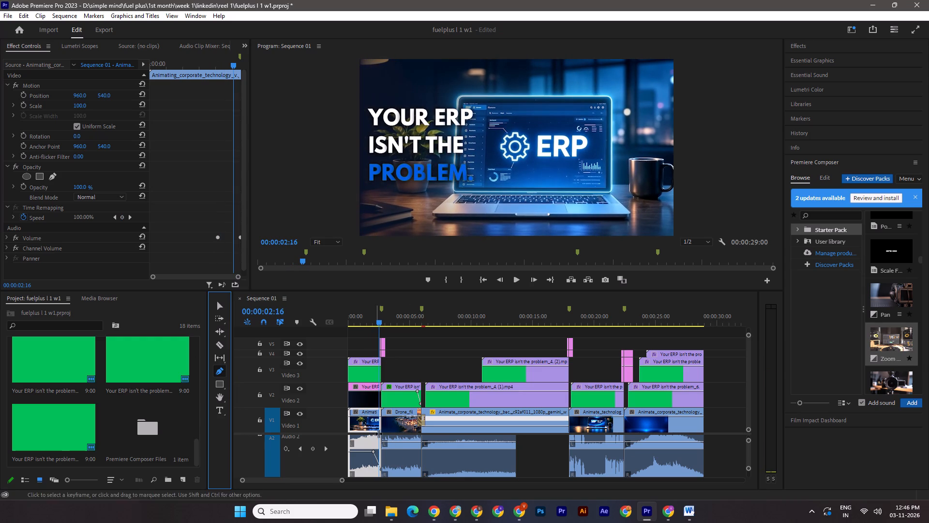
pyautogui.click(392, 441)
pyautogui.click(383, 442)
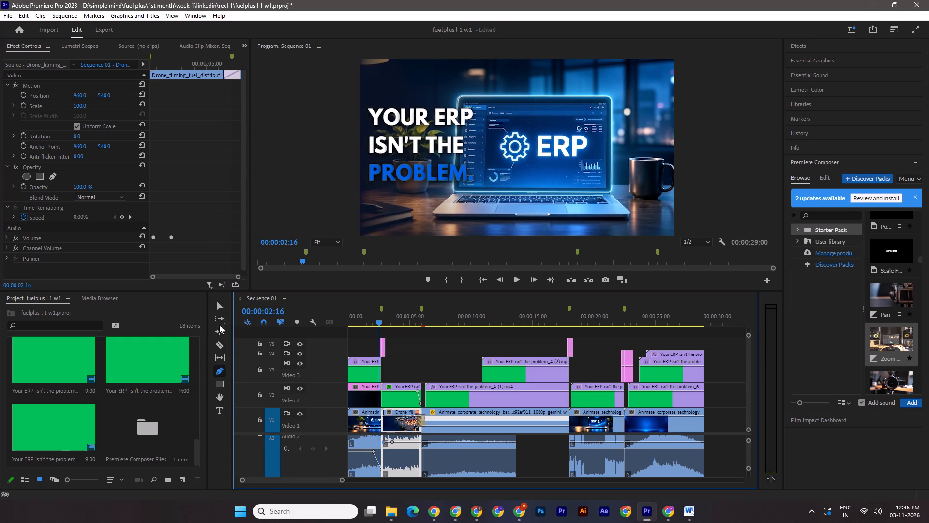
pyautogui.click(221, 309)
pyautogui.moveTo(386, 441); pyautogui.dragTo(372, 482)
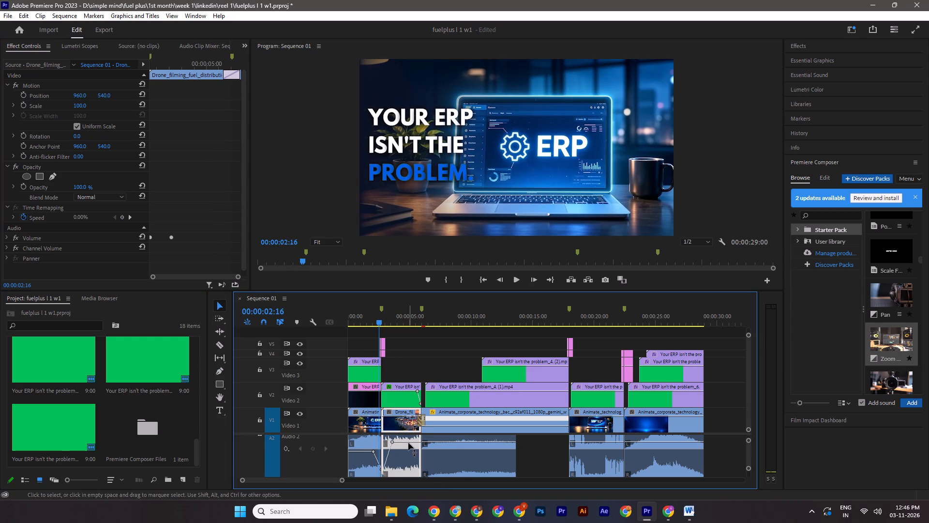
pyautogui.moveTo(408, 441); pyautogui.dragTo(407, 454)
pyautogui.press('space')
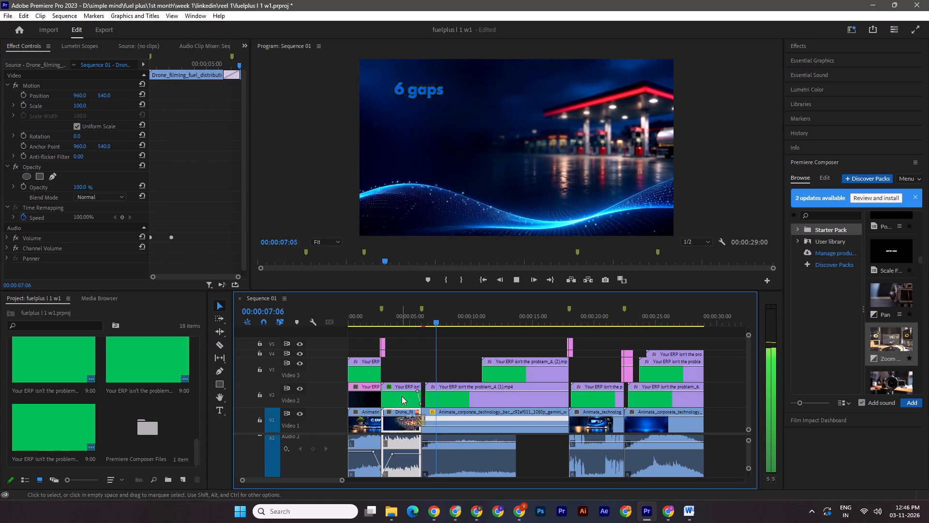
pyautogui.press('space')
# Lower the 6 gaps scene's Audio 2 clip to about -8 dB and preview through to the SAP Business One scene.
pyautogui.moveTo(469, 441); pyautogui.dragTo(471, 453)
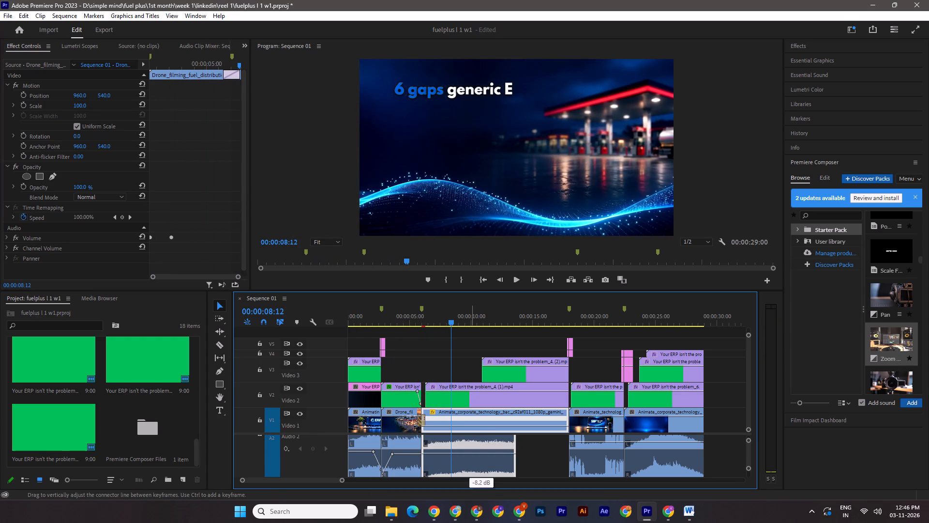
pyautogui.moveTo(471, 453); pyautogui.dragTo(471, 454)
pyautogui.press('space')
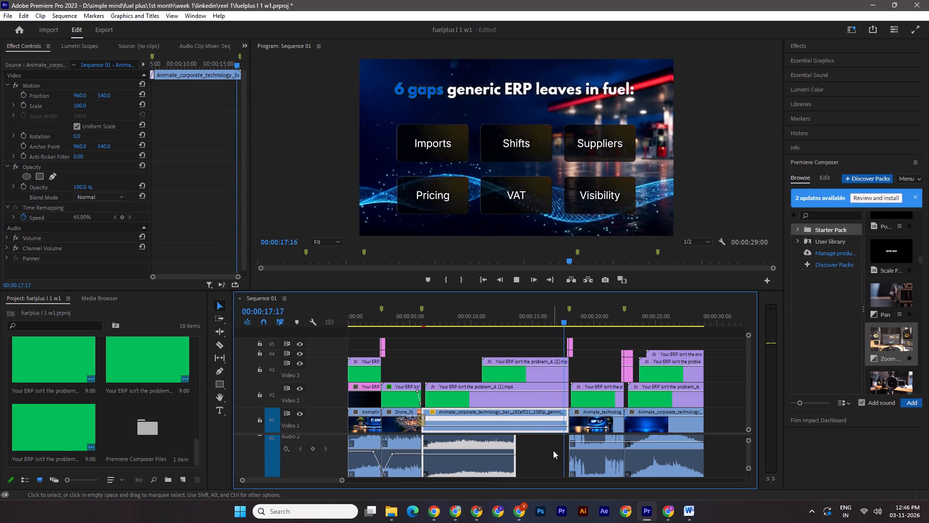
pyautogui.press('space')
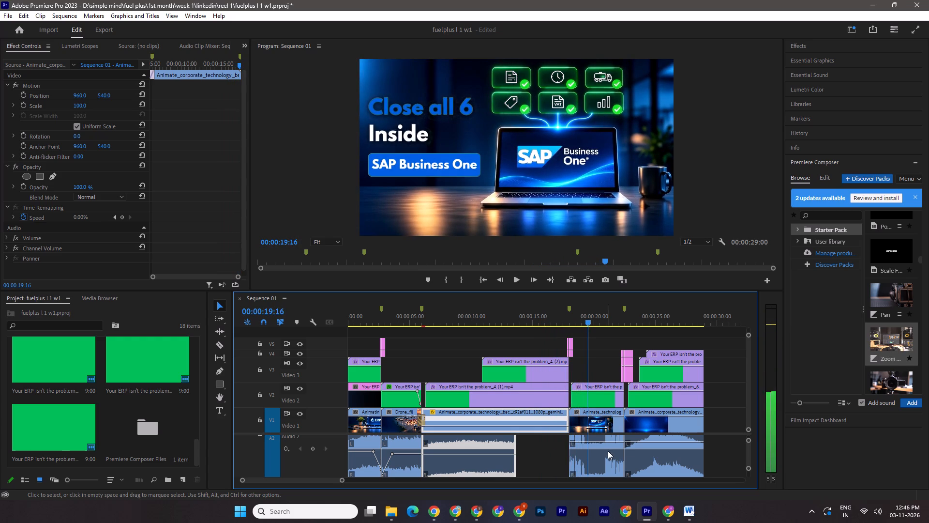
# Lower the volume of the SAP Business One scene's Audio 2 clip and preview it.
pyautogui.moveTo(601, 443); pyautogui.dragTo(600, 456)
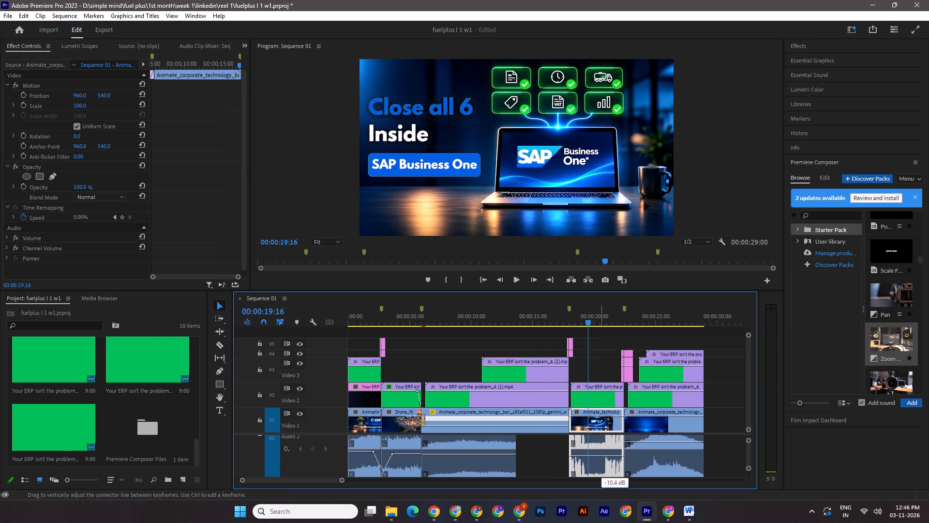
pyautogui.moveTo(600, 456); pyautogui.dragTo(597, 458)
pyautogui.press('space')
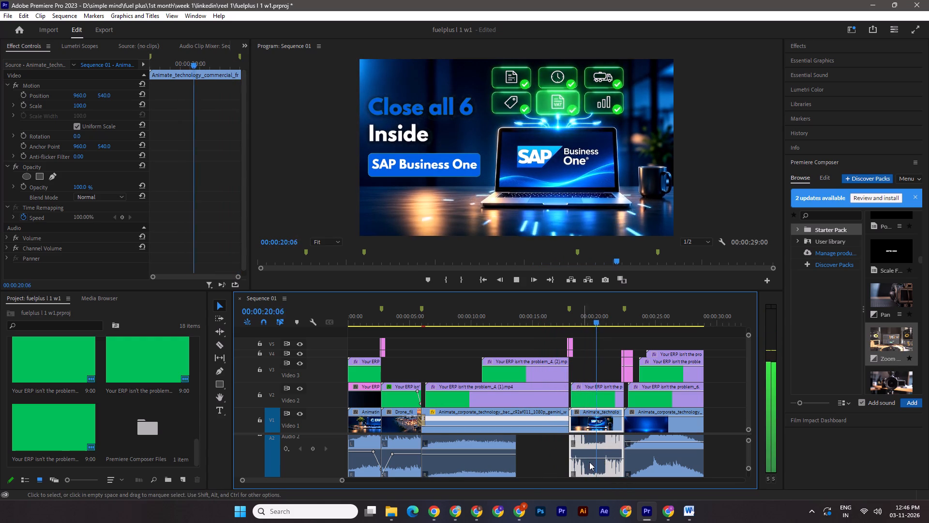
pyautogui.press('space')
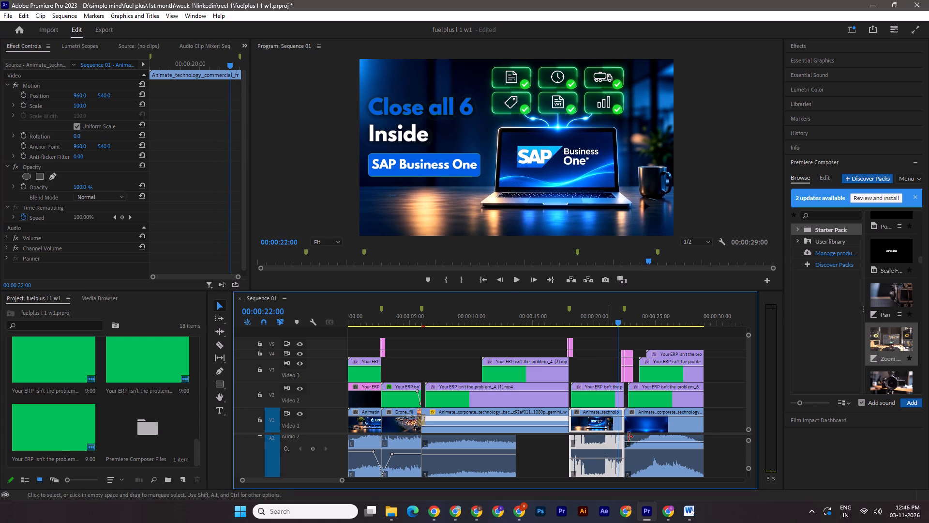
pyautogui.click(749, 454)
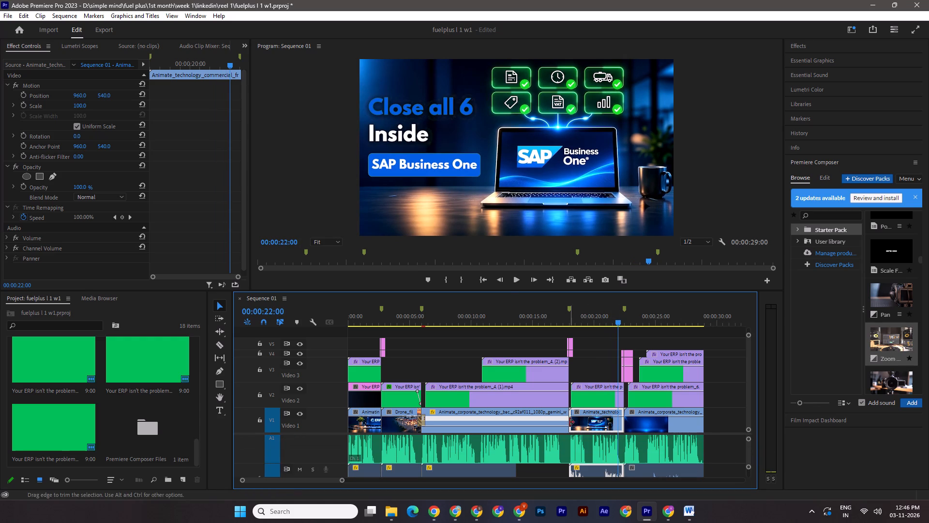
# Unlink the SAP Business One scene's clip, delete its Audio 2 part, and preview into the logo scene.
pyautogui.rightClick(586, 429)
pyautogui.click(624, 184)
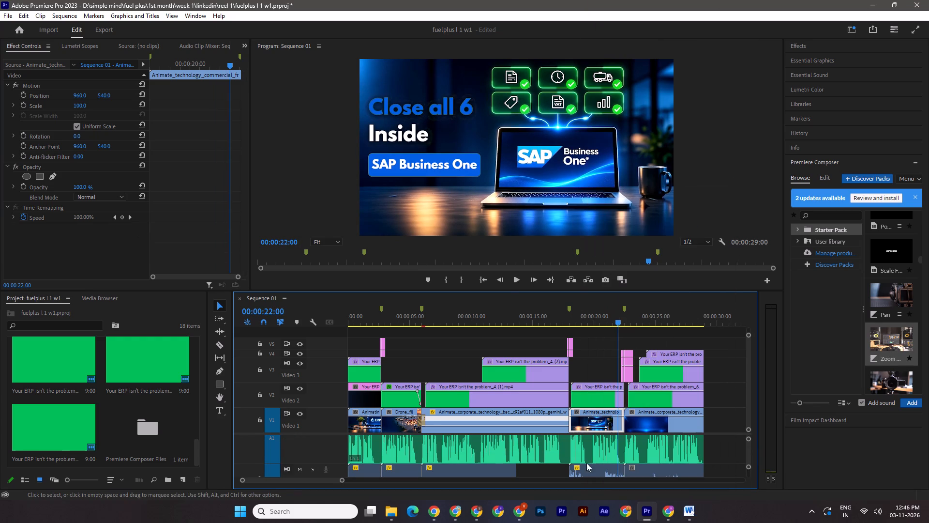
pyautogui.click(591, 474)
pyautogui.press('Delete')
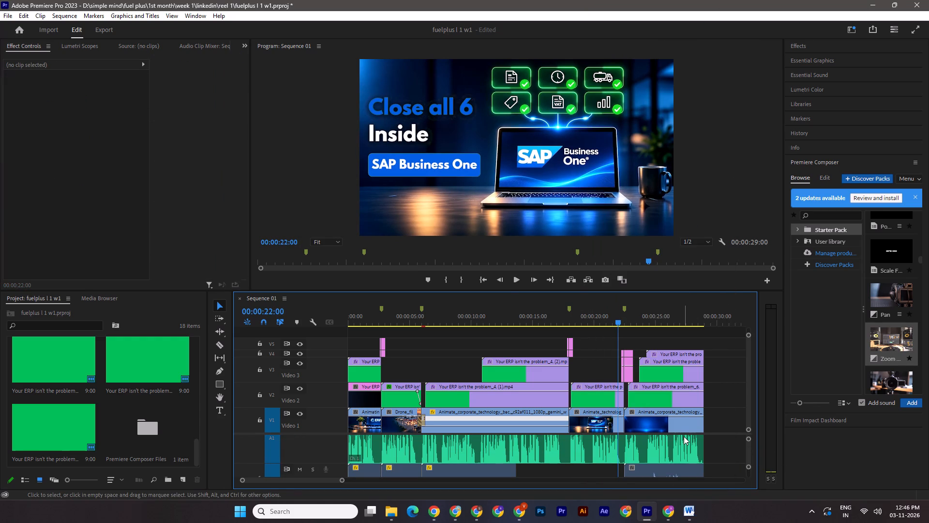
pyautogui.press('space')
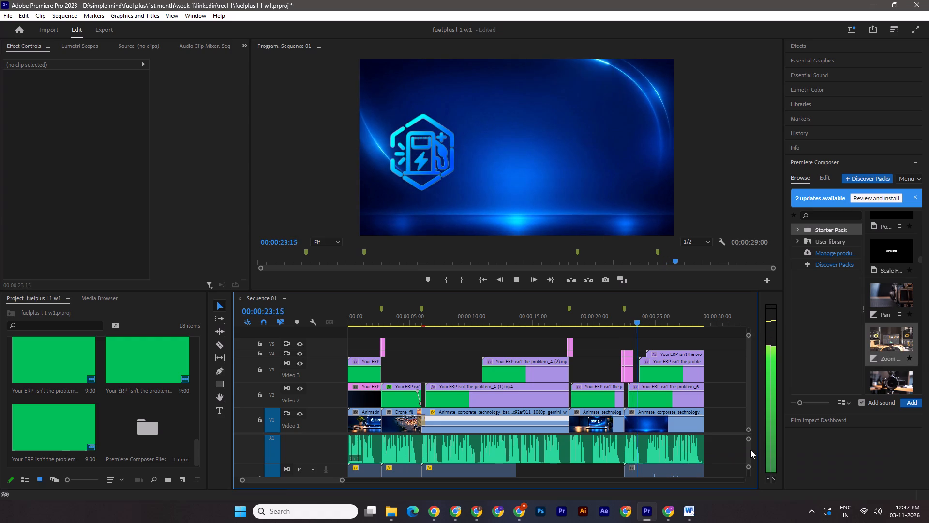
# Lower the volume of the final scene's Audio 2 clip and save the project.
pyautogui.click(748, 451)
pyautogui.moveTo(671, 456); pyautogui.dragTo(670, 469)
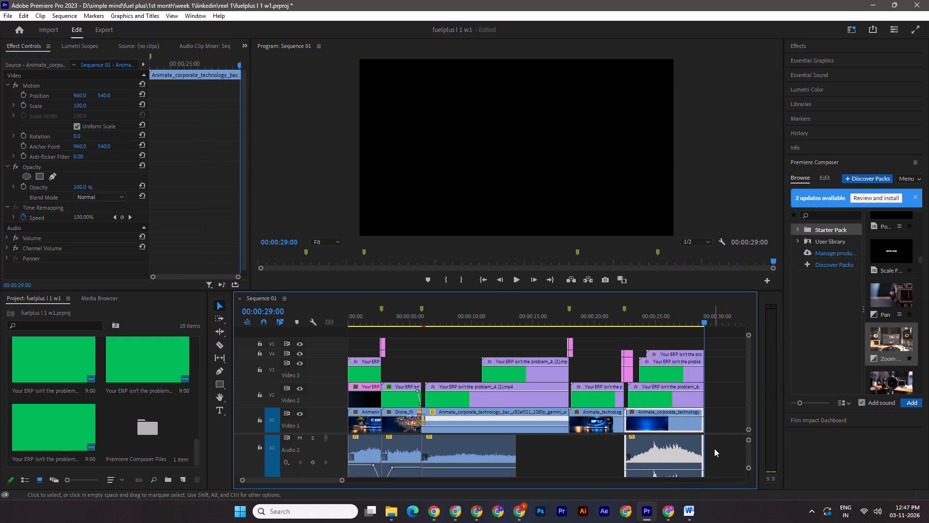
pyautogui.hotkey('ctrl', 's')
# Move the two transition sound clips from the track below up to Audio 3 and save the project.
pyautogui.click(748, 469)
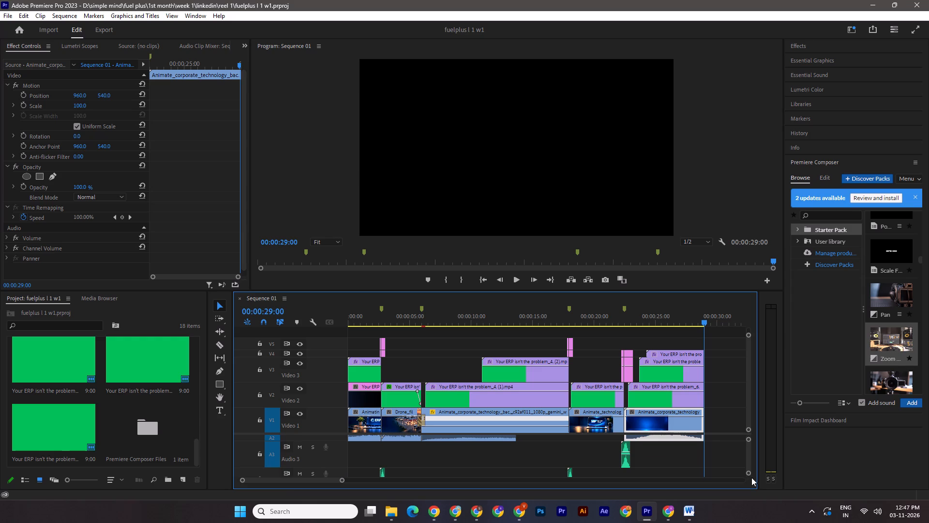
pyautogui.moveTo(570, 475); pyautogui.dragTo(569, 455)
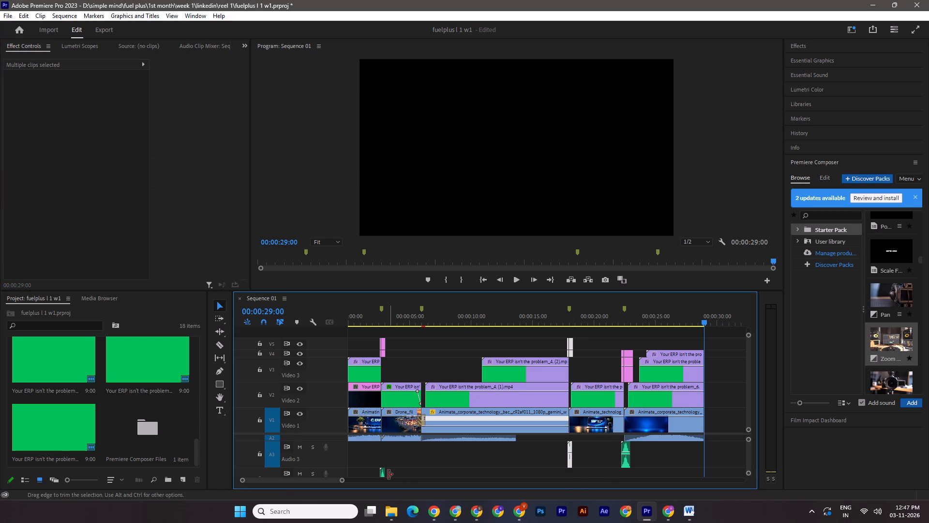
pyautogui.moveTo(384, 473); pyautogui.dragTo(383, 449)
pyautogui.hotkey('ctrl', 's')
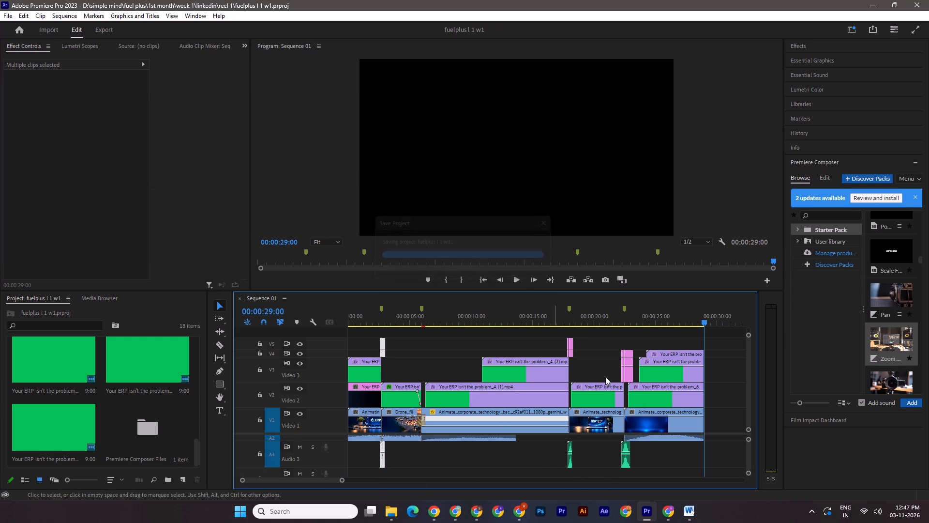
# Search Pixabay sound effects for "pop" and download the Pop sound by DRAGON-STUDIO.
pyautogui.moveTo(705, 317); pyautogui.dragTo(313, 342)
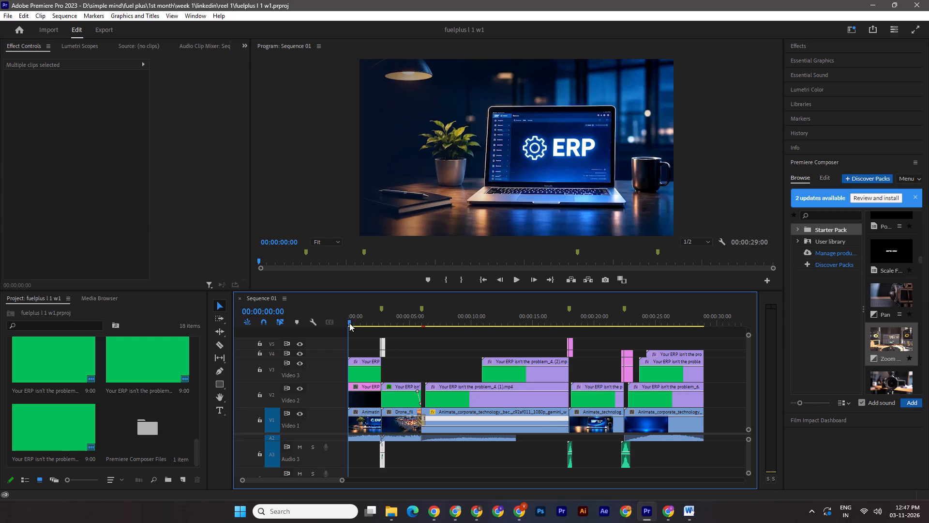
pyautogui.moveTo(350, 323); pyautogui.dragTo(449, 338)
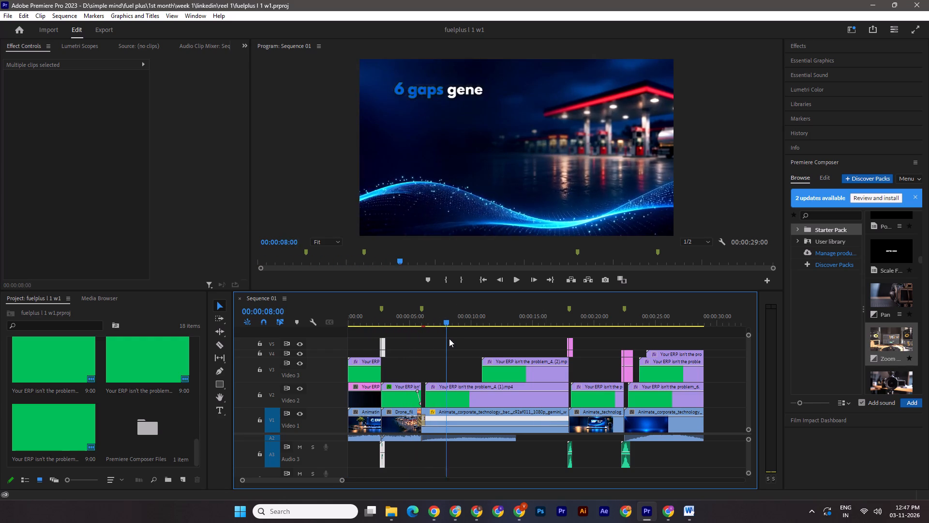
pyautogui.moveTo(449, 338); pyautogui.dragTo(454, 339)
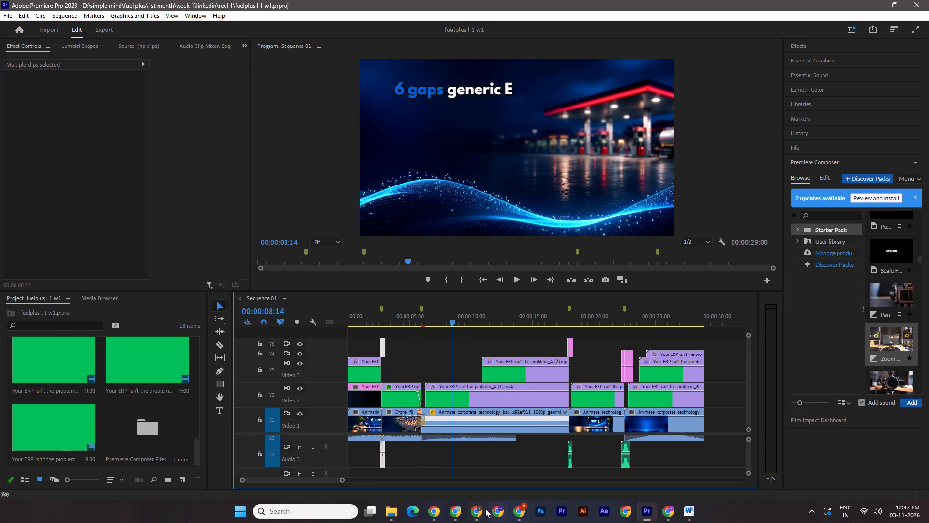
pyautogui.click(485, 509)
pyautogui.click(419, 6)
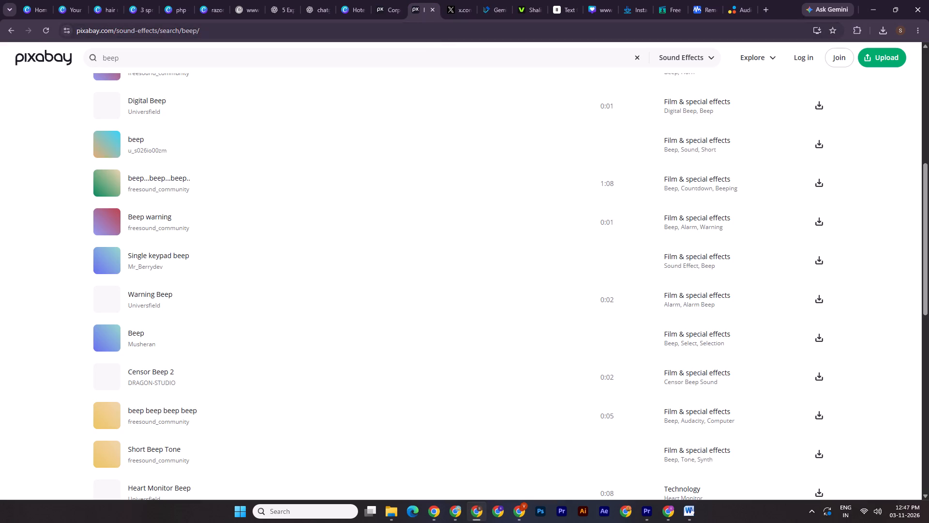
pyautogui.tripleClick(348, 56)
pyautogui.write('pop')
pyautogui.press('Return')
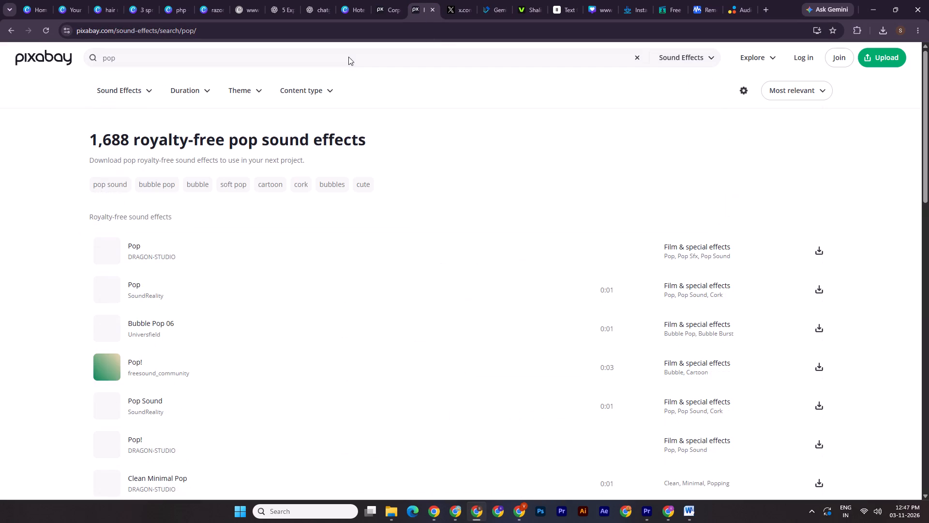
pyautogui.click(816, 253)
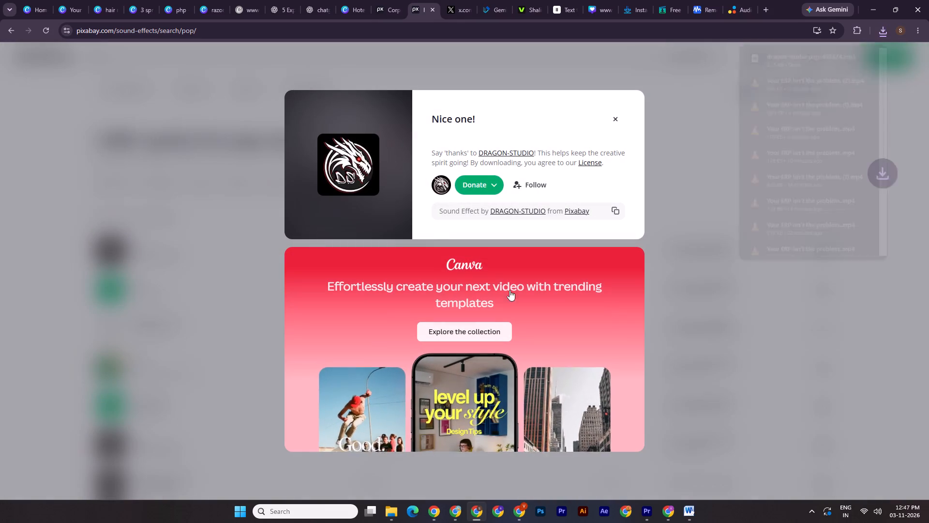
# Move the dragon-studio-pop MP3 from Downloads into the project's LinkedIn reel 1 folder.
pyautogui.click(394, 507)
pyautogui.click(315, 472)
pyautogui.click(558, 156)
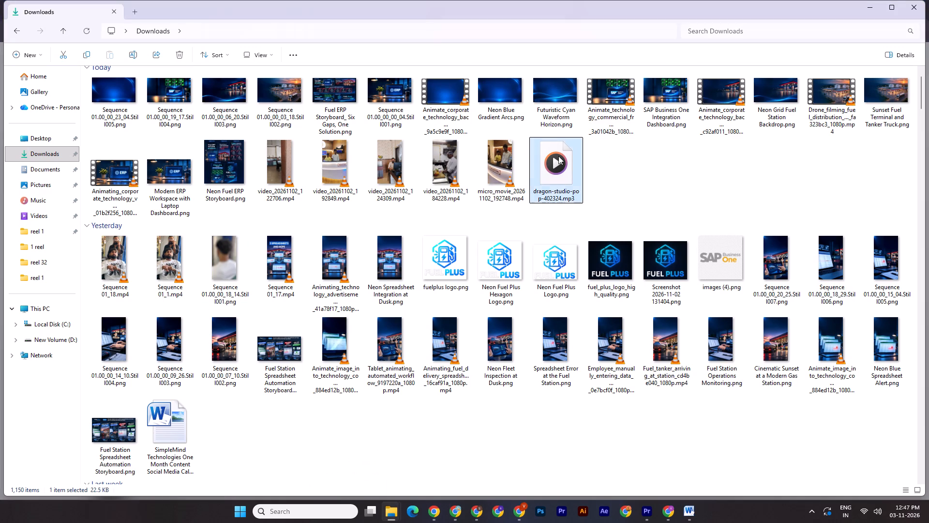
pyautogui.hotkey('ctrl', 'x')
pyautogui.click(394, 515)
pyautogui.click(448, 480)
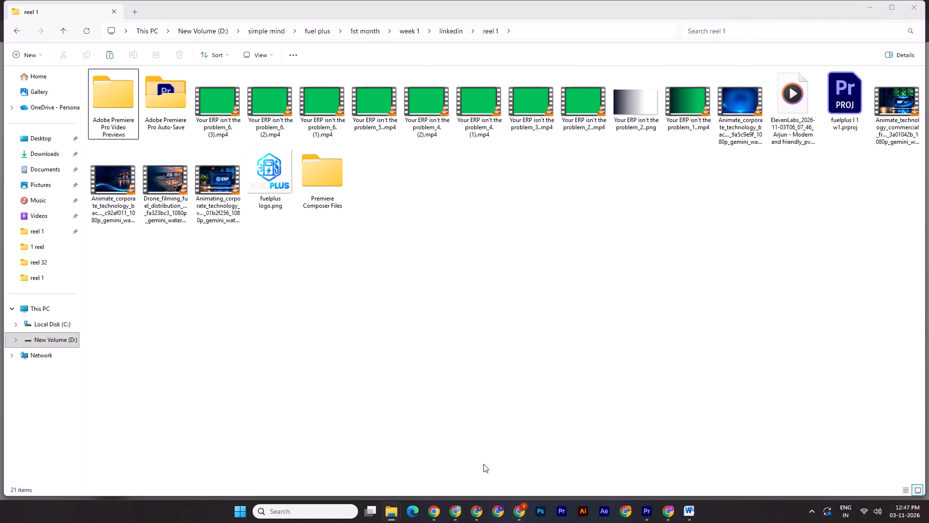
pyautogui.hotkey('ctrl', 'v')
# Add the pop sound to Audio 3 in Premiere Pro and line up its peak with the Imports card's appearance.
pyautogui.moveTo(385, 187); pyautogui.dragTo(646, 512)
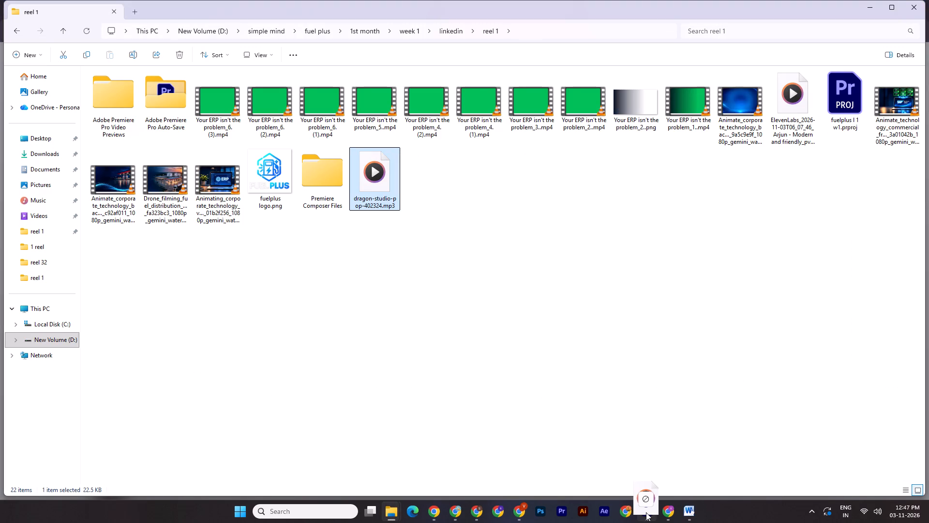
pyautogui.moveTo(646, 512); pyautogui.dragTo(483, 463)
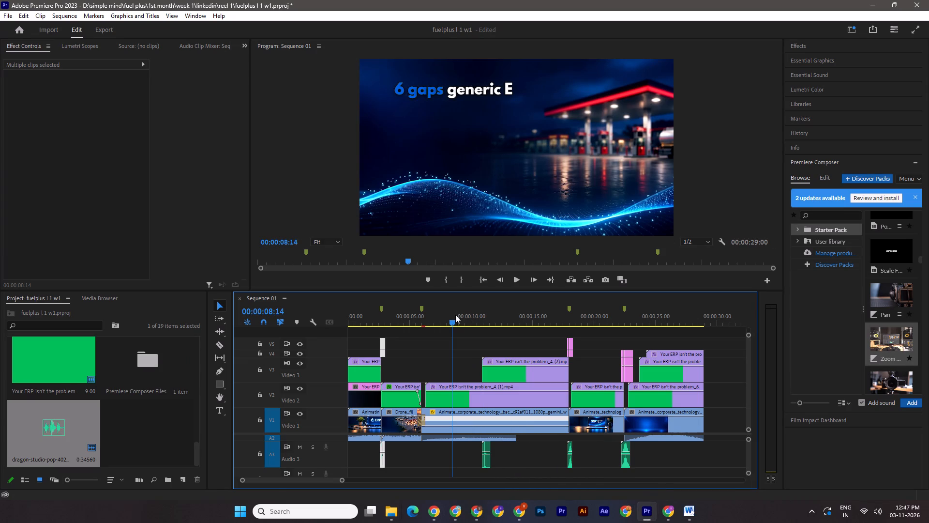
pyautogui.moveTo(452, 316); pyautogui.dragTo(484, 320)
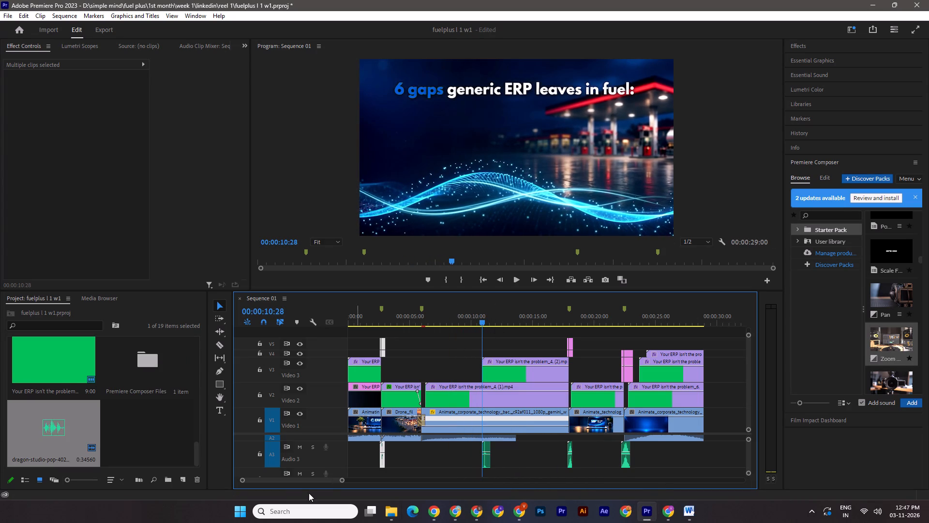
pyautogui.moveTo(341, 479); pyautogui.dragTo(304, 474)
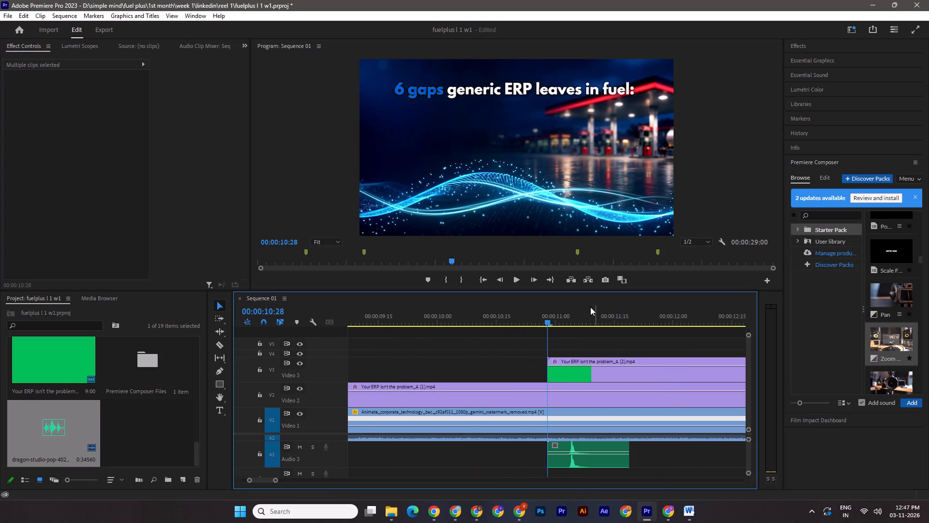
pyautogui.click(546, 321)
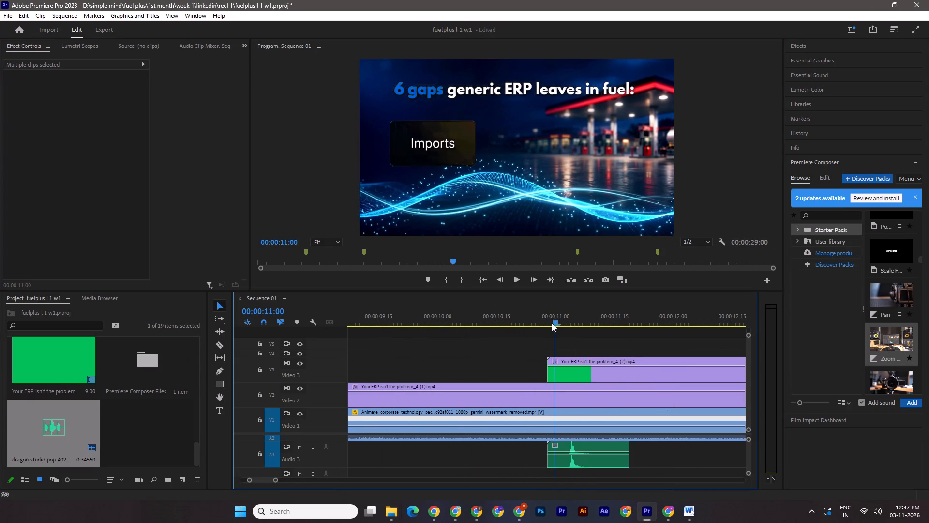
pyautogui.moveTo(600, 464); pyautogui.dragTo(582, 461)
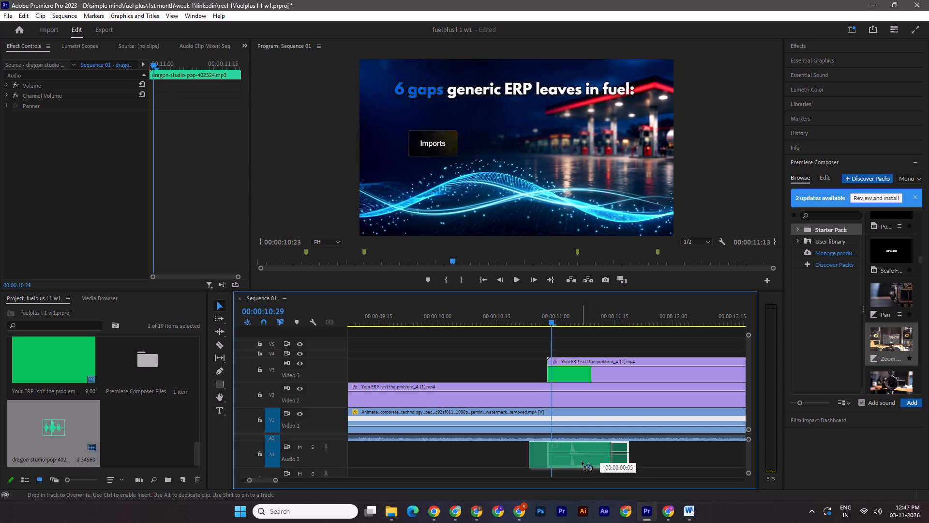
pyautogui.moveTo(582, 461); pyautogui.dragTo(579, 462)
# Slightly lower the pop sound's volume, save the project, and preview it with the 6 gaps cards.
pyautogui.moveTo(562, 451); pyautogui.dragTo(562, 456)
pyautogui.moveTo(545, 324); pyautogui.dragTo(535, 323)
pyautogui.hotkey('ctrl', 's')
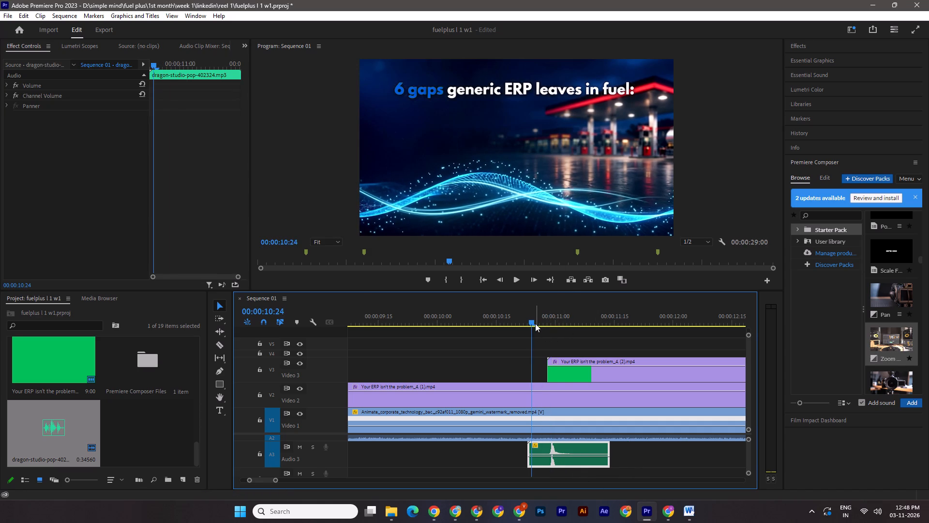
pyautogui.press('space')
pyautogui.press('space')
# Locate where the Shifts card appears and trim the pop sound's silent lead-in to the start of the cards clip.
pyautogui.moveTo(611, 319); pyautogui.dragTo(570, 323)
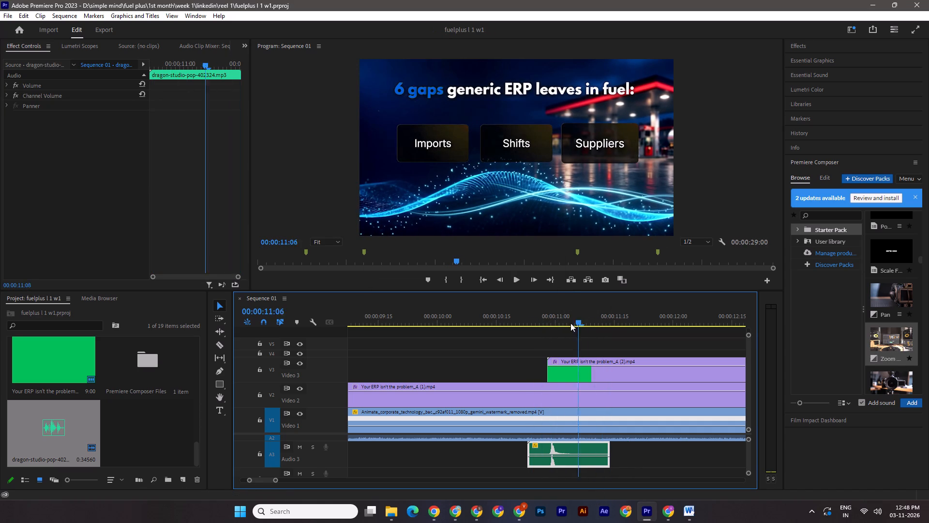
pyautogui.moveTo(570, 323); pyautogui.dragTo(569, 325)
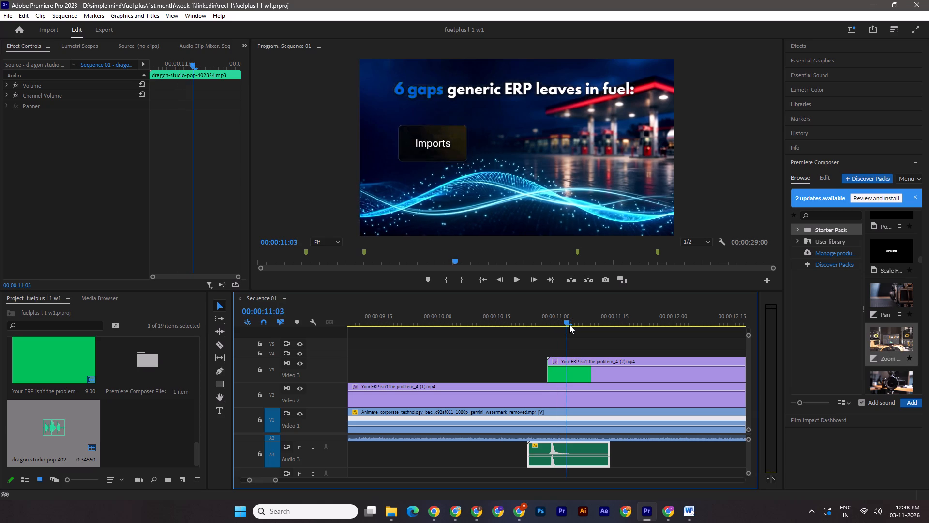
pyautogui.moveTo(569, 325); pyautogui.dragTo(577, 325)
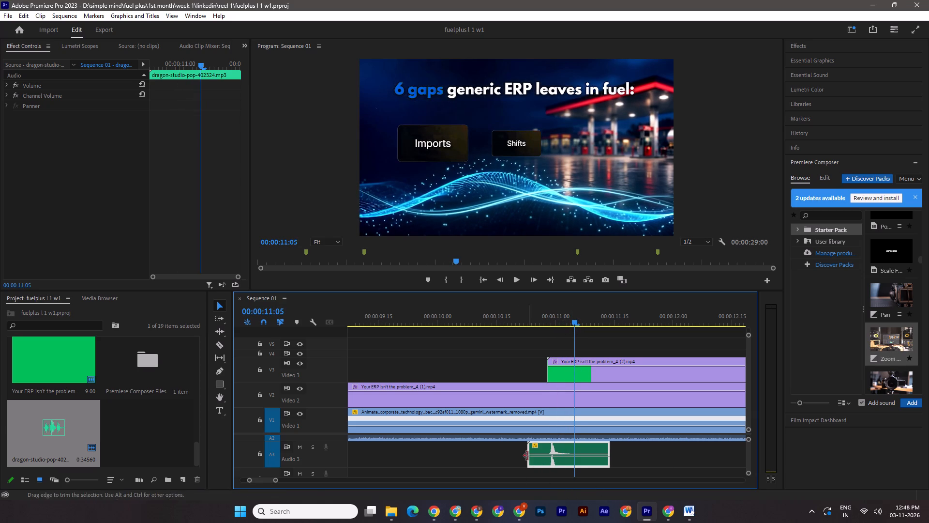
pyautogui.moveTo(528, 461); pyautogui.dragTo(547, 461)
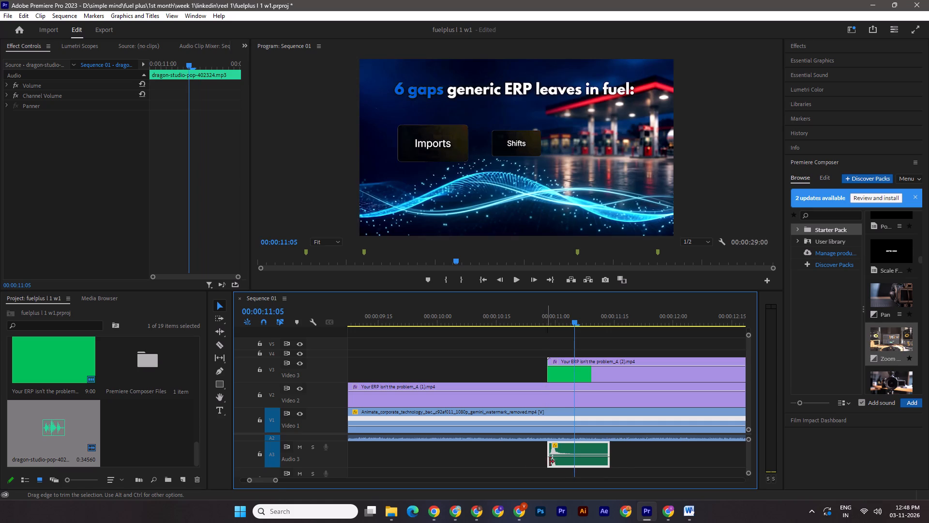
# Duplicate the pop sound for the Shifts card, trim the first pop's end, butt the copy against it, and preview.
pyautogui.keyDown('alt'); pyautogui.moveTo(560, 462); pyautogui.dragTo(585, 462); pyautogui.keyUp('alt')
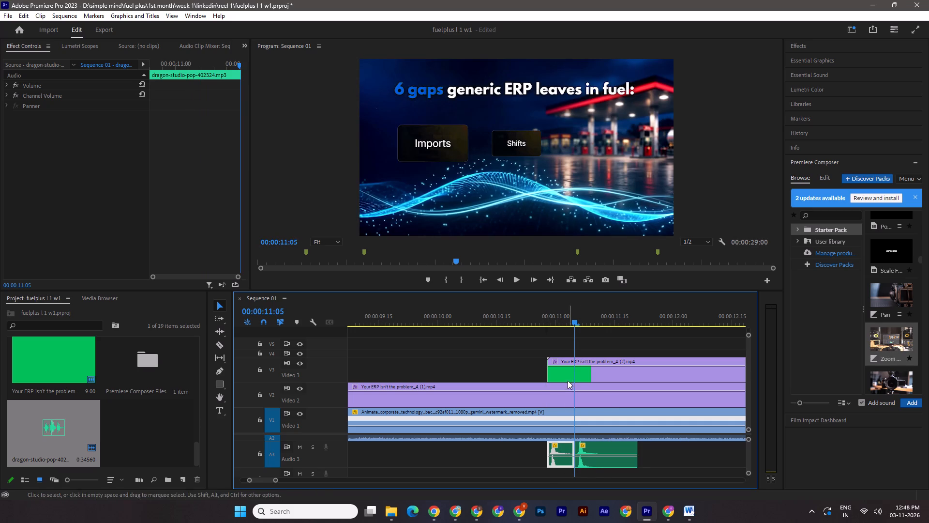
pyautogui.click(574, 450)
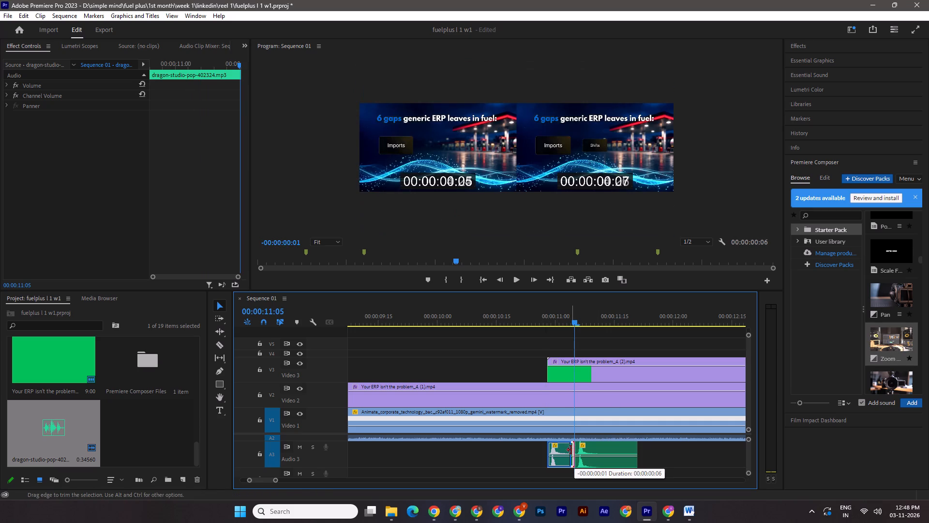
pyautogui.click(597, 464)
pyautogui.moveTo(579, 321); pyautogui.dragTo(542, 321)
pyautogui.press('space')
pyautogui.press('space')
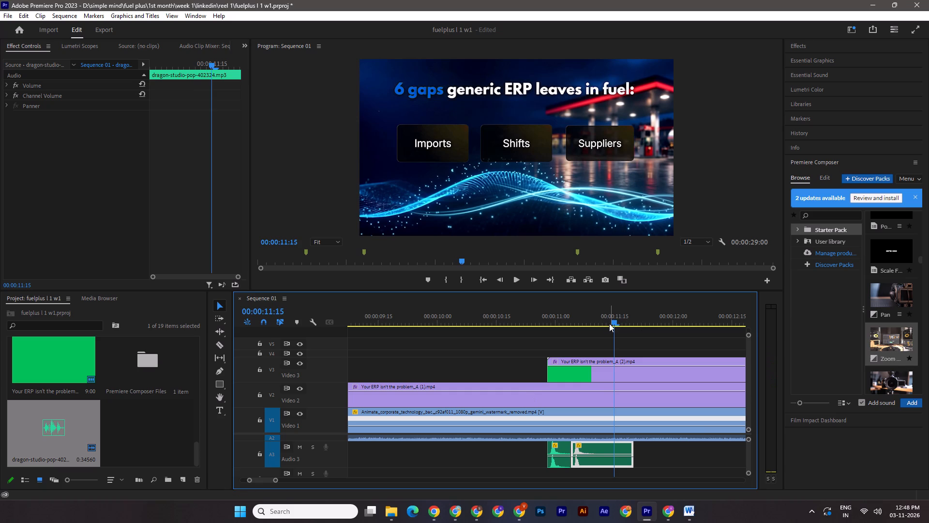
# Duplicate the pop sound for the Suppliers card near 00:00:11:11, trim the second pop's end, close the gap, and save.
pyautogui.moveTo(613, 321); pyautogui.dragTo(590, 320)
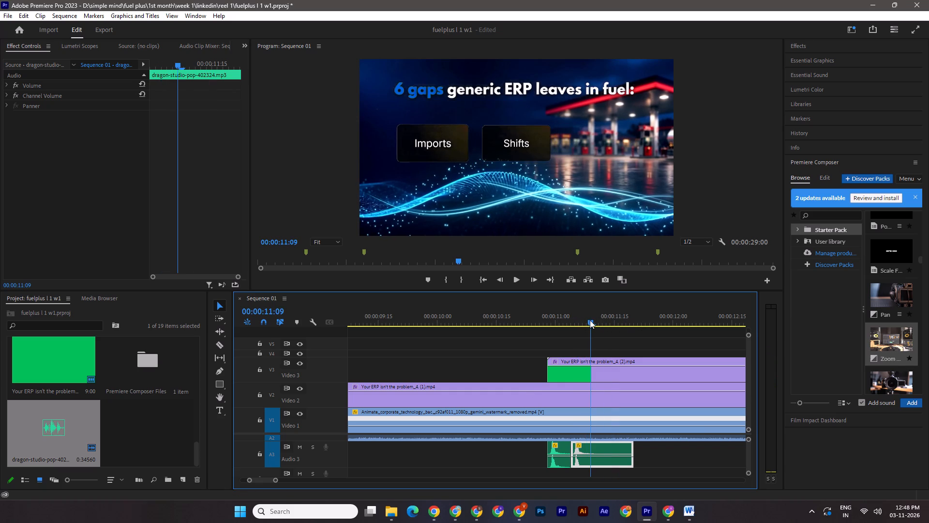
pyautogui.moveTo(590, 320); pyautogui.dragTo(597, 321)
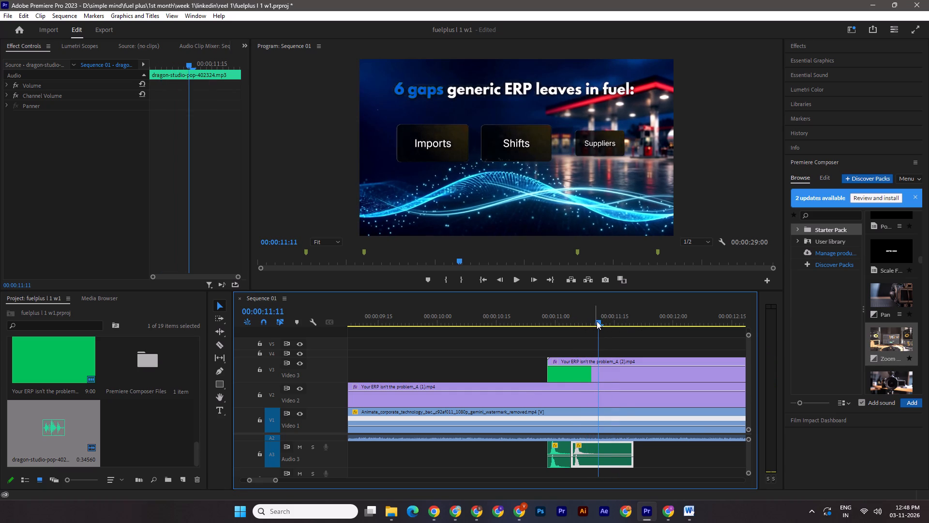
pyautogui.keyDown('alt'); pyautogui.moveTo(588, 461); pyautogui.dragTo(603, 461); pyautogui.keyUp('alt')
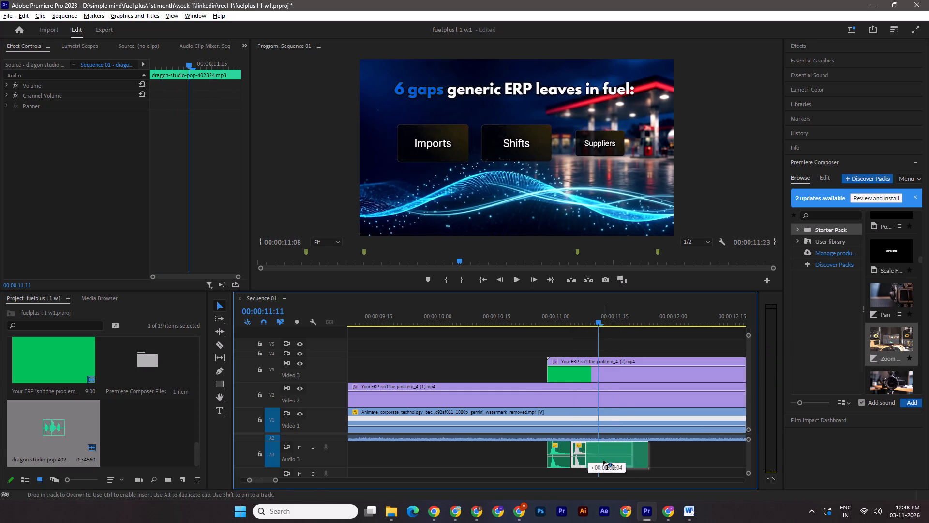
pyautogui.keyDown('alt'); pyautogui.moveTo(603, 461); pyautogui.dragTo(611, 460); pyautogui.keyUp('alt')
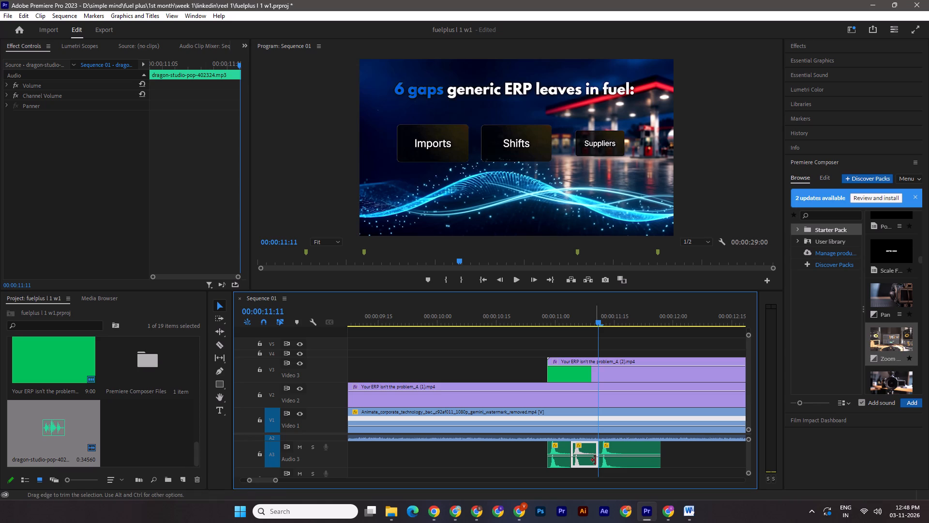
pyautogui.click(596, 462)
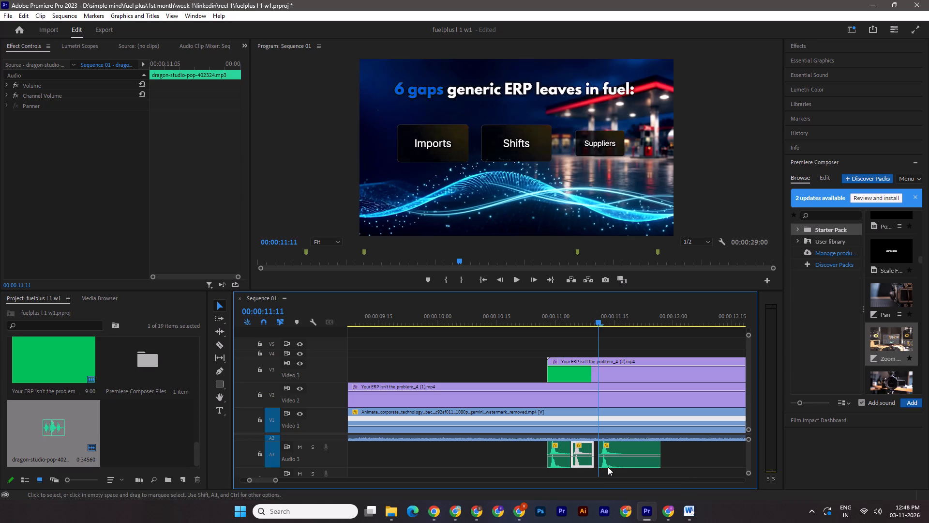
pyautogui.click(615, 465)
pyautogui.hotkey('ctrl', 's')
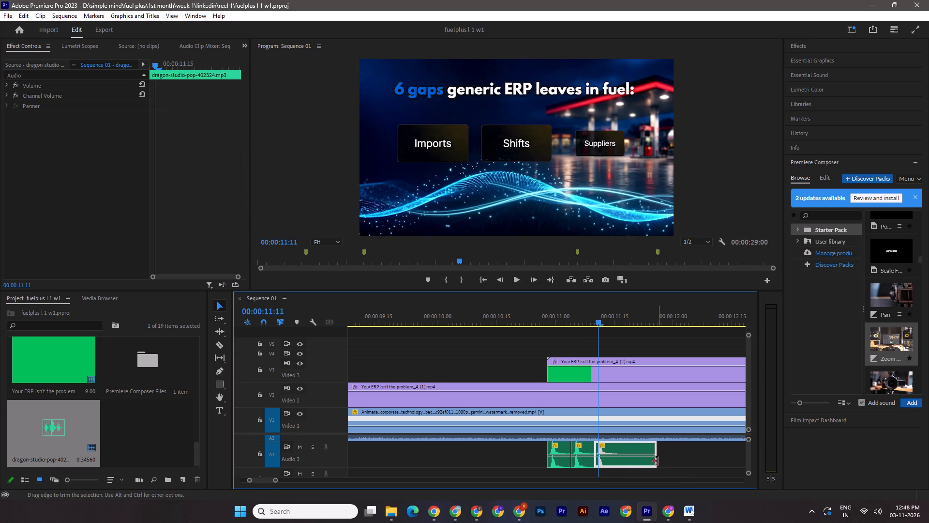
# Duplicate the pop sound for the Pricing card near 00:00:11:17, trim the third pop's end, close the gap, and save.
pyautogui.moveTo(597, 324); pyautogui.dragTo(611, 326)
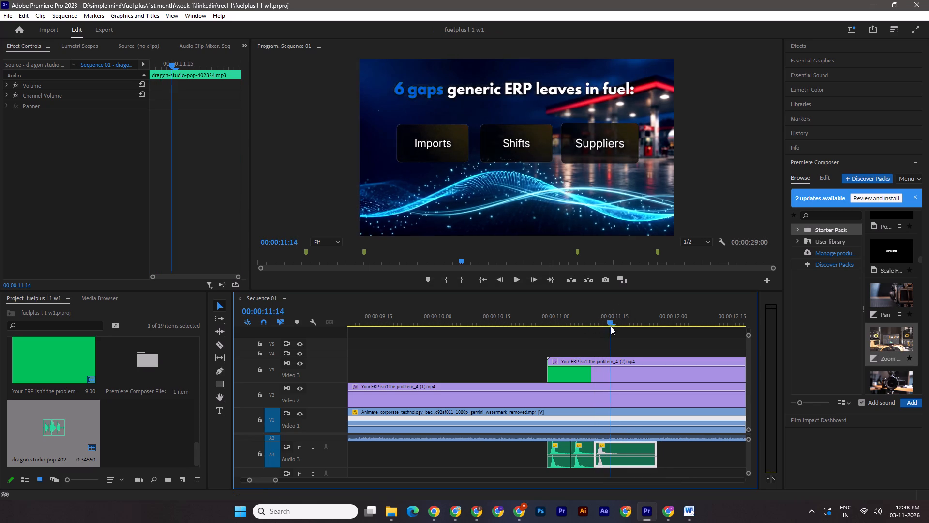
pyautogui.moveTo(611, 326); pyautogui.dragTo(619, 327)
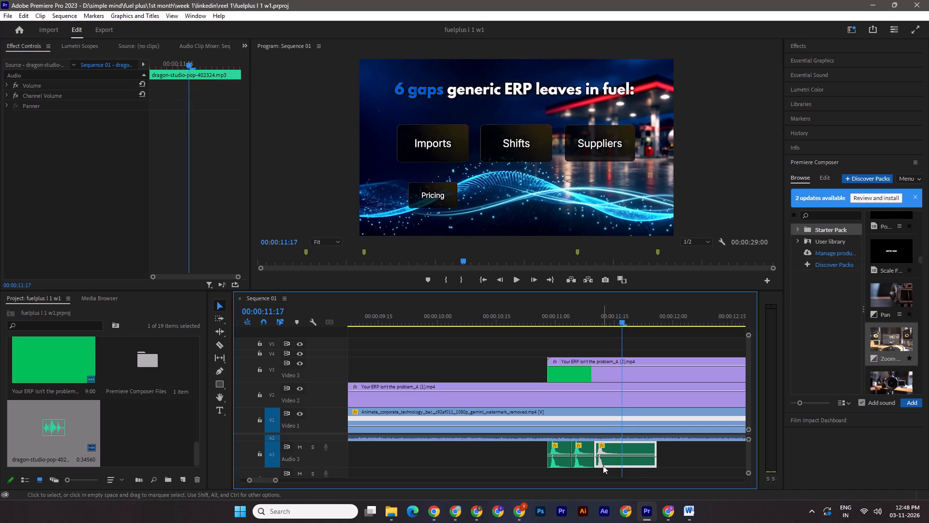
pyautogui.keyDown('alt'); pyautogui.moveTo(602, 465); pyautogui.dragTo(632, 465); pyautogui.keyUp('alt')
pyautogui.click(621, 465)
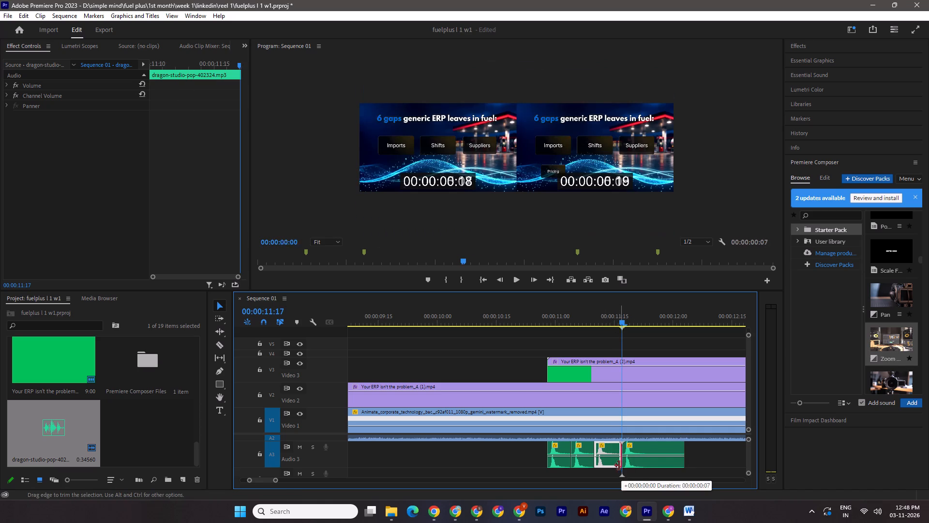
pyautogui.moveTo(639, 464); pyautogui.dragTo(634, 463)
pyautogui.hotkey('ctrl', 's')
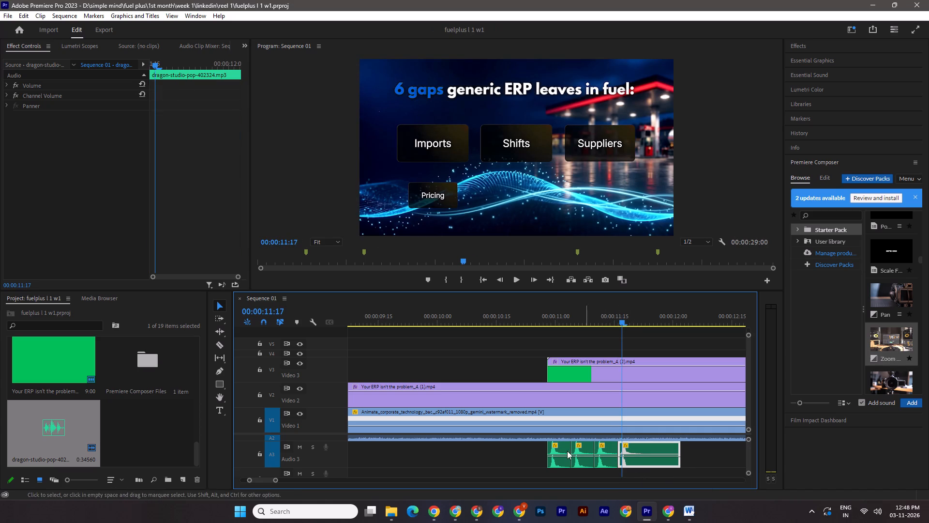
# Duplicate the pop sound for the VAT card near 00:00:11:23, trim the fourth pop's end, close the gap, and save.
pyautogui.moveTo(273, 479); pyautogui.dragTo(282, 480)
pyautogui.click(270, 479)
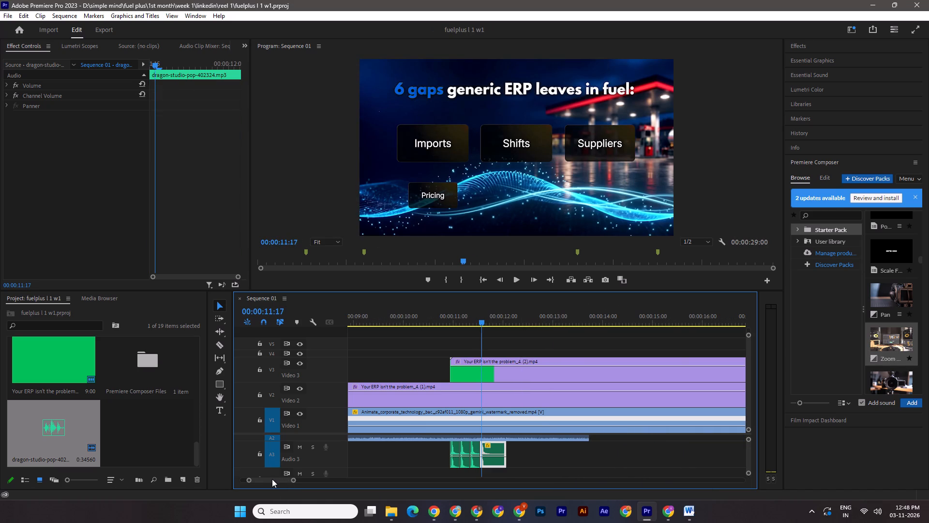
pyautogui.click(294, 481)
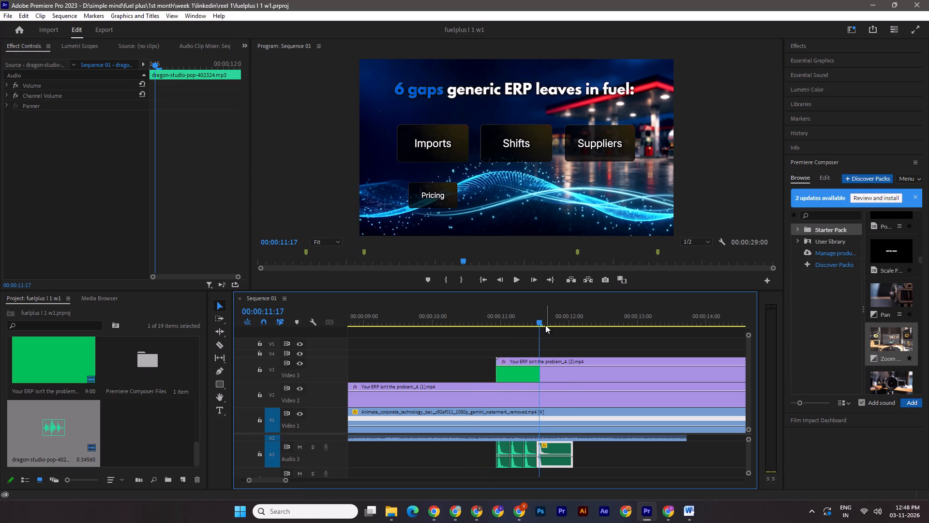
pyautogui.moveTo(538, 323); pyautogui.dragTo(547, 323)
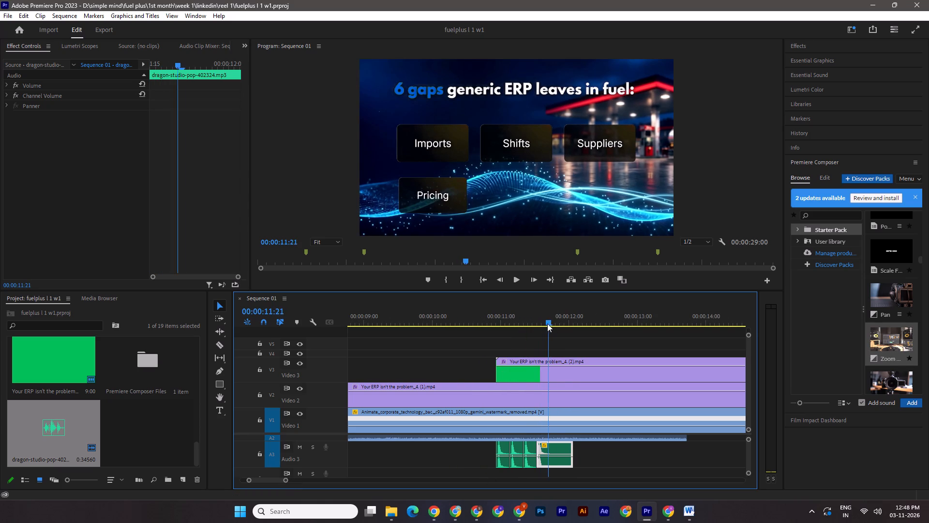
pyautogui.moveTo(547, 323); pyautogui.dragTo(551, 323)
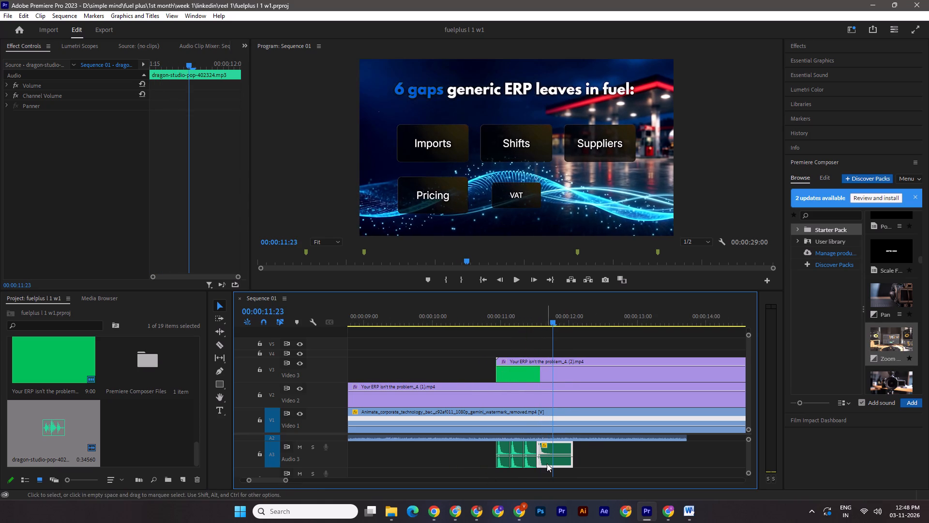
pyautogui.keyDown('alt'); pyautogui.moveTo(545, 464); pyautogui.dragTo(558, 463); pyautogui.keyUp('alt')
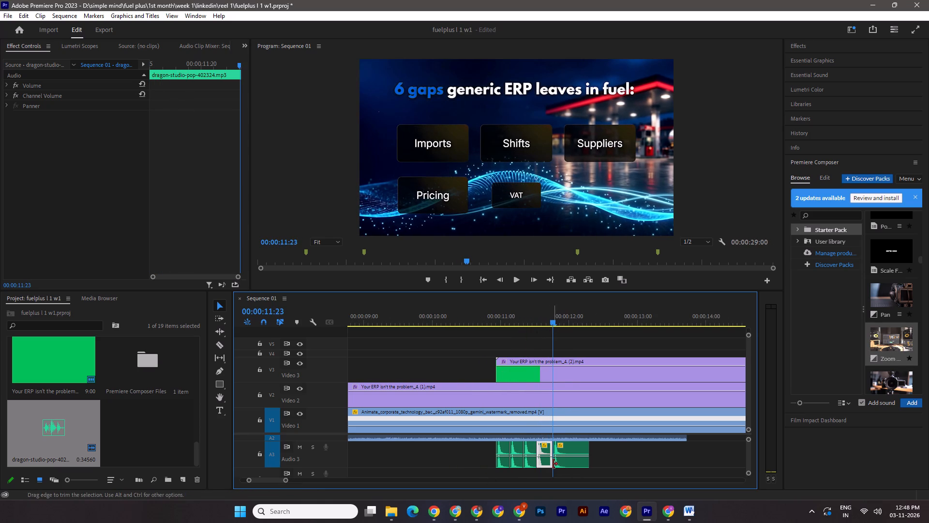
pyautogui.moveTo(550, 464); pyautogui.dragTo(546, 464)
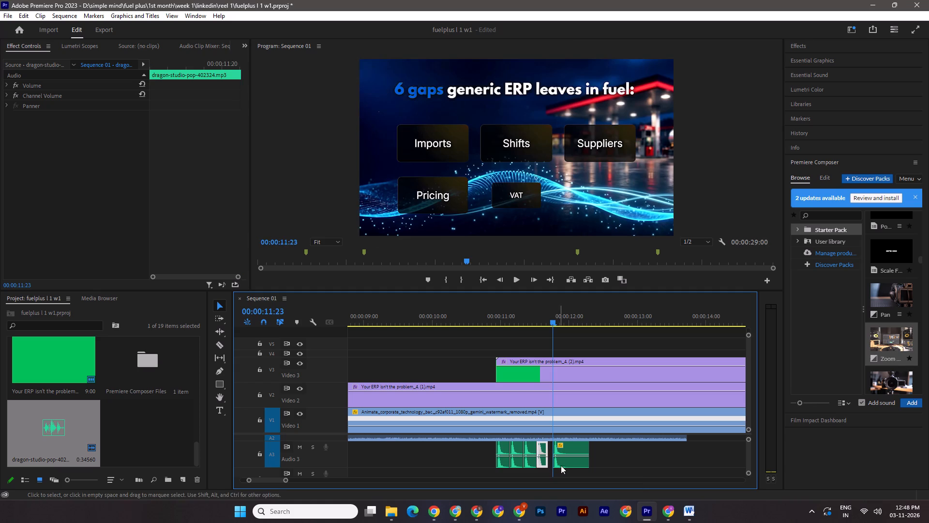
pyautogui.moveTo(563, 464); pyautogui.dragTo(558, 464)
pyautogui.hotkey('ctrl', 's')
# Duplicate the pop sound for the Visibility card near 00:00:11:29, trim the fifth pop's end, butt the copy against it, and save.
pyautogui.moveTo(551, 323); pyautogui.dragTo(552, 323)
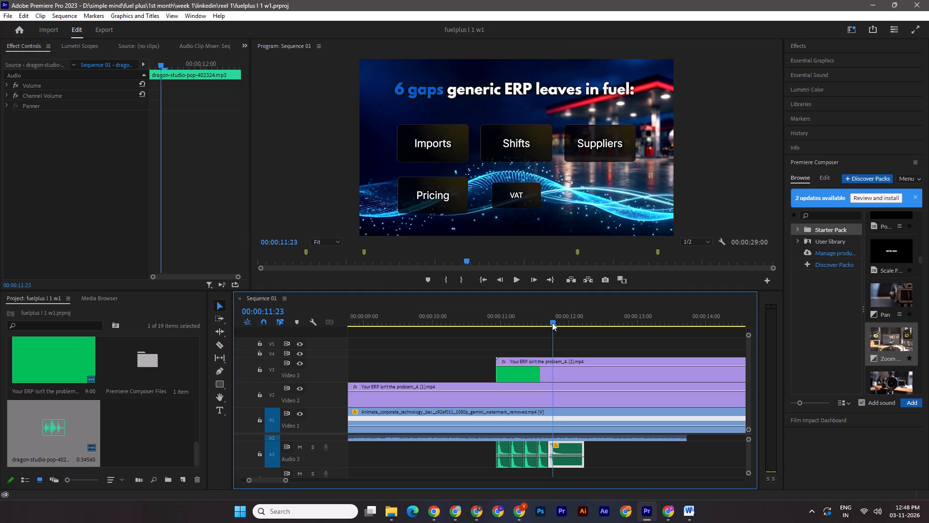
pyautogui.moveTo(552, 323); pyautogui.dragTo(555, 323)
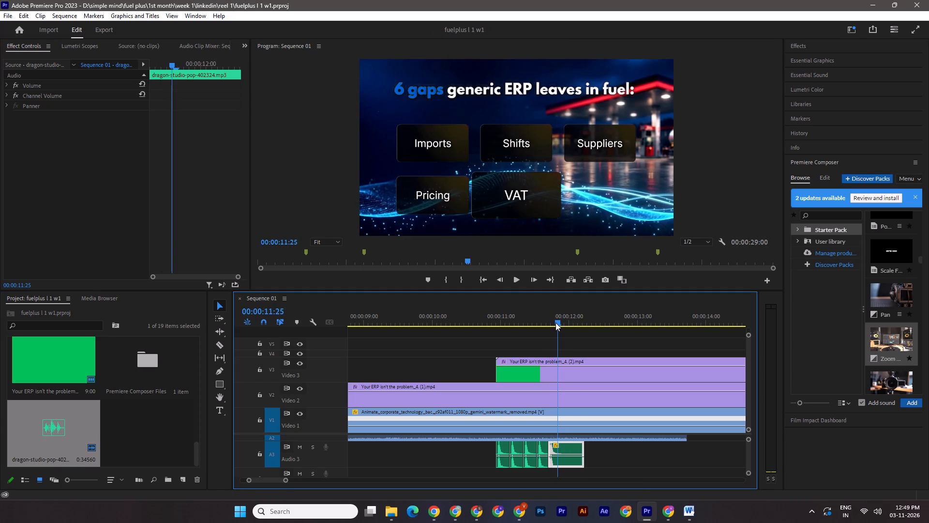
pyautogui.moveTo(555, 323); pyautogui.dragTo(565, 323)
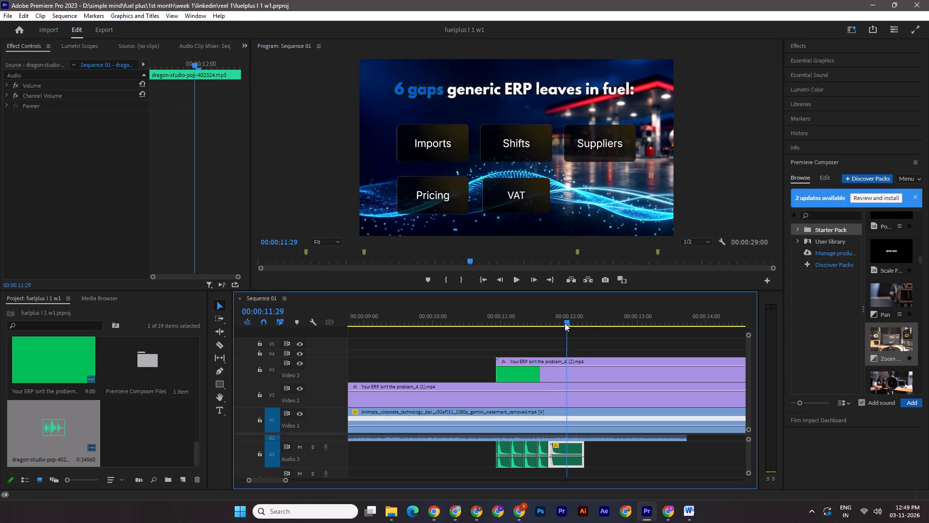
pyautogui.moveTo(565, 323); pyautogui.dragTo(562, 324)
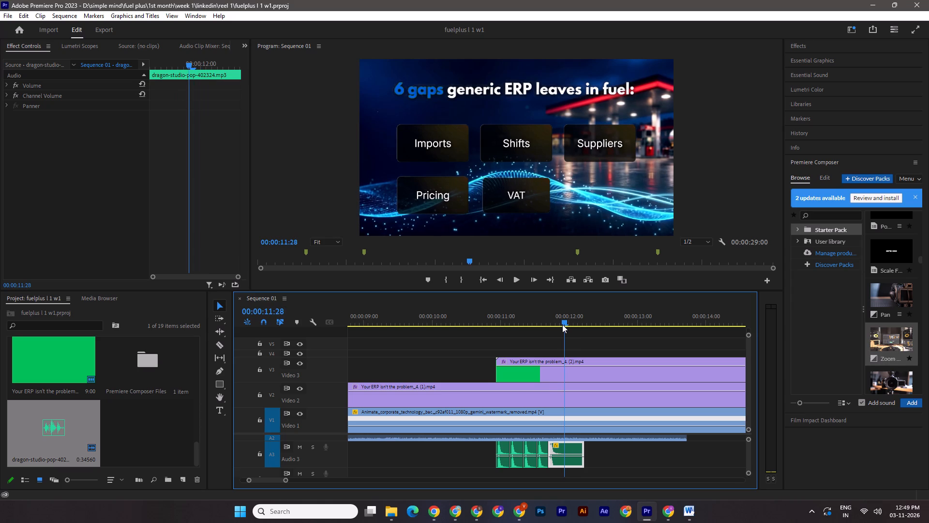
pyautogui.moveTo(562, 324); pyautogui.dragTo(564, 324)
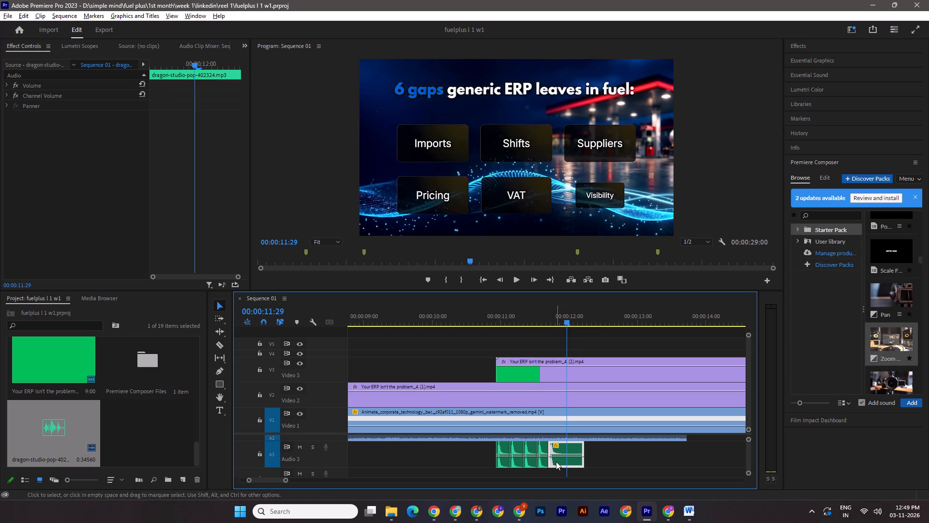
pyautogui.keyDown('alt'); pyautogui.moveTo(555, 461); pyautogui.dragTo(569, 461); pyautogui.keyUp('alt')
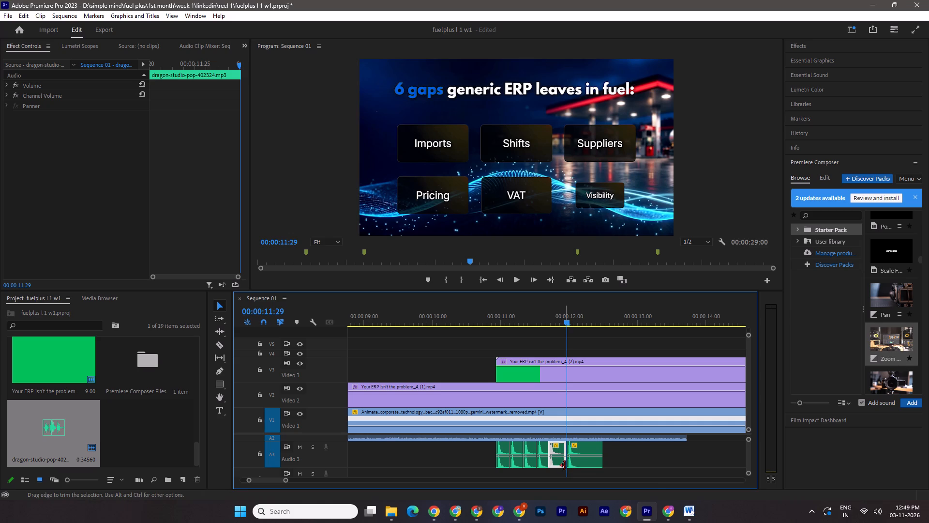
pyautogui.click(565, 465)
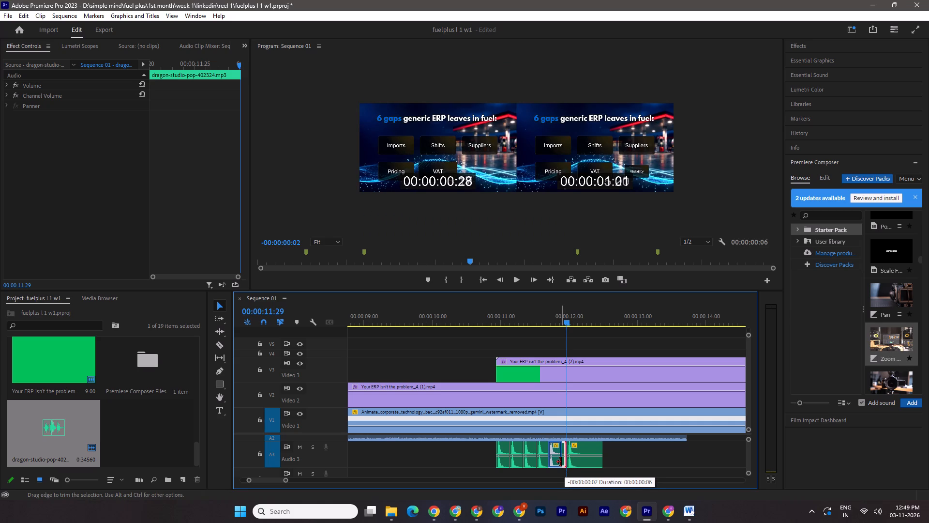
pyautogui.moveTo(567, 326); pyautogui.dragTo(565, 326)
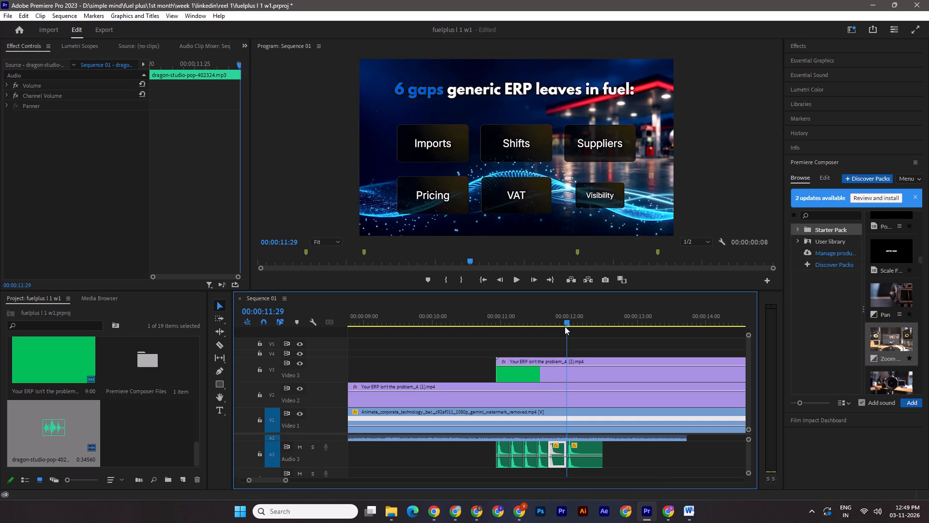
pyautogui.moveTo(565, 326); pyautogui.dragTo(561, 327)
pyautogui.click(567, 319)
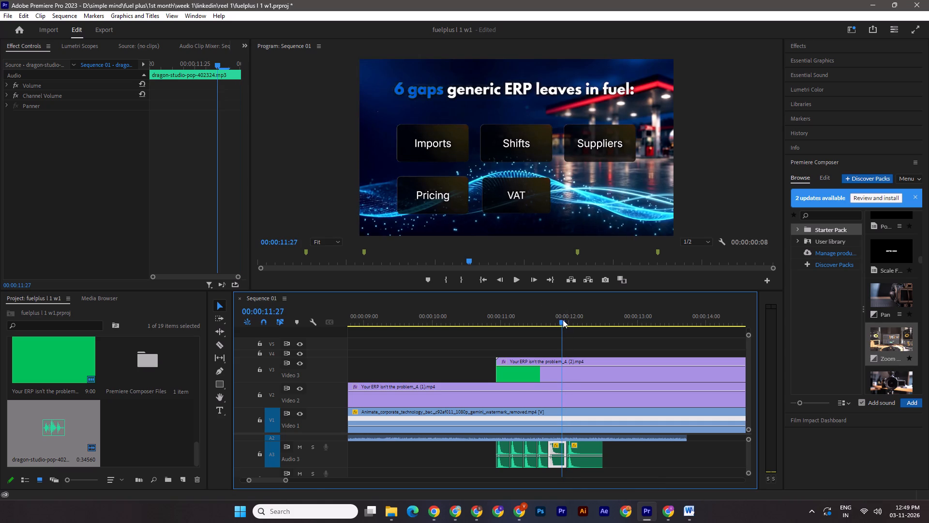
pyautogui.click(565, 466)
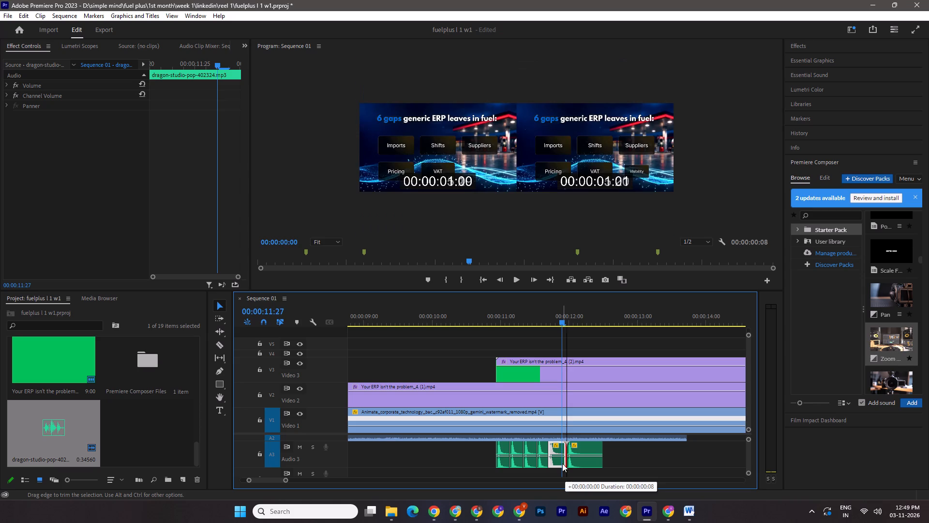
pyautogui.click(565, 460)
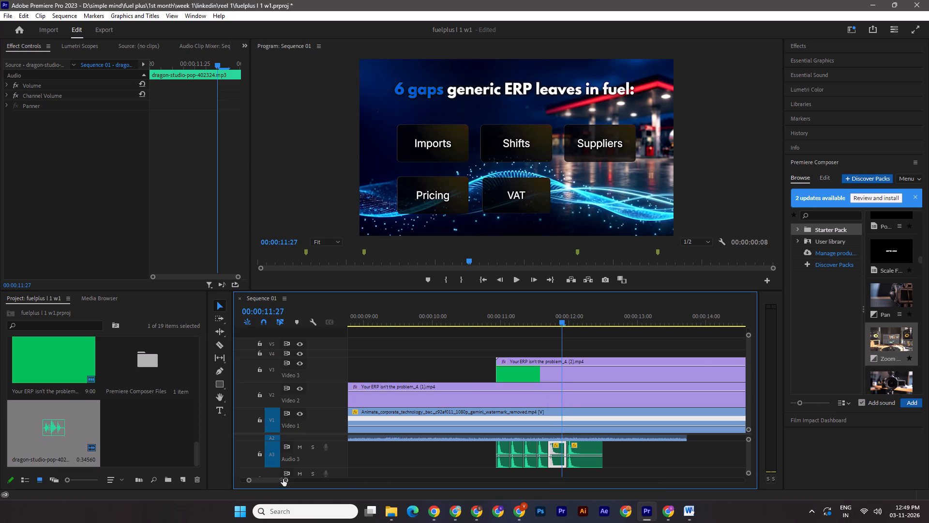
pyautogui.moveTo(284, 478); pyautogui.dragTo(278, 481)
pyautogui.moveTo(553, 464); pyautogui.dragTo(546, 464)
pyautogui.moveTo(569, 465); pyautogui.dragTo(564, 463)
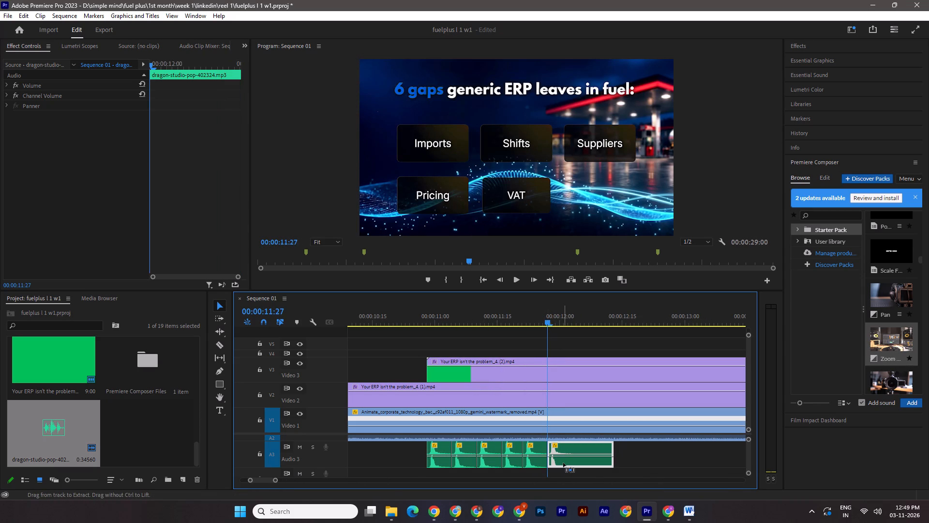
pyautogui.hotkey('ctrl', 's')
# Move the playhead back to 00:00:10:14, shortly before the 6 gaps cards, with most of the sequence in view.
pyautogui.moveTo(274, 480); pyautogui.dragTo(303, 479)
pyautogui.moveTo(545, 317); pyautogui.dragTo(524, 316)
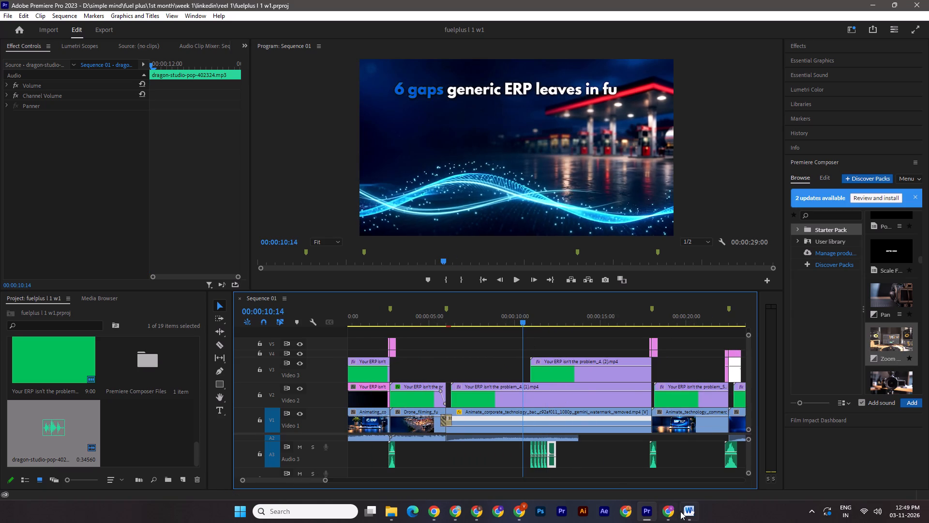
pyautogui.click(689, 510)
pyautogui.scroll(13, 592, 406)
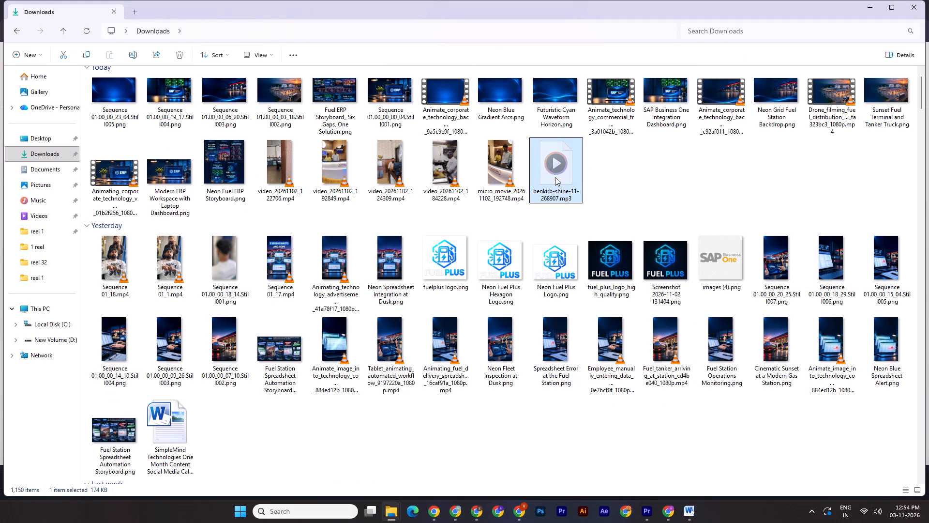
pyautogui.click(396, 510)
pyautogui.click(453, 481)
pyautogui.hotkey('ctrl', 'v')
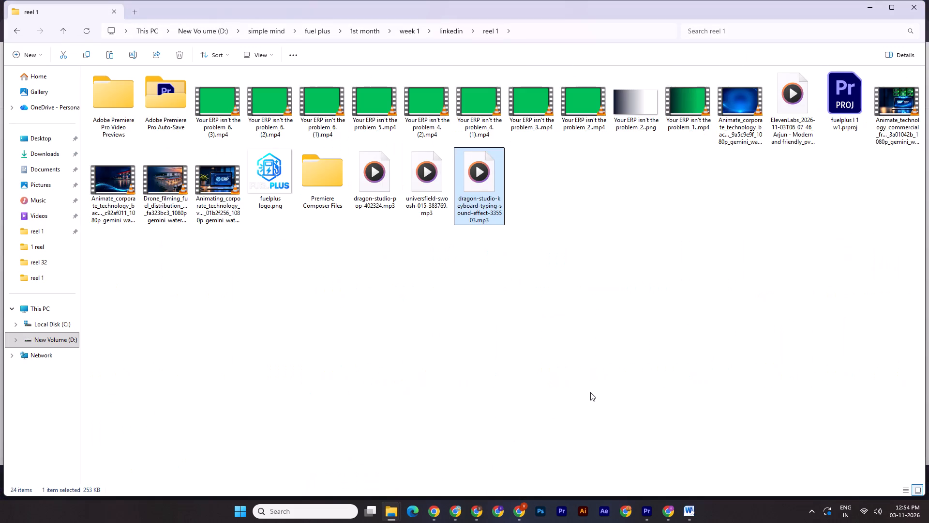
# Bring the shine MP3 into Premiere Pro's Audio 4 track, align its start to 00:00:23:00 at the logo reveal, and play that section.
pyautogui.moveTo(529, 185); pyautogui.dragTo(628, 468)
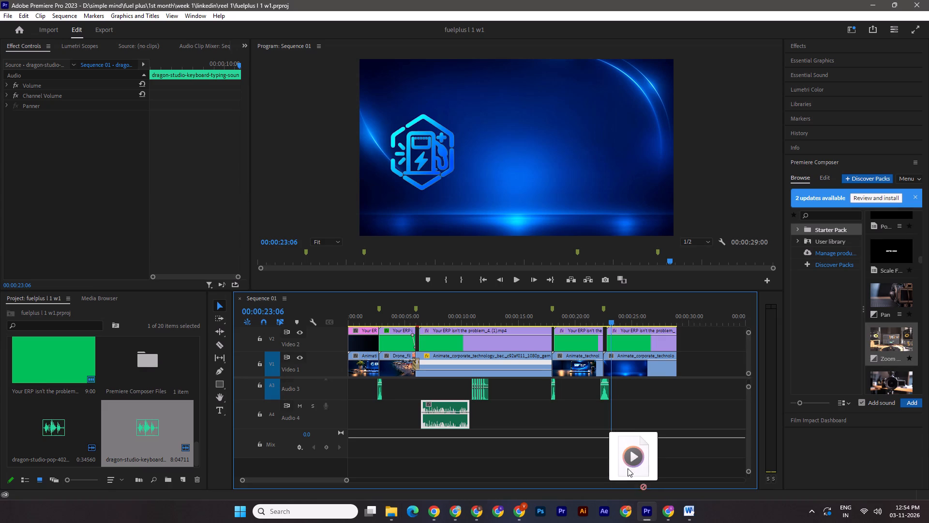
pyautogui.moveTo(628, 468); pyautogui.dragTo(629, 413)
pyautogui.click(612, 321)
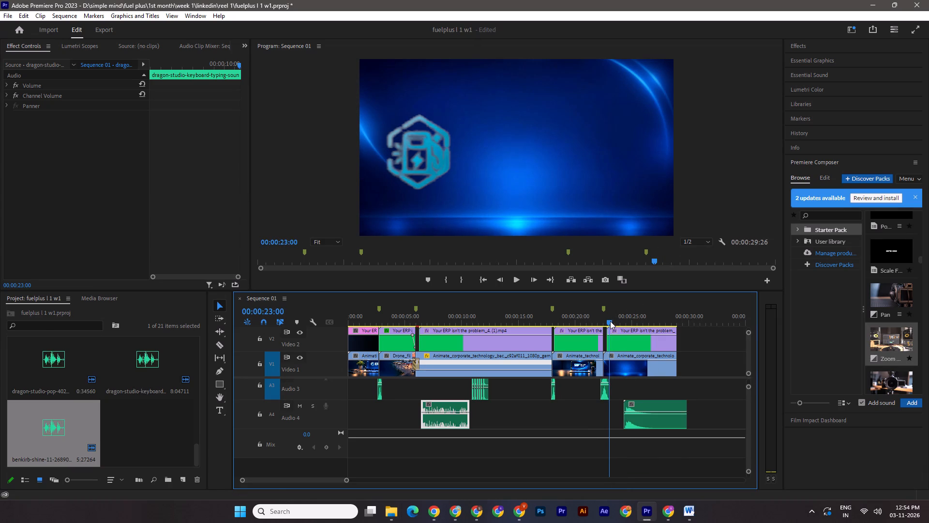
pyautogui.moveTo(653, 419); pyautogui.dragTo(638, 421)
pyautogui.moveTo(608, 323); pyautogui.dragTo(601, 321)
pyautogui.press('space')
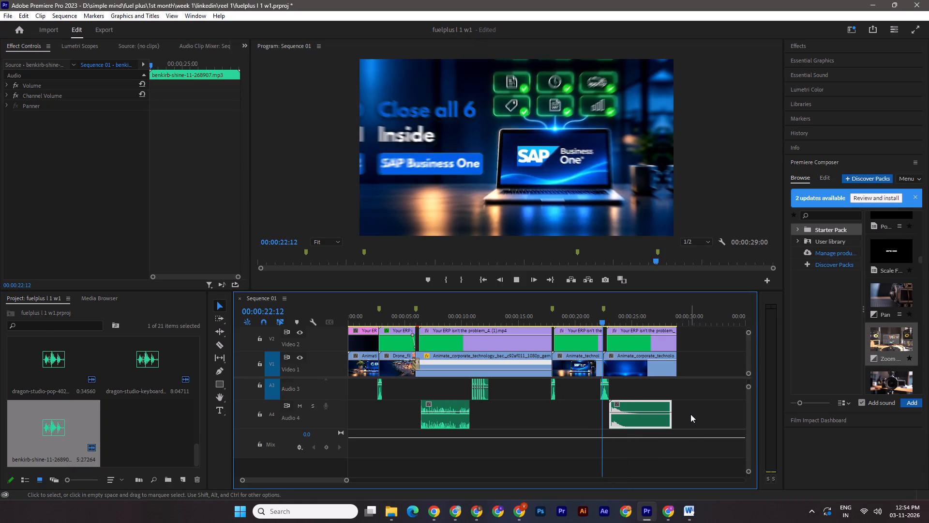
pyautogui.press('space')
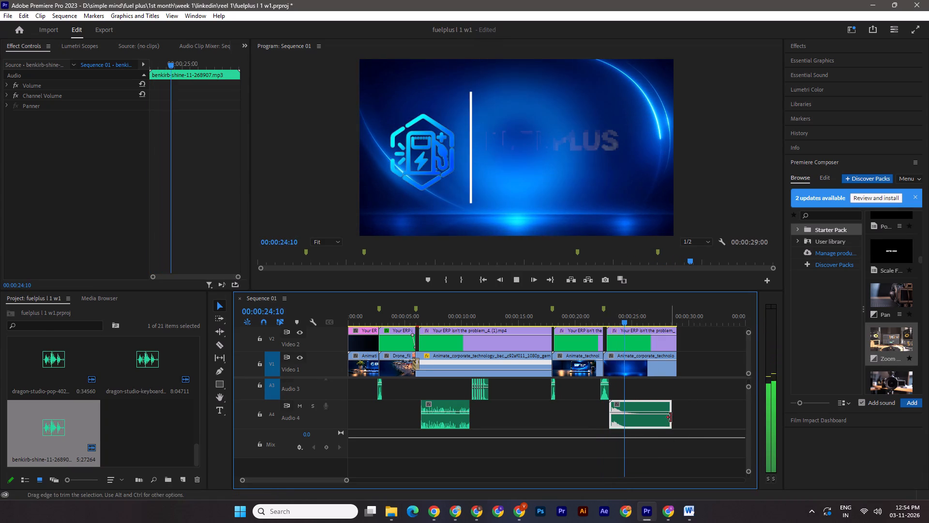
# Lower the shine clip's volume slightly, replay the Fuel Plus logo reveal, and save the project.
pyautogui.moveTo(658, 413); pyautogui.dragTo(659, 417)
pyautogui.press('space')
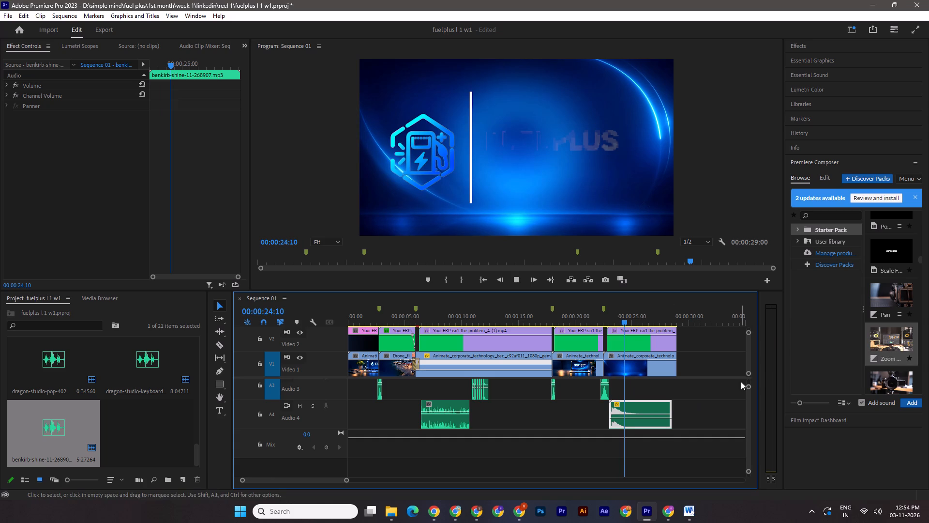
pyautogui.press('space')
pyautogui.moveTo(629, 319); pyautogui.dragTo(607, 319)
pyautogui.press('space')
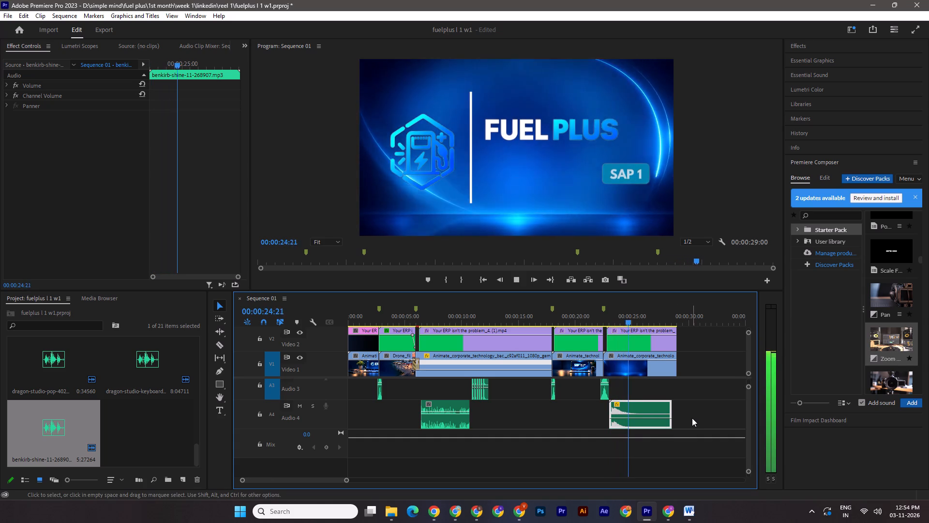
pyautogui.press('space')
pyautogui.hotkey('ctrl', 's')
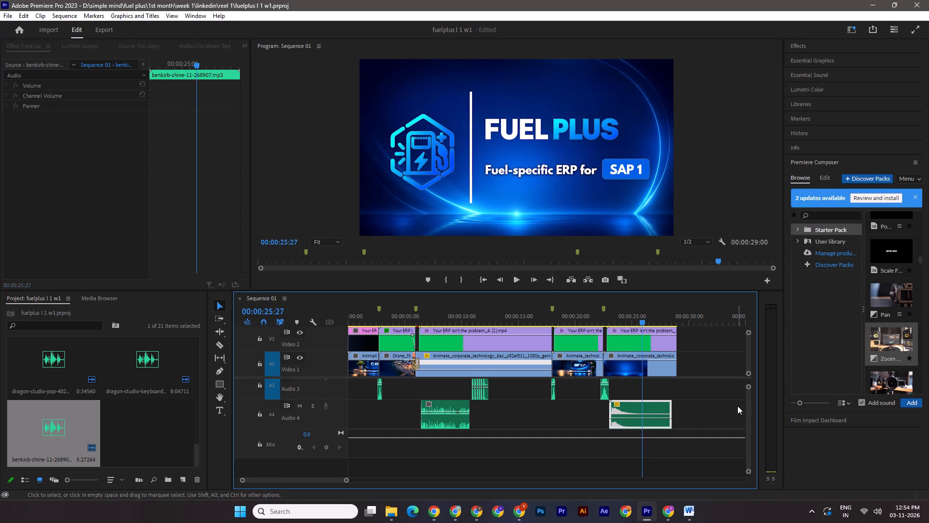
# Raise the ElevenLabs voiceover clip's volume on Audio 1 to about 6.4 dB and save the project.
pyautogui.moveTo(747, 410); pyautogui.dragTo(751, 394)
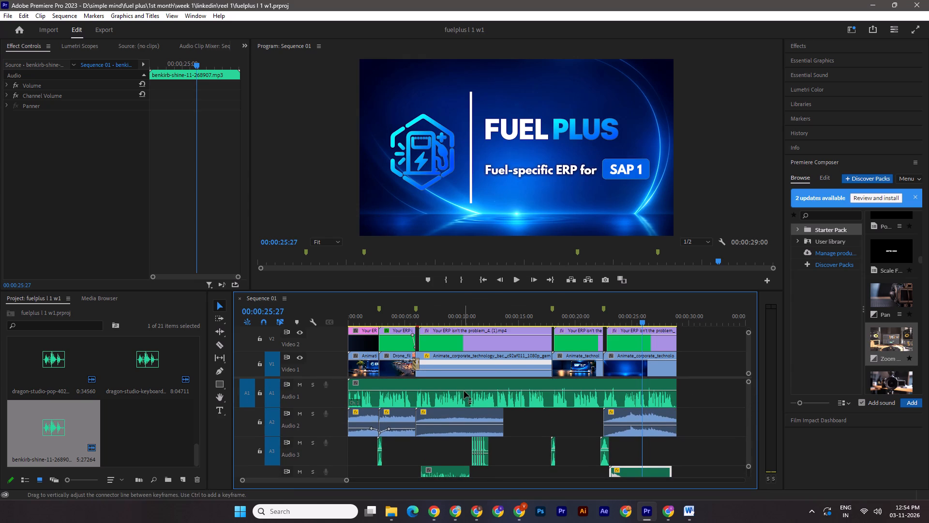
pyautogui.moveTo(464, 391); pyautogui.dragTo(471, 386)
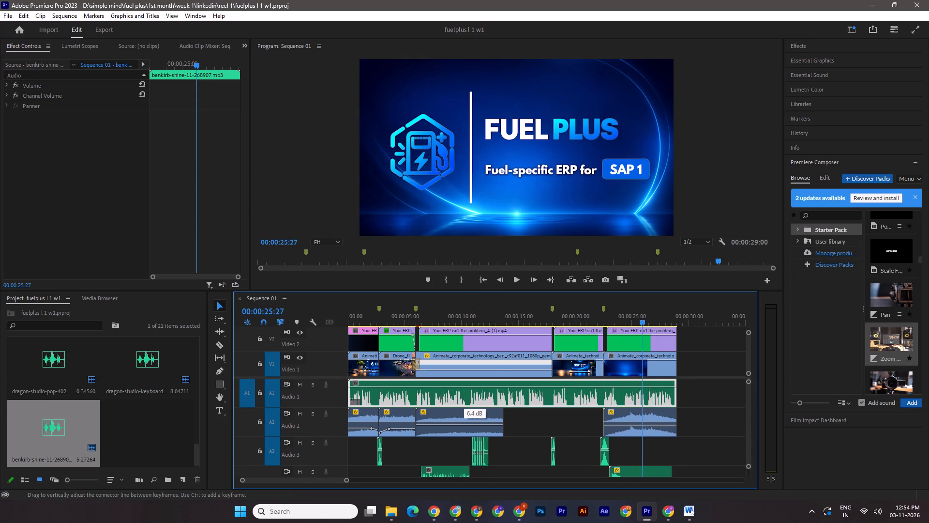
pyautogui.moveTo(471, 386); pyautogui.dragTo(472, 386)
pyautogui.hotkey('ctrl', 's')
# Play the sequence from the start into the 6 gaps headline with all audio tracks in view, and save the project.
pyautogui.moveTo(360, 312); pyautogui.dragTo(339, 313)
pyautogui.press('space')
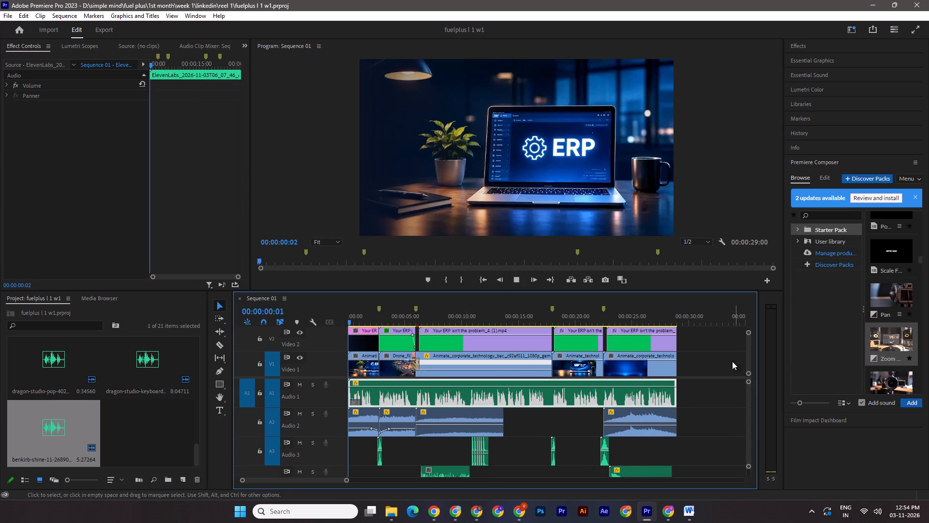
pyautogui.moveTo(747, 465); pyautogui.dragTo(747, 470)
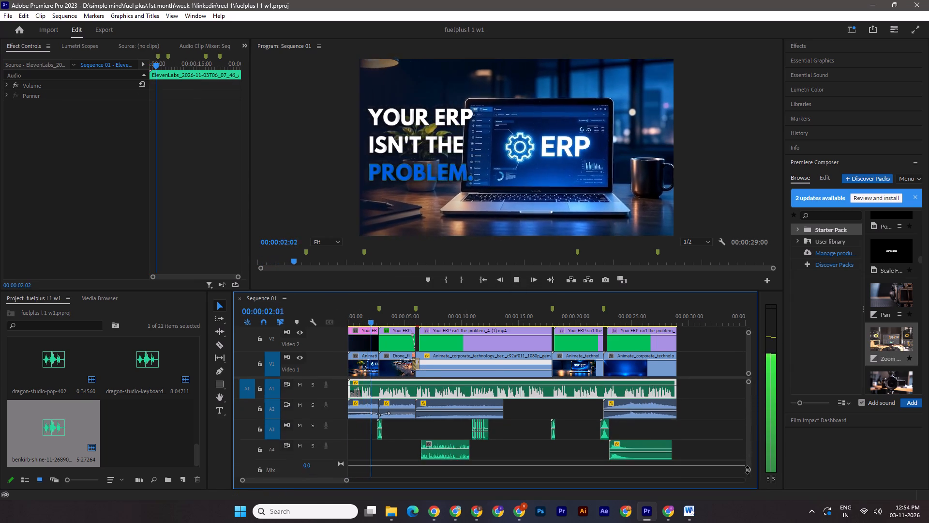
pyautogui.moveTo(747, 470); pyautogui.dragTo(746, 472)
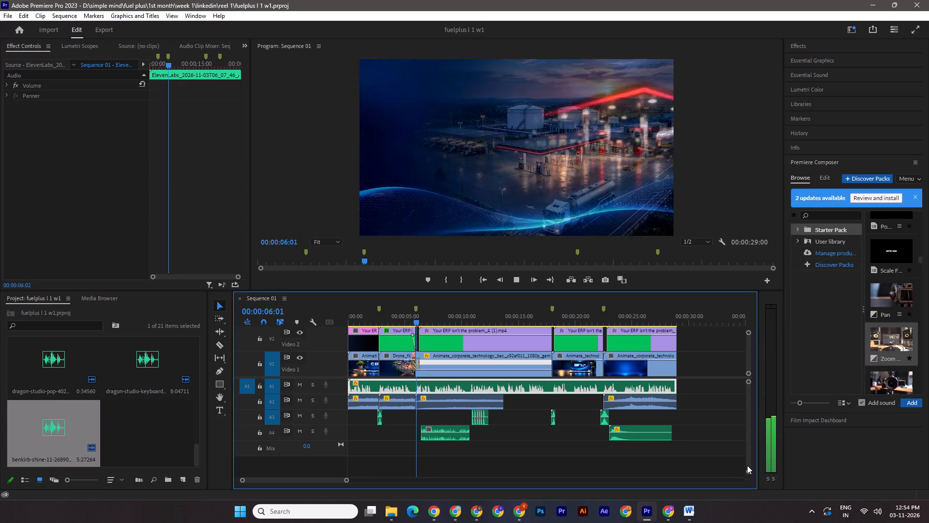
pyautogui.press('space')
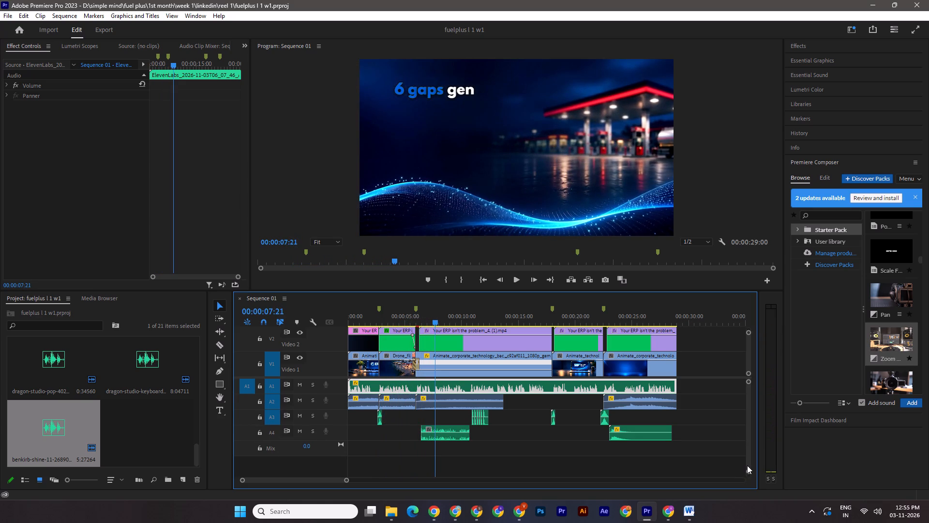
pyautogui.hotkey('ctrl', 's')
# Switch to Chrome, audition Pixabay's corporate music tracks, and download GR0ZA's Corporate - Corporate Music.
pyautogui.click(479, 511)
pyautogui.click(389, 0)
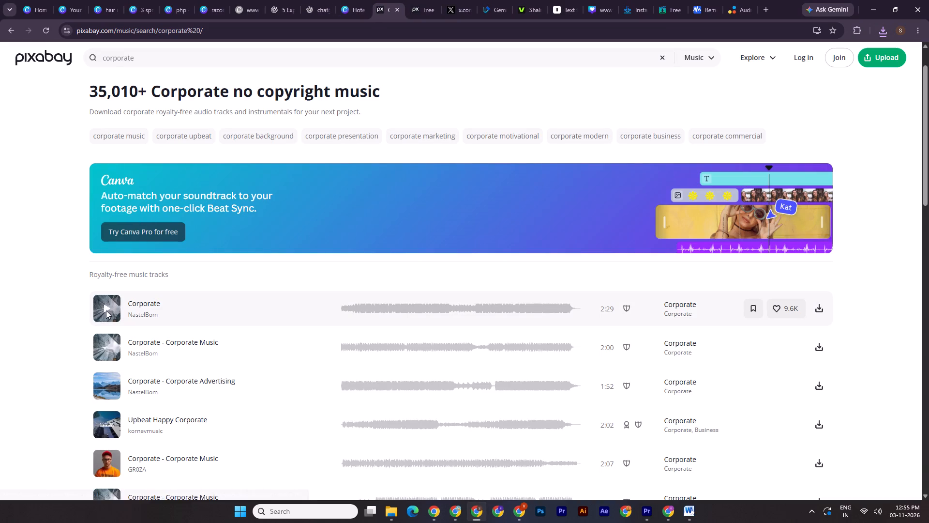
pyautogui.click(101, 308)
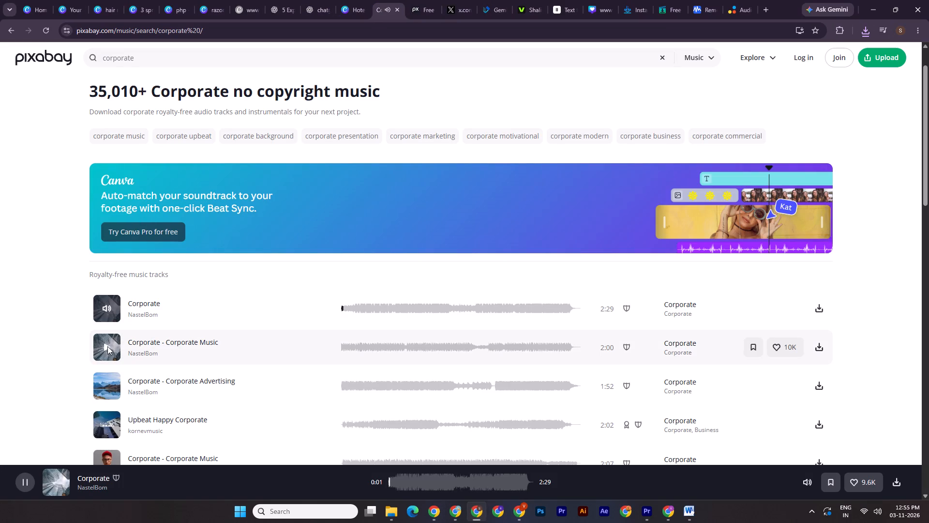
pyautogui.click(107, 346)
pyautogui.scroll(-3, 107, 346)
pyautogui.click(106, 240)
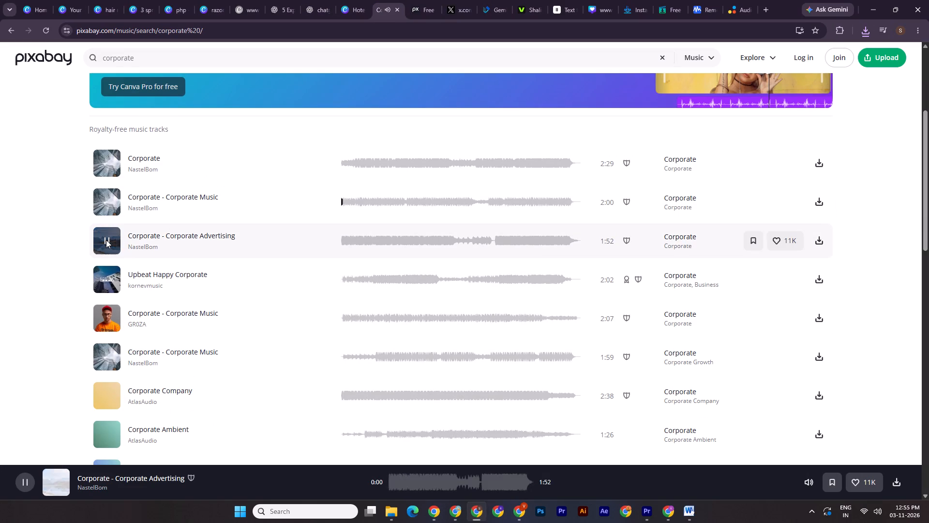
pyautogui.click(106, 280)
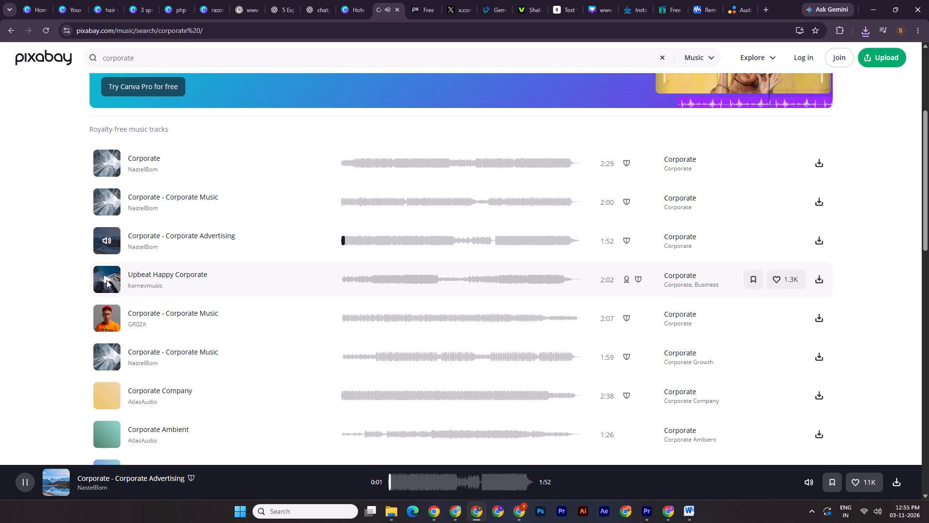
pyautogui.scroll(-1, 106, 280)
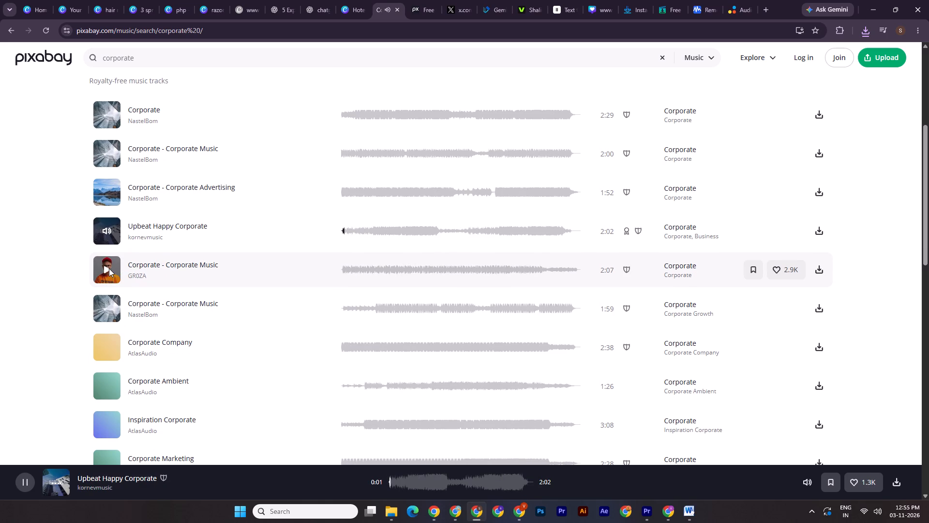
pyautogui.click(109, 268)
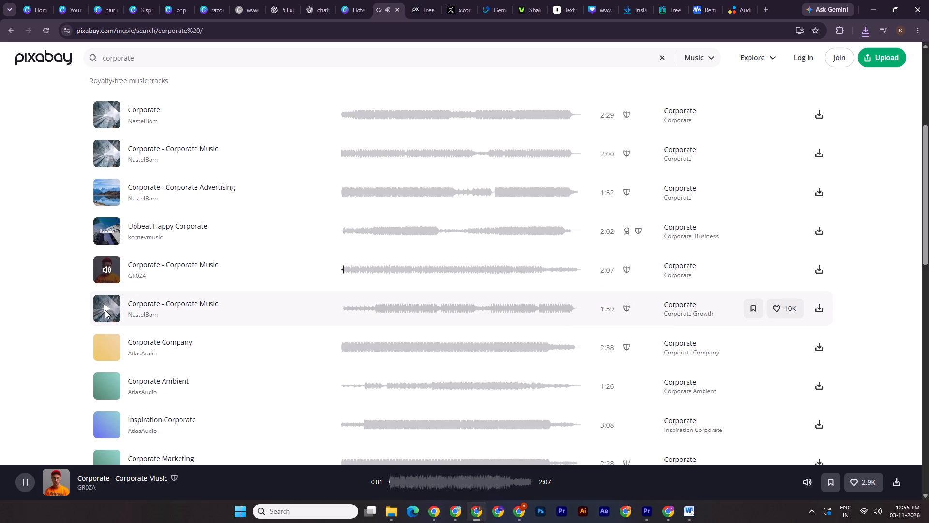
pyautogui.click(820, 269)
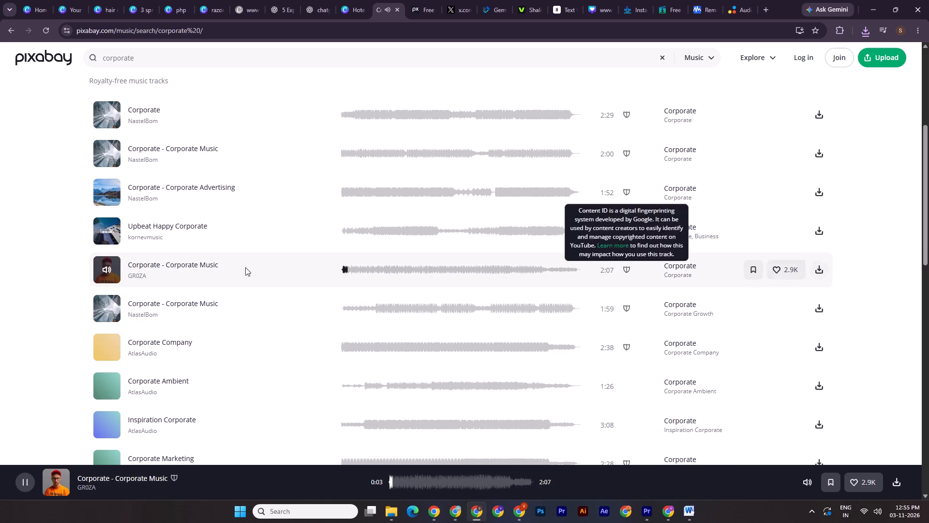
pyautogui.click(108, 269)
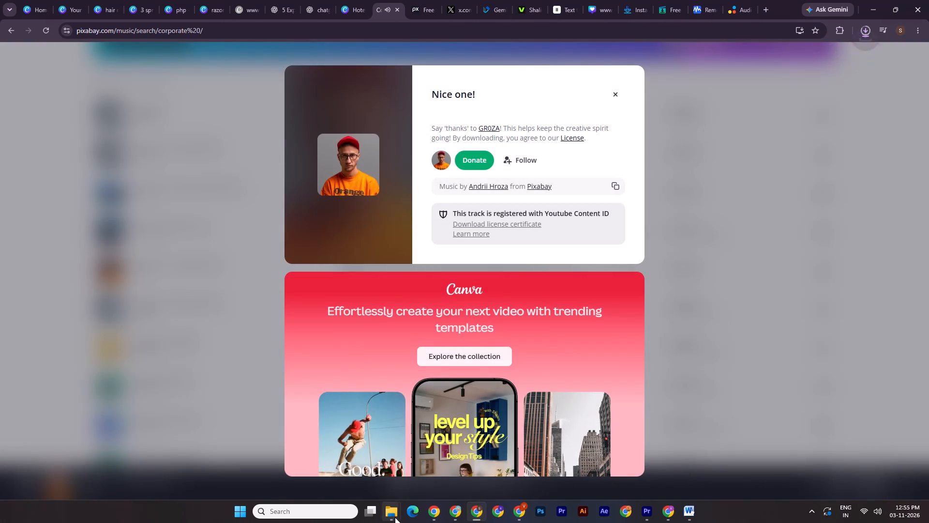
# Move the downloaded gr0za-corporate-corporate-music MP3 from Downloads into the reel 1 project folder in File Explorer.
pyautogui.click(395, 517)
pyautogui.click(264, 450)
pyautogui.click(385, 514)
pyautogui.click(340, 483)
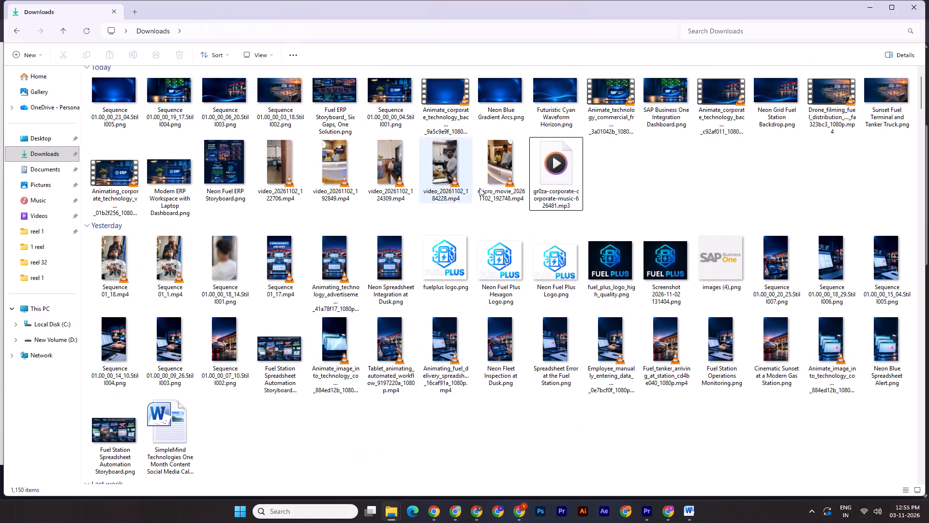
pyautogui.click(561, 184)
pyautogui.hotkey('ctrl', 'x')
pyautogui.click(393, 514)
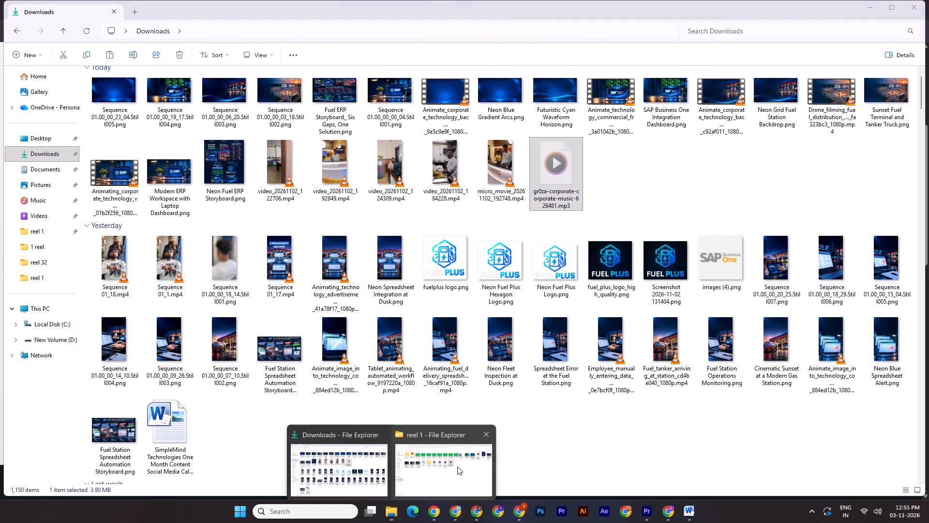
pyautogui.click(457, 466)
pyautogui.hotkey('ctrl', 'v')
# Import the corporate music MP3 into the Premiere Pro project and place it on a new Audio 5 track from the sequence start.
pyautogui.moveTo(578, 186); pyautogui.dragTo(641, 515)
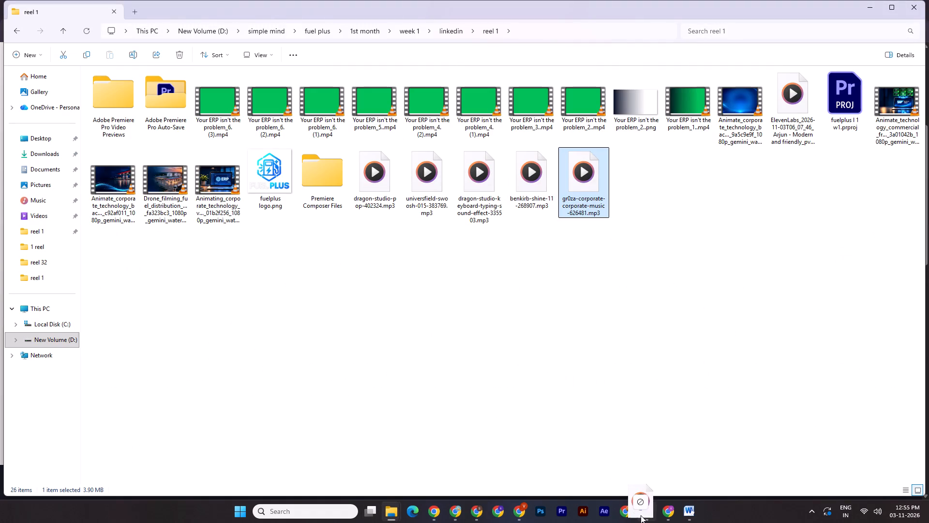
pyautogui.moveTo(641, 515); pyautogui.dragTo(159, 456)
pyautogui.moveTo(145, 428); pyautogui.dragTo(342, 467)
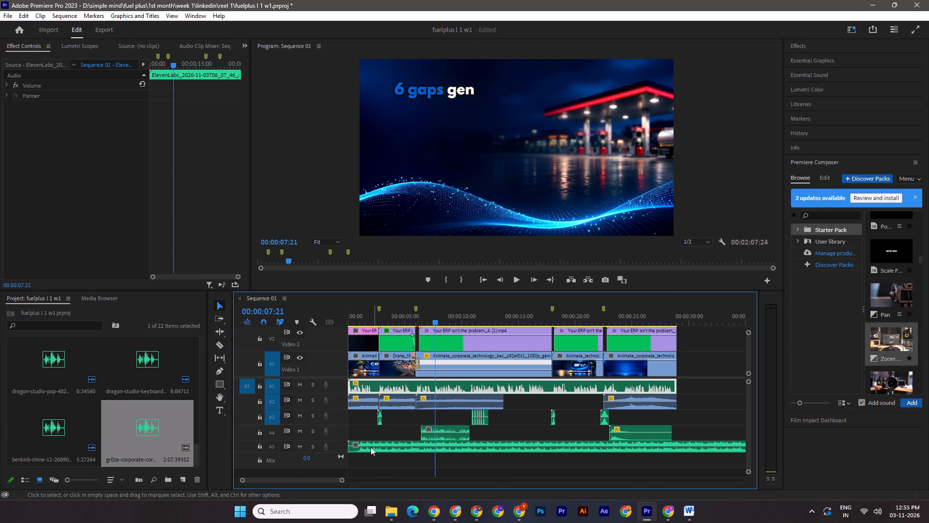
# Trim the quiet first 22 frames off the corporate music clip on Audio 5 and move it back to the sequence start.
pyautogui.click(749, 472)
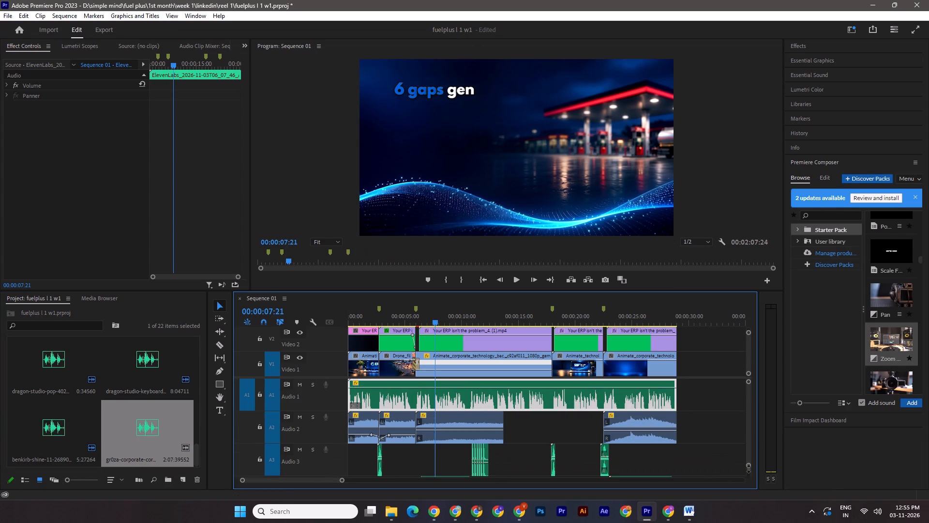
pyautogui.moveTo(748, 441); pyautogui.dragTo(748, 446)
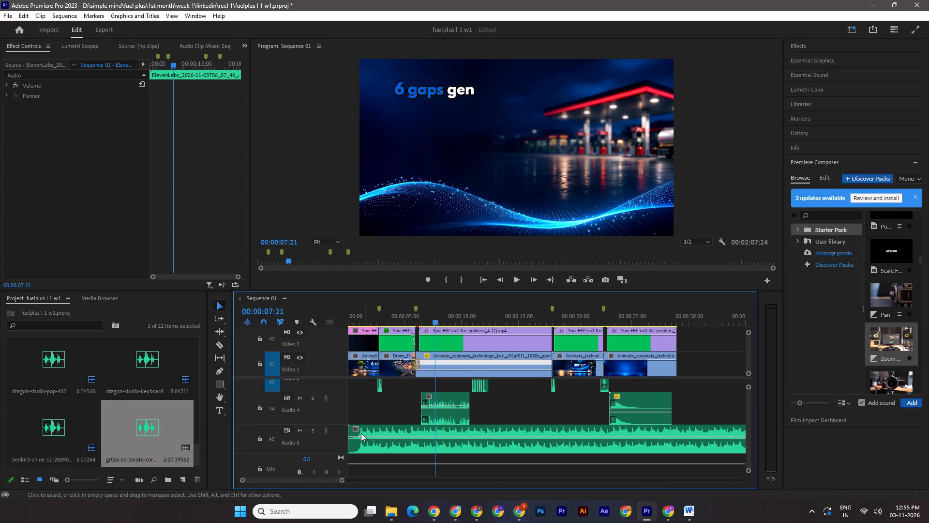
pyautogui.moveTo(433, 319); pyautogui.dragTo(360, 327)
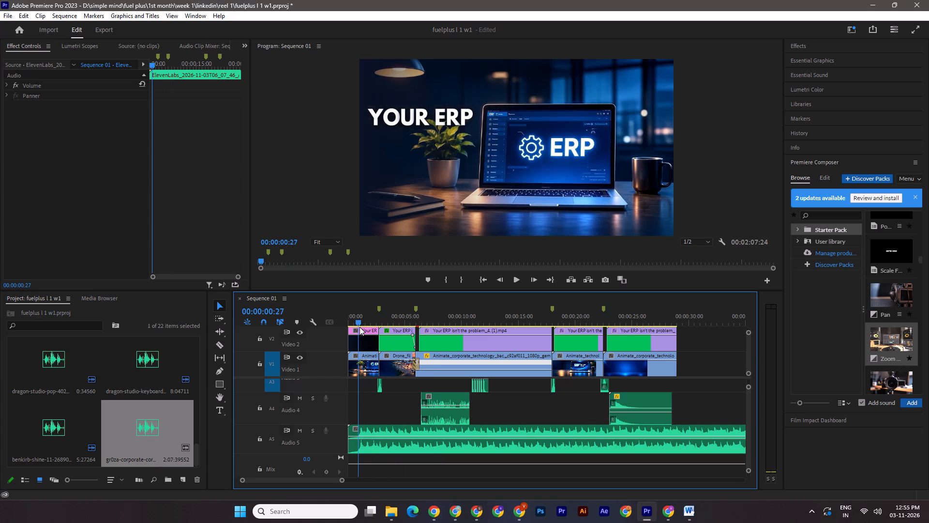
pyautogui.moveTo(360, 327); pyautogui.dragTo(358, 329)
pyautogui.click(348, 434)
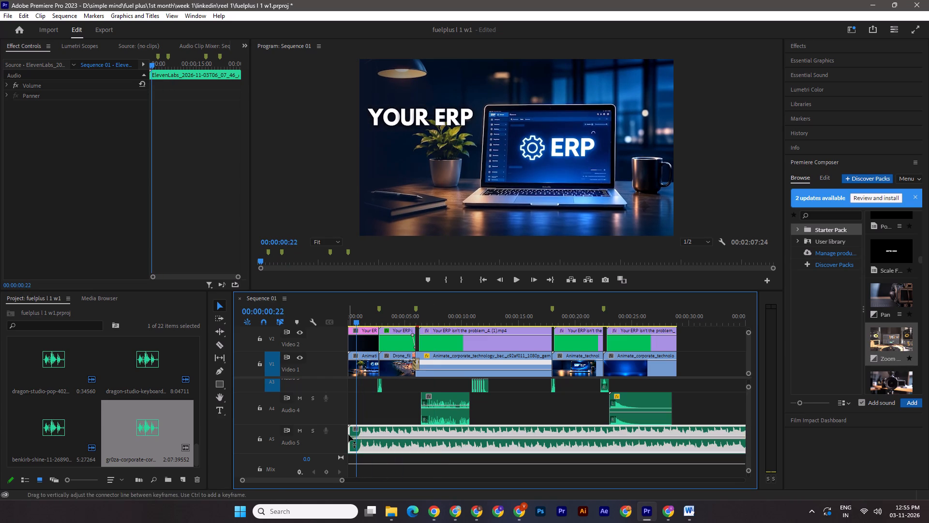
pyautogui.moveTo(349, 432); pyautogui.dragTo(357, 433)
pyautogui.moveTo(373, 451); pyautogui.dragTo(350, 445)
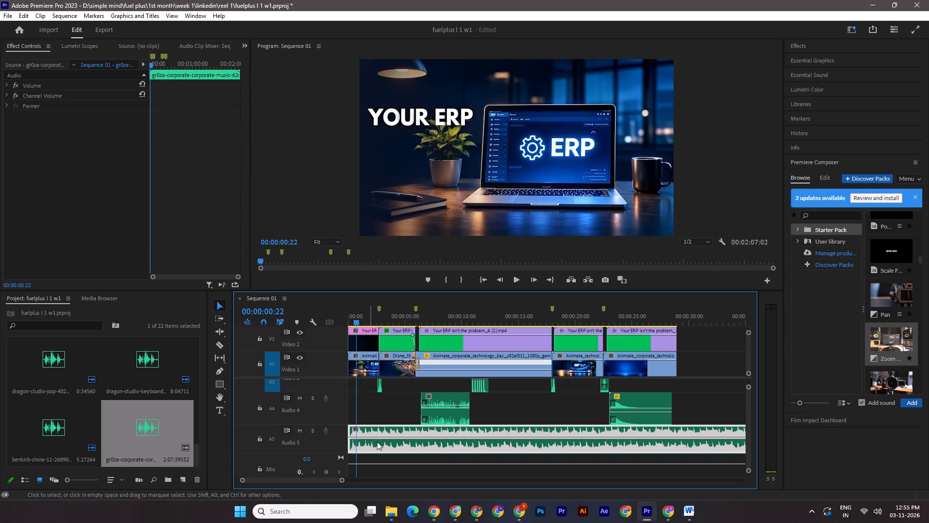
# Lower the corporate music clip's volume on Audio 5 and play the sequence from the start.
pyautogui.moveTo(383, 436); pyautogui.dragTo(374, 442)
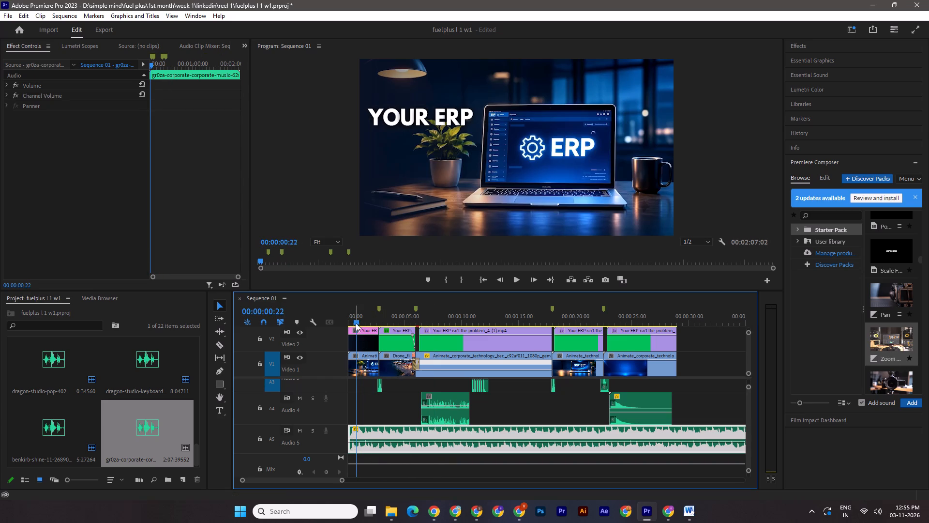
pyautogui.moveTo(355, 317); pyautogui.dragTo(315, 317)
pyautogui.press('space')
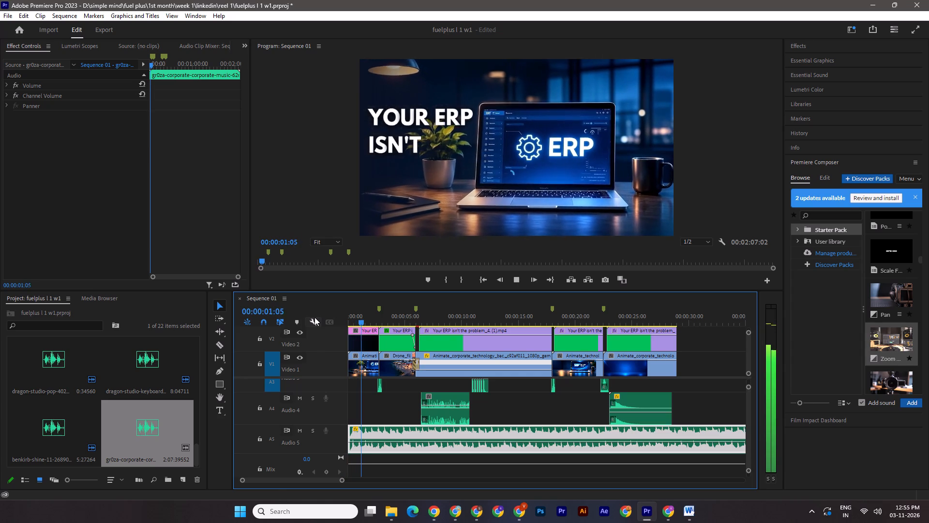
# Fine-tune the corporate music clip's volume on Audio 5, replaying the opening seconds between adjustments, and save the project.
pyautogui.press('space')
pyautogui.moveTo(394, 441); pyautogui.dragTo(386, 445)
pyautogui.moveTo(363, 321); pyautogui.dragTo(356, 321)
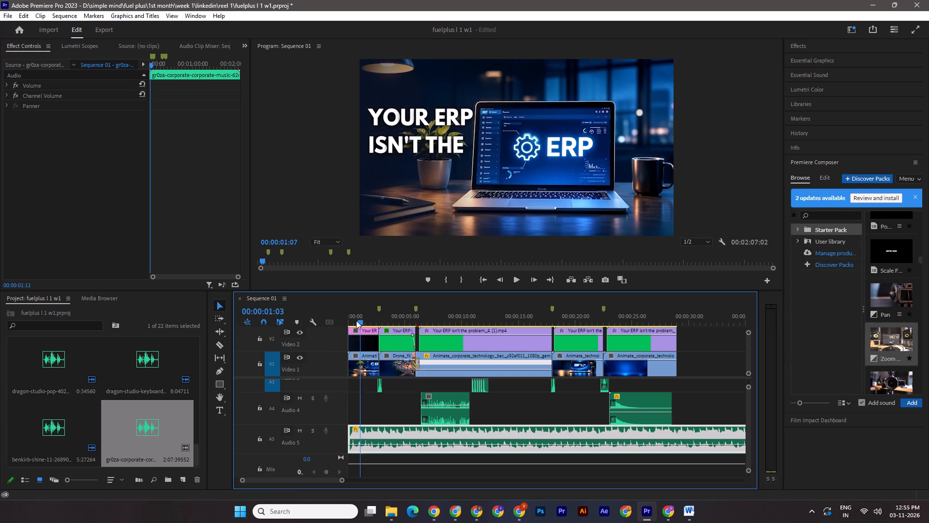
pyautogui.moveTo(356, 321); pyautogui.dragTo(328, 321)
pyautogui.press('space')
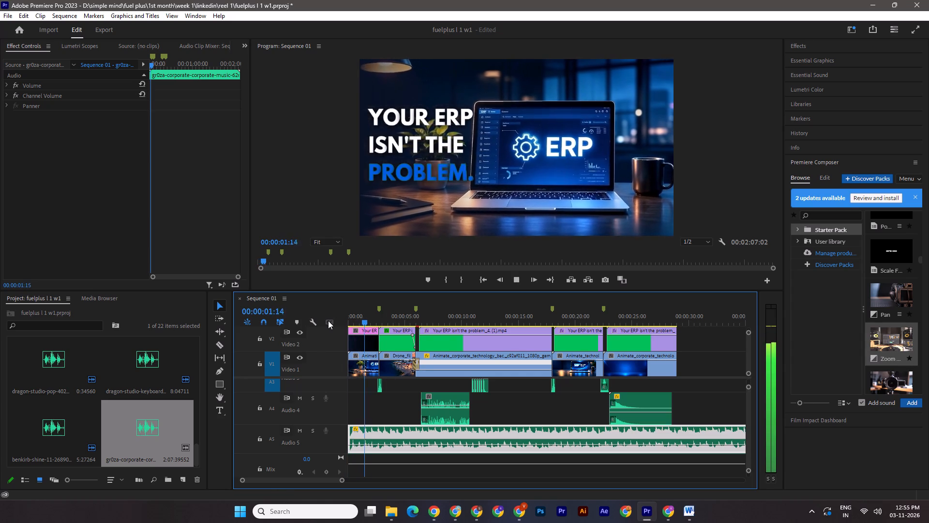
pyautogui.press('space')
pyautogui.moveTo(373, 444); pyautogui.dragTo(375, 444)
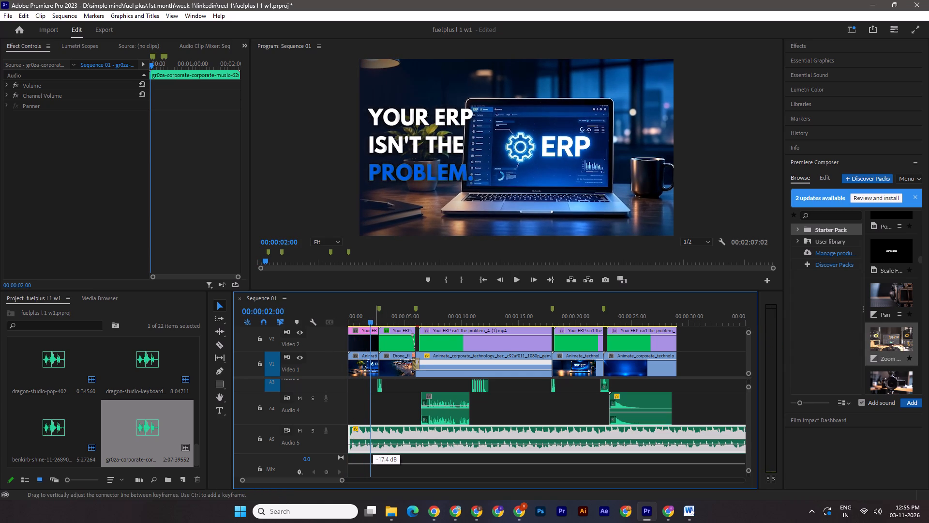
pyautogui.moveTo(375, 444); pyautogui.dragTo(377, 444)
pyautogui.moveTo(377, 444); pyautogui.dragTo(379, 443)
pyautogui.moveTo(369, 323); pyautogui.dragTo(336, 323)
pyautogui.hotkey('ctrl', 's')
pyautogui.press('space')
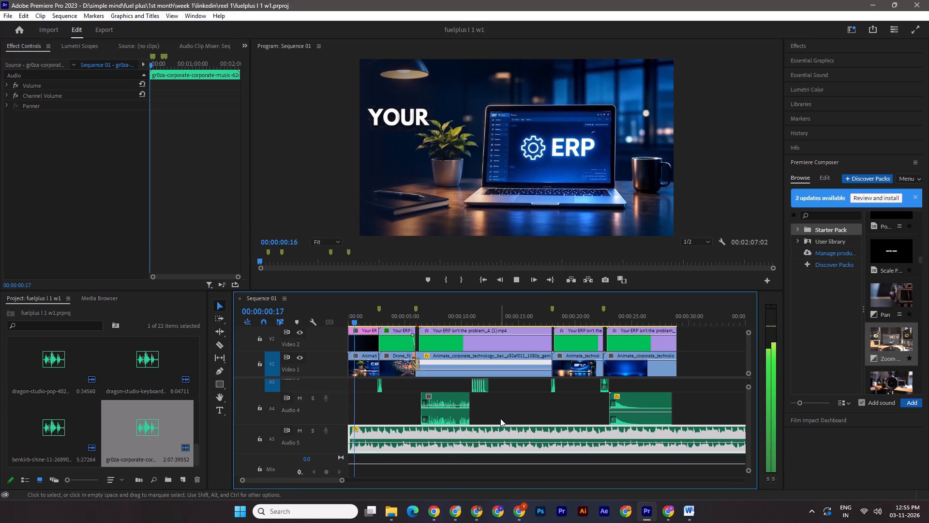
pyautogui.press('space')
# Play the sequence from the start through the Fuel Plus end card to check the music balance.
pyautogui.click(449, 443)
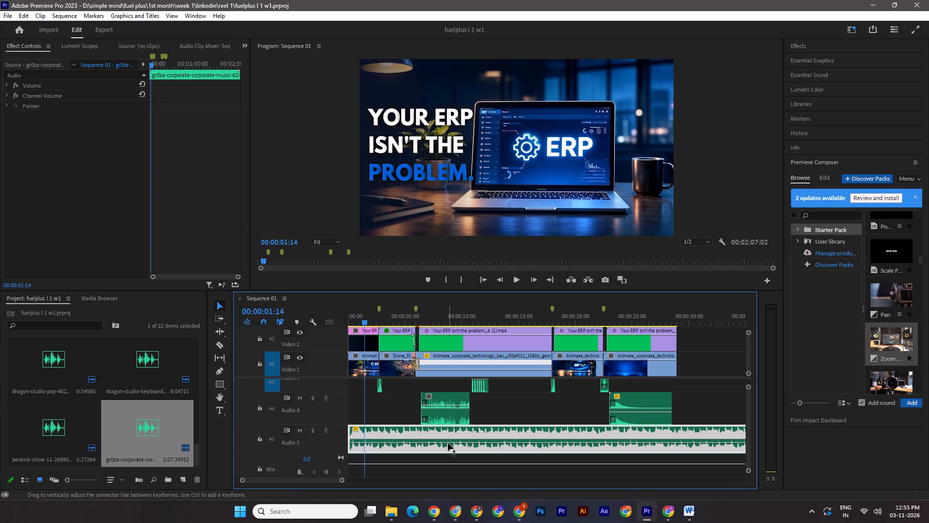
pyautogui.moveTo(365, 321); pyautogui.dragTo(333, 321)
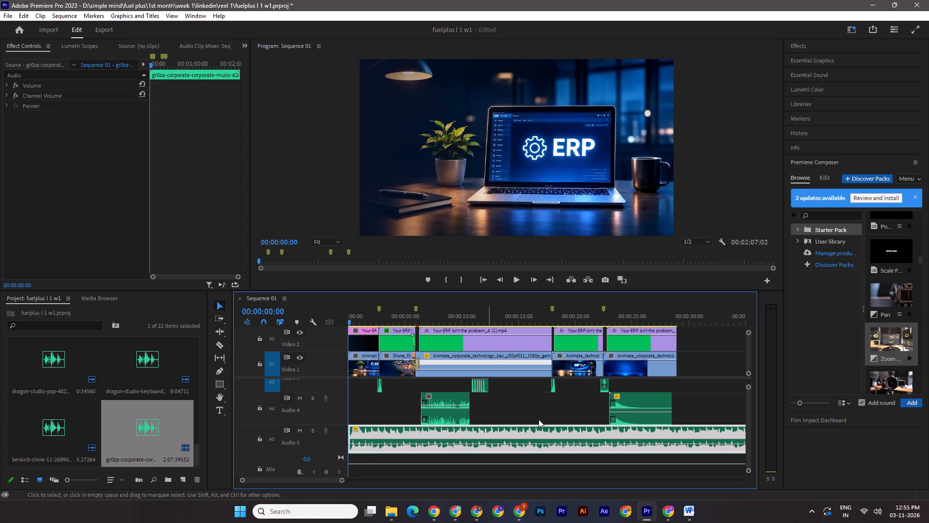
pyautogui.press('space')
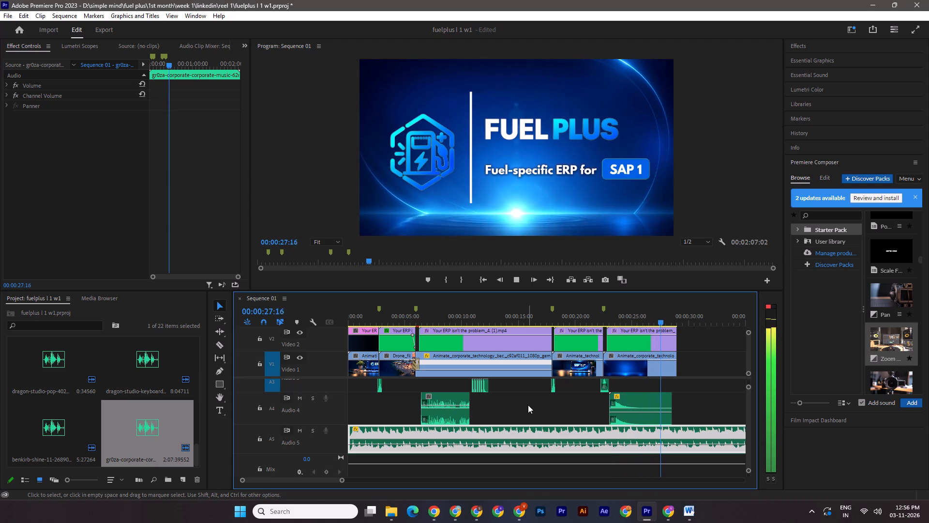
pyautogui.press('space')
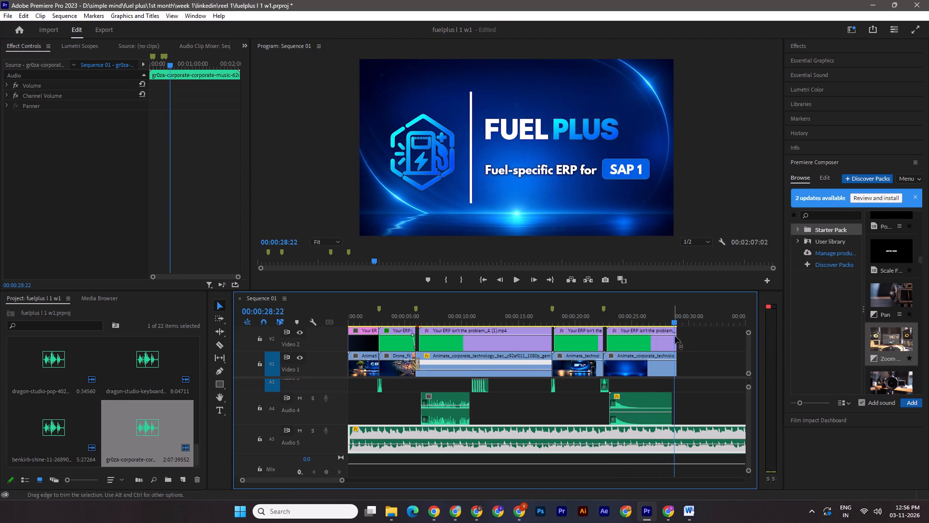
# Split the corporate music clip on Audio 5 at 00:00:29:00, delete the excess after the video's end, and save the project.
pyautogui.keyDown('shift'); pyautogui.click(676, 324); pyautogui.keyUp('shift')
pyautogui.click(224, 342)
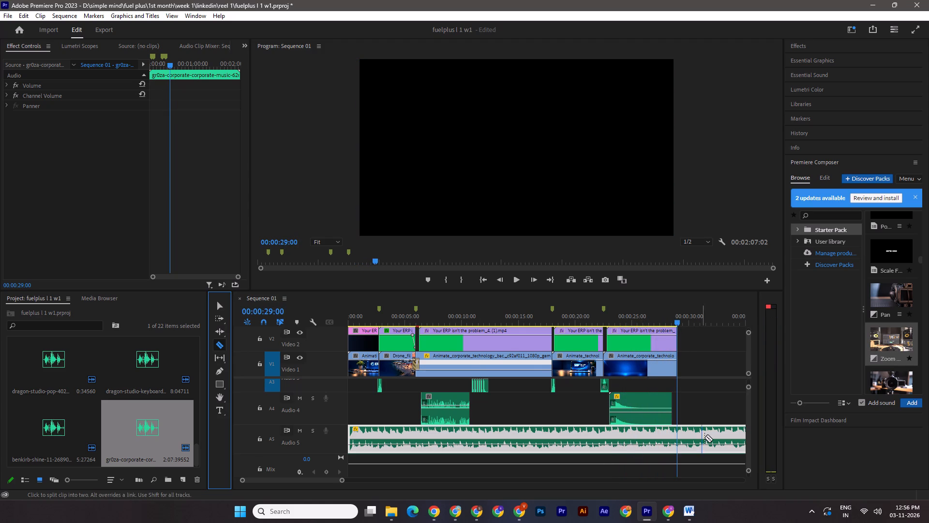
pyautogui.click(678, 438)
pyautogui.click(219, 302)
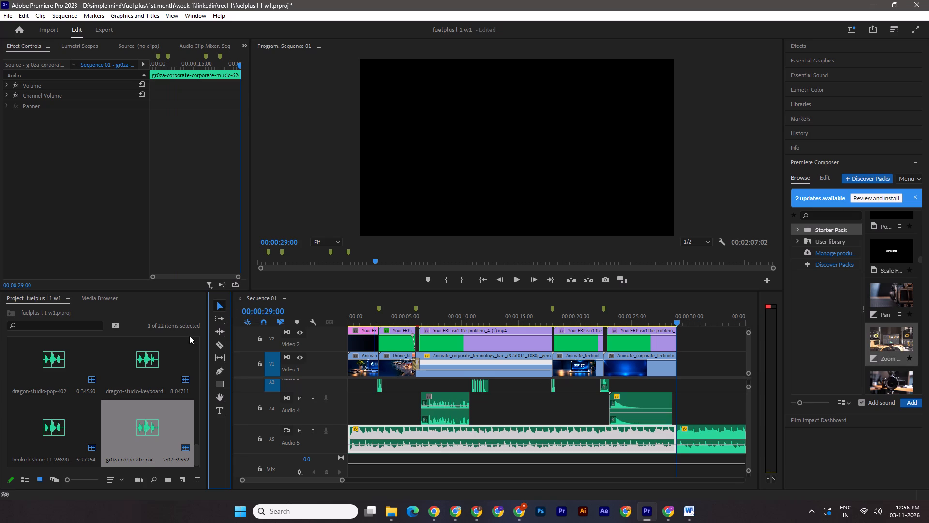
pyautogui.click(692, 437)
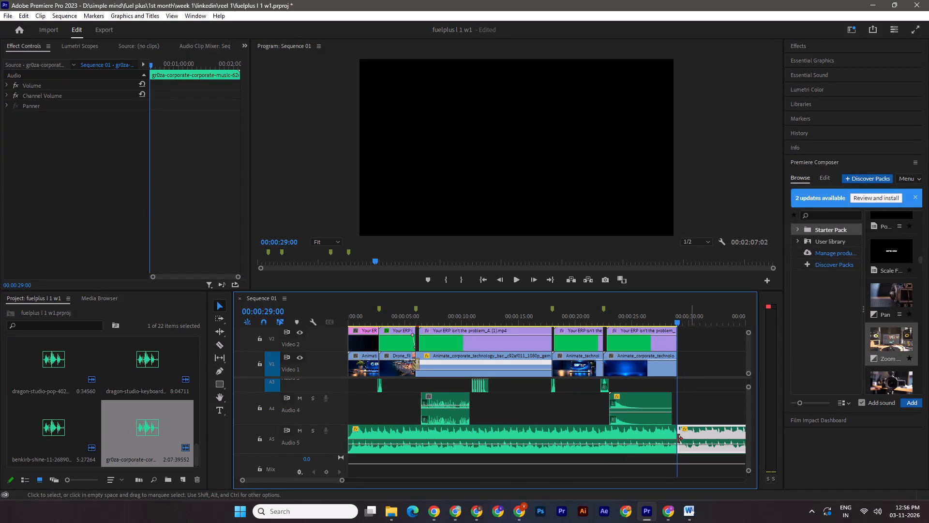
pyautogui.press('Delete')
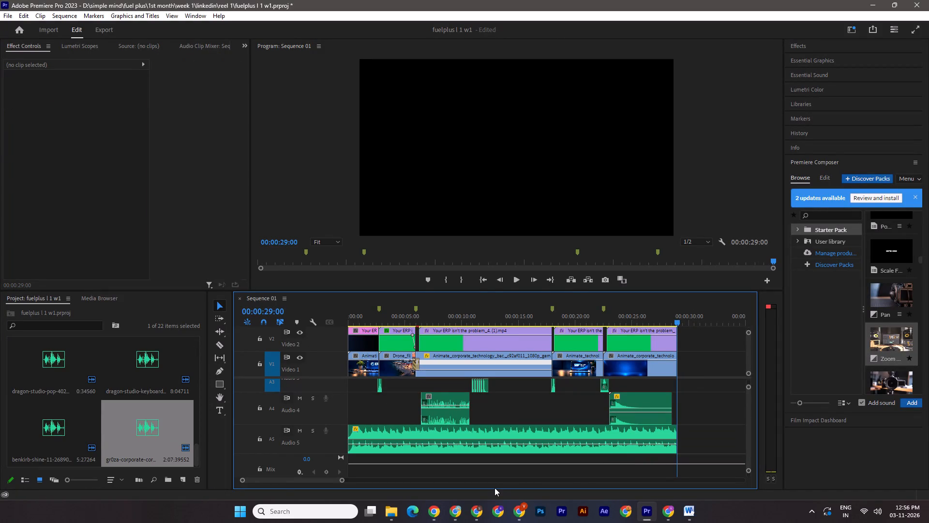
pyautogui.hotkey('ctrl', 's')
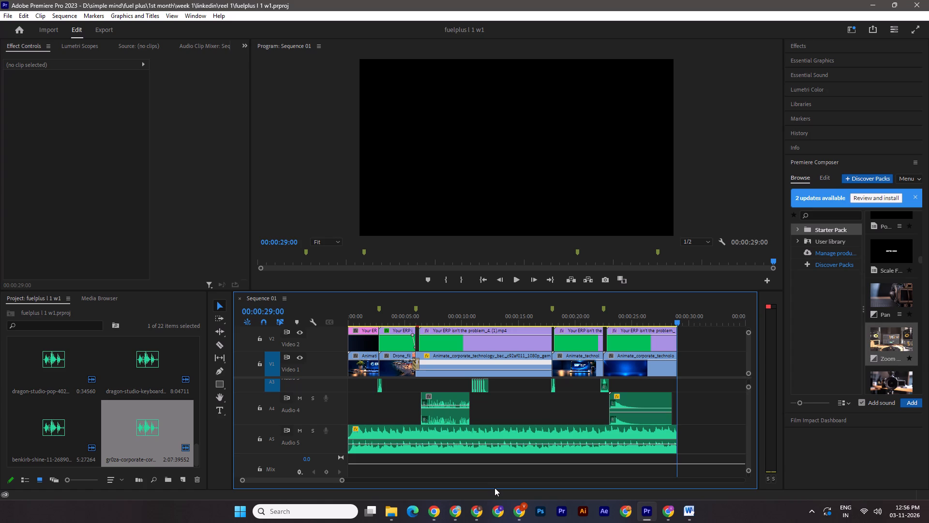
pyautogui.press('Return')
pyautogui.press('space')
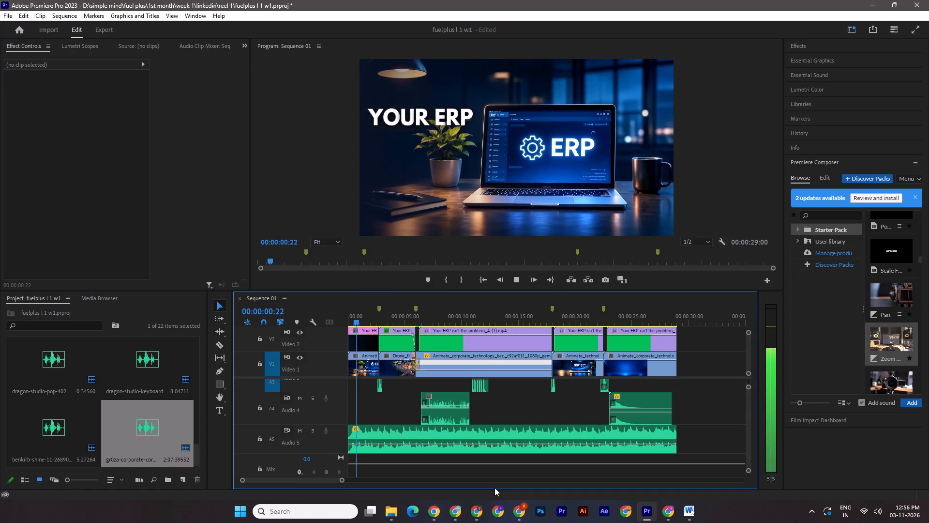
pyautogui.hotkey('ctrl', 's')
# Export the sequence in H.264 with video settings matched to the source, Render at Maximum Depth and Use Maximum Render Quality enabled.
pyautogui.click(101, 29)
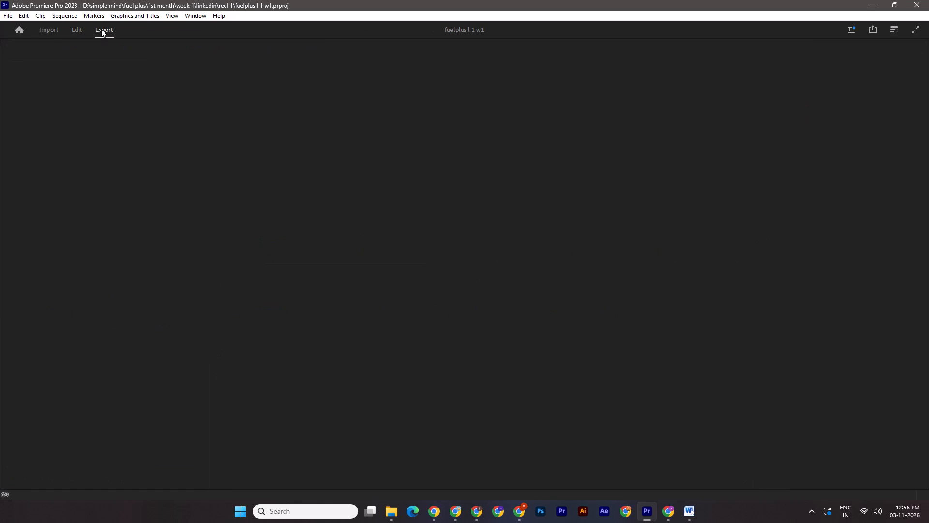
pyautogui.click(161, 173)
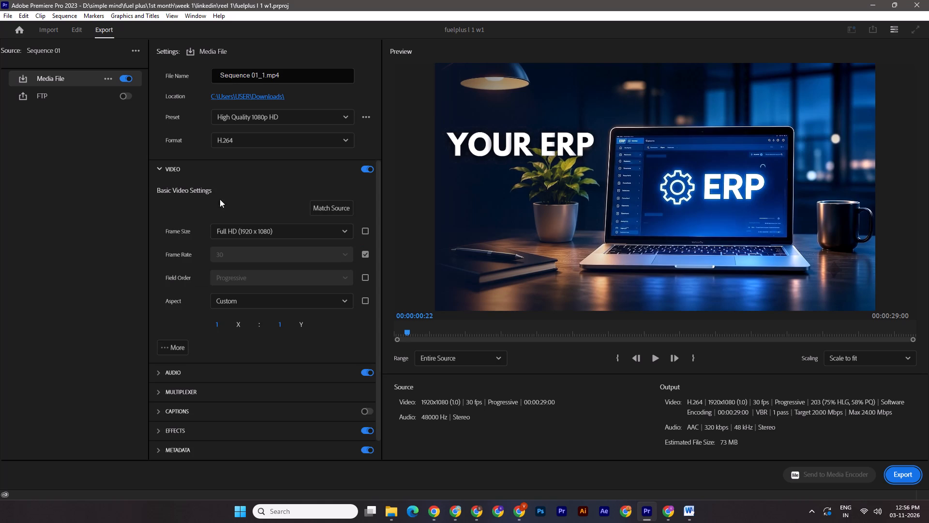
pyautogui.click(340, 210)
pyautogui.click(169, 326)
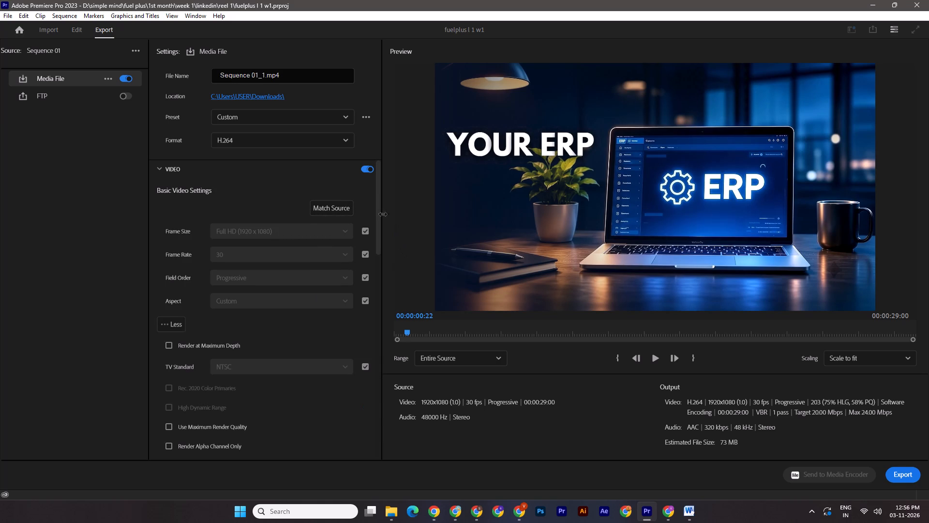
pyautogui.moveTo(380, 217); pyautogui.dragTo(378, 231)
pyautogui.click(210, 295)
pyautogui.click(210, 300)
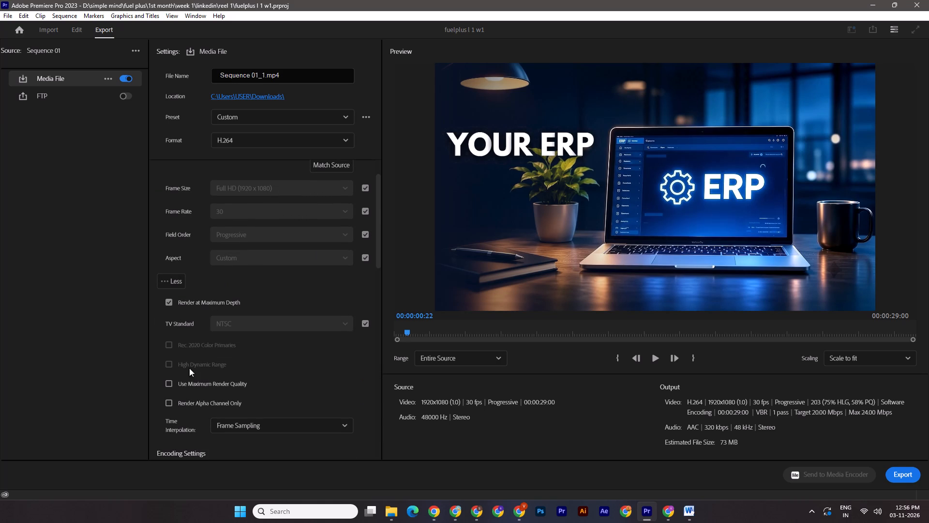
pyautogui.click(190, 380)
pyautogui.click(911, 477)
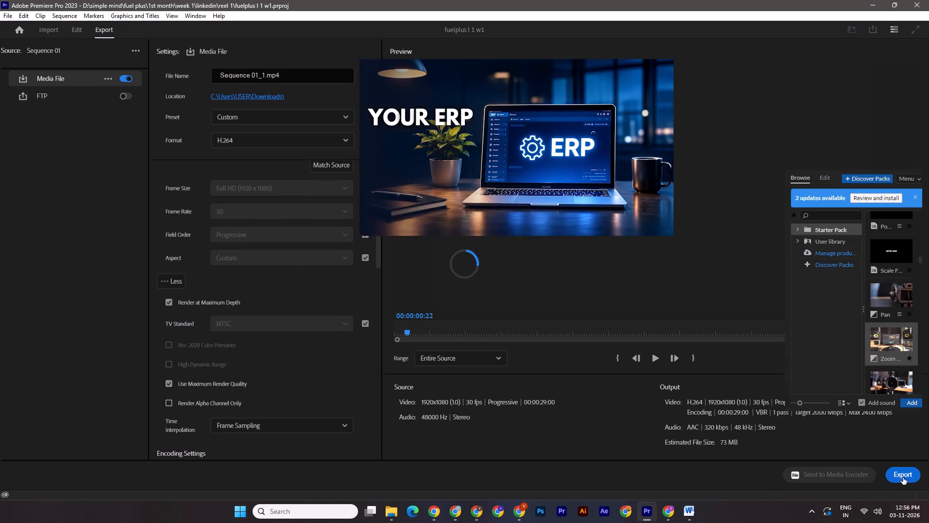
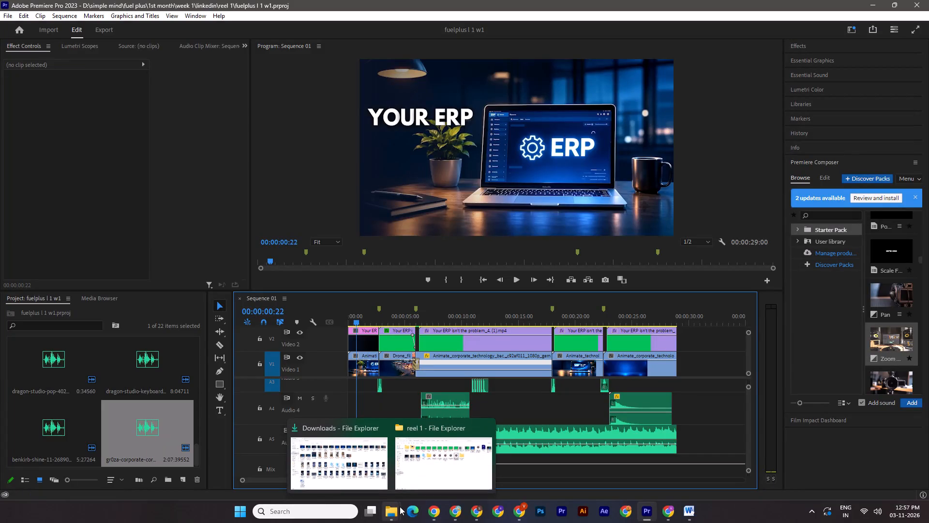
# Switch to File Explorer and open the Downloads folder.
pyautogui.click(334, 483)
pyautogui.click(28, 153)
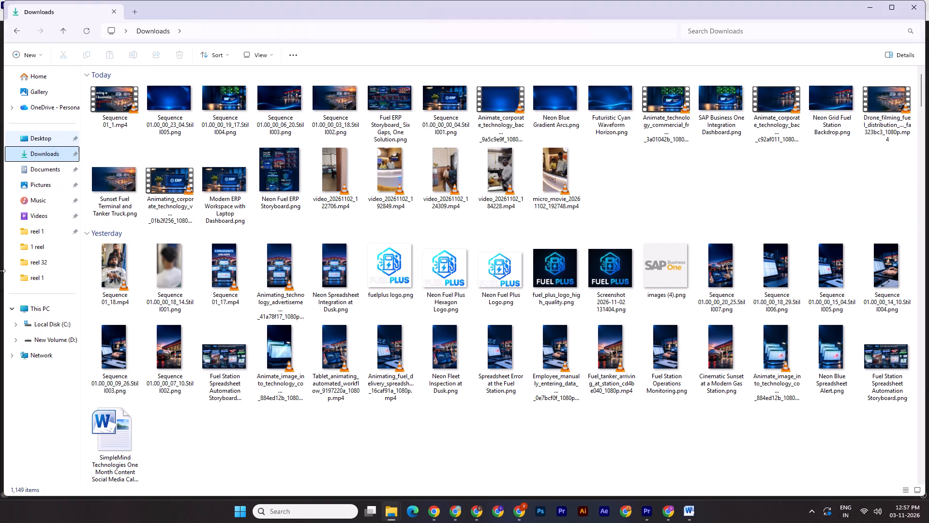
# Play the exported video Sequence 01_1.mp4 in VLC through to the Fuel Plus end card, and close the player.
pyautogui.doubleClick(120, 103)
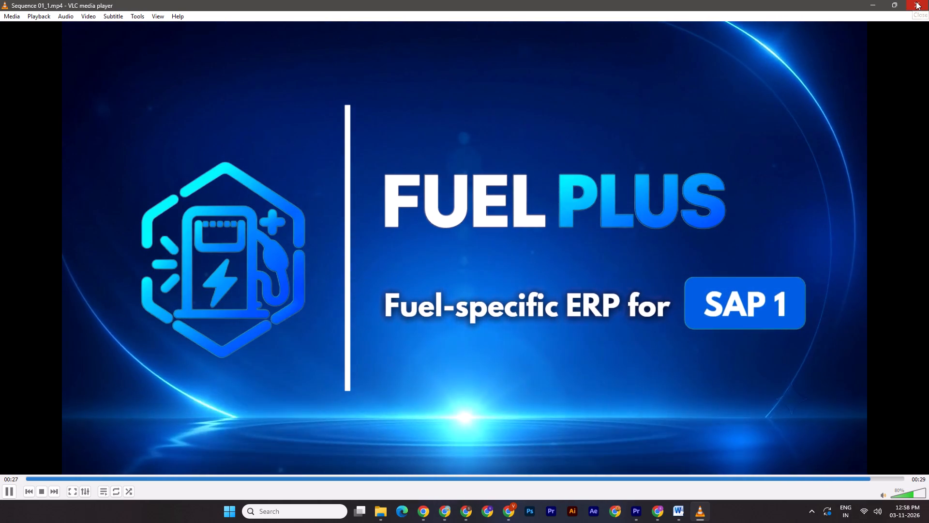
pyautogui.click(916, 1)
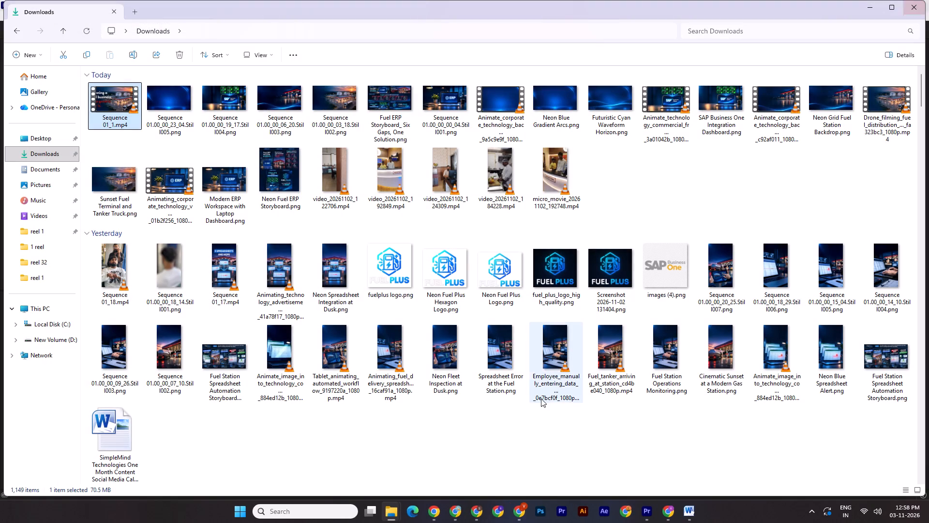